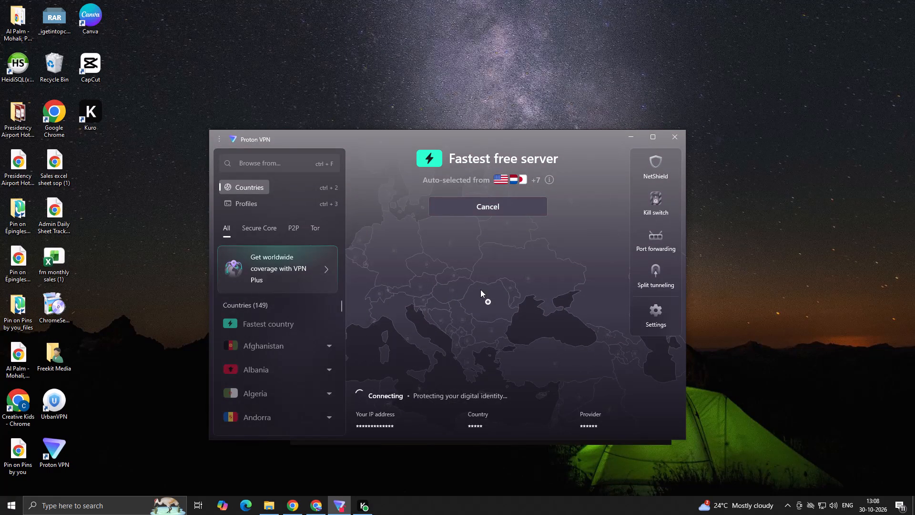
Launch CapCut and create a new video project.
{"action": "left_click", "coordinate": [88, 69]}
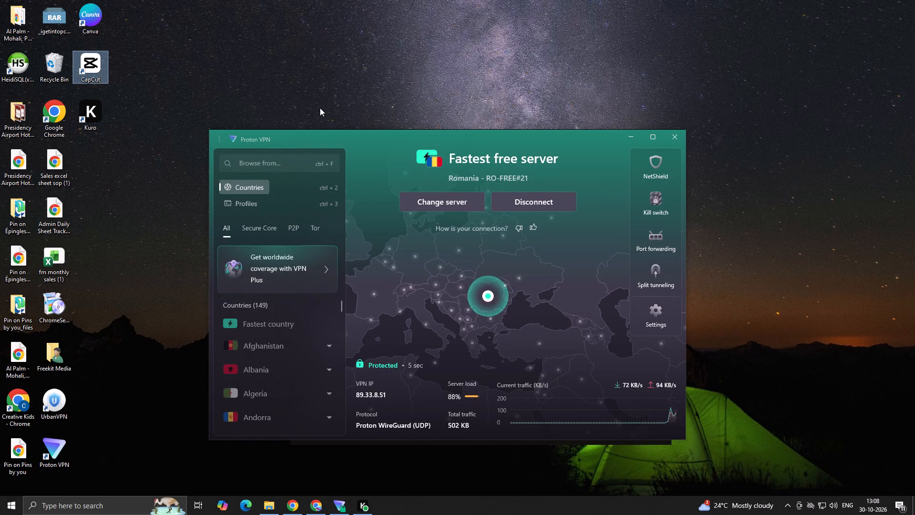
{"action": "double_click", "coordinate": [90, 67]}
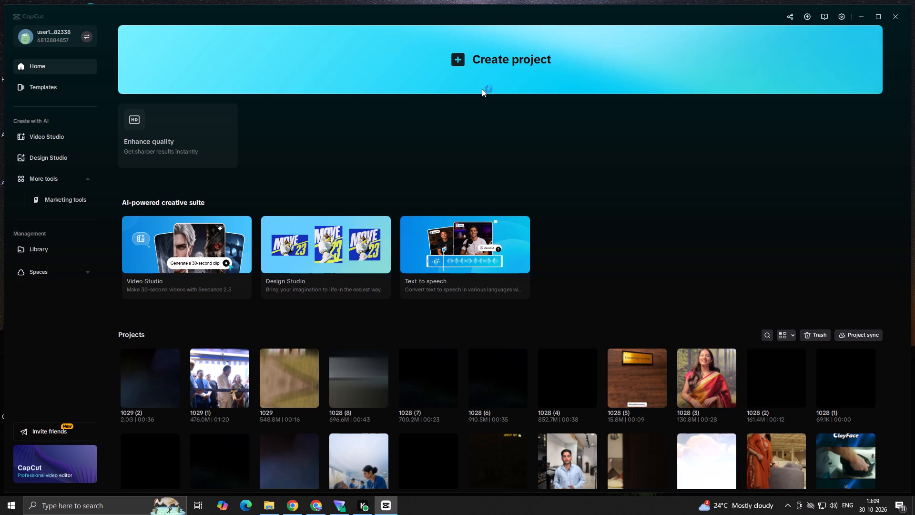
{"action": "left_click", "coordinate": [500, 72]}
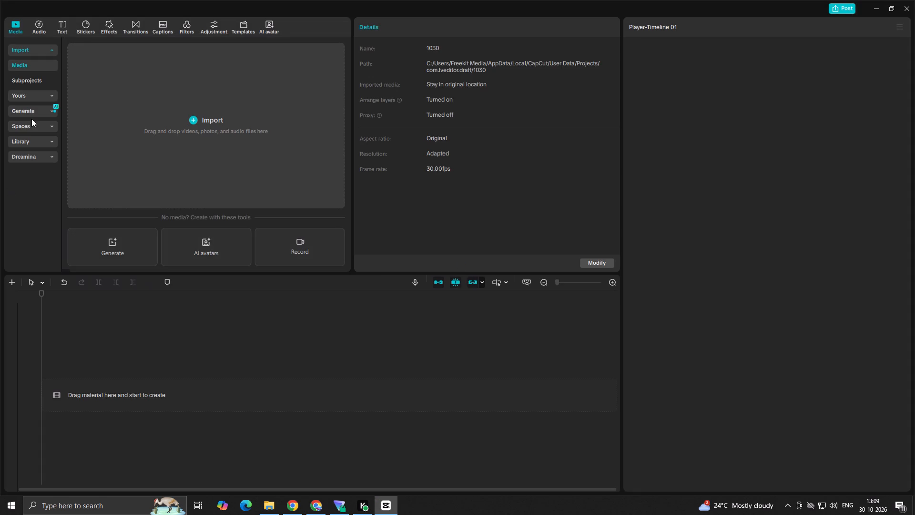
Import the 12.20.31 PM WhatsApp logo image and the "We build home" video from the Downloads folder into the project media.
{"action": "left_click", "coordinate": [171, 137]}
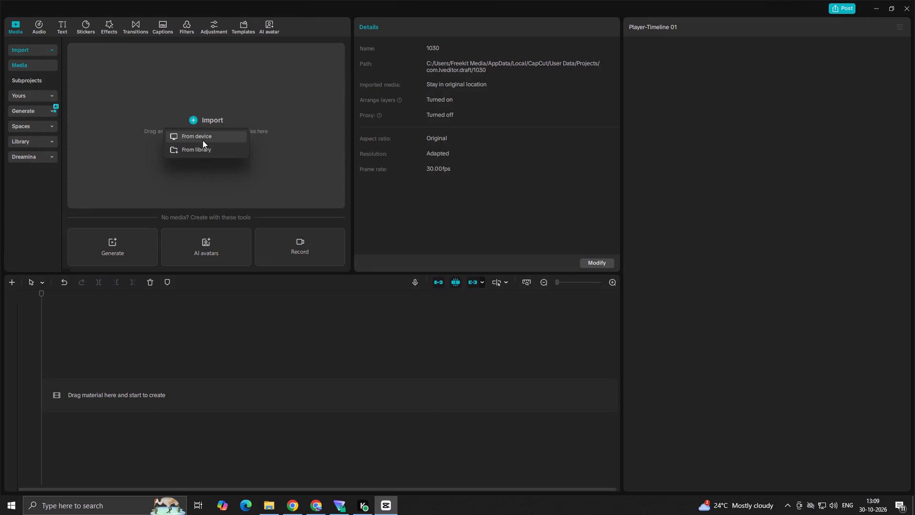
{"action": "left_click", "coordinate": [203, 140]}
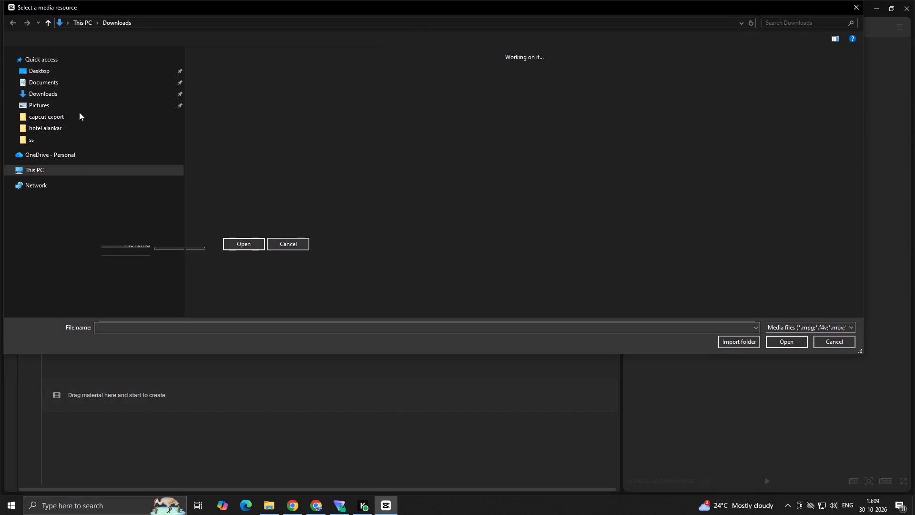
{"action": "left_click", "coordinate": [69, 93]}
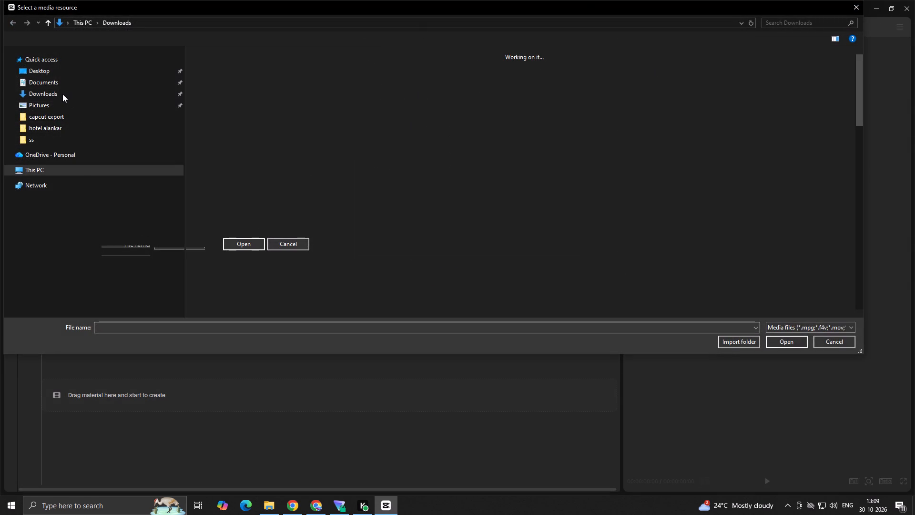
{"action": "left_click", "coordinate": [62, 94]}
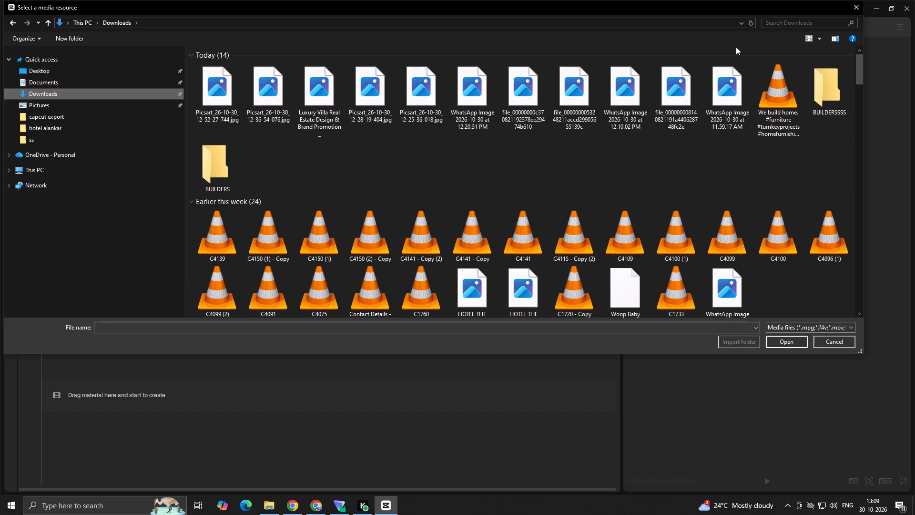
{"action": "left_click", "coordinate": [819, 102], "text": "ctrl"}
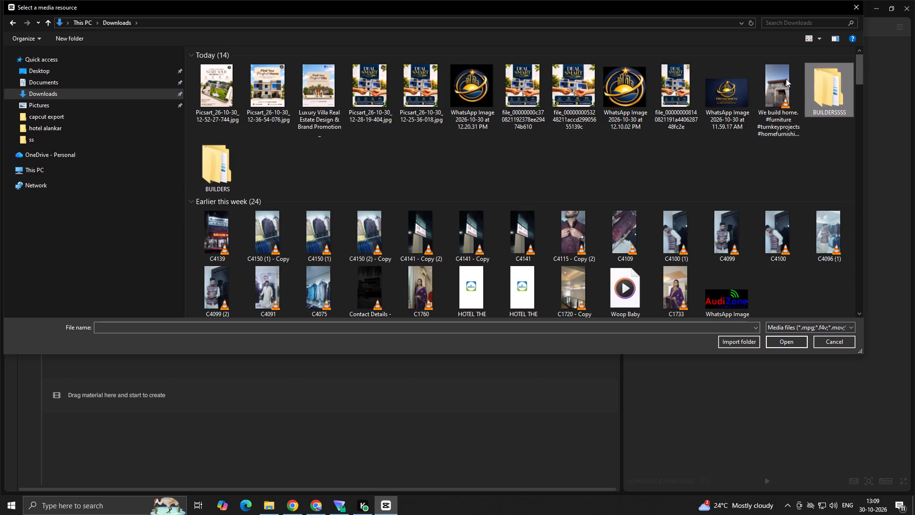
{"action": "left_click", "coordinate": [220, 168], "text": "ctrl"}
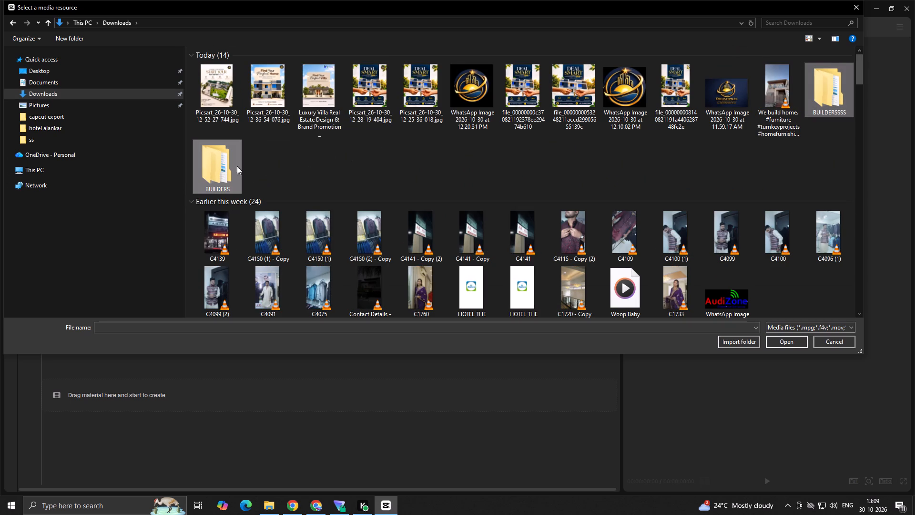
{"action": "left_click", "coordinate": [781, 95], "text": "ctrl"}
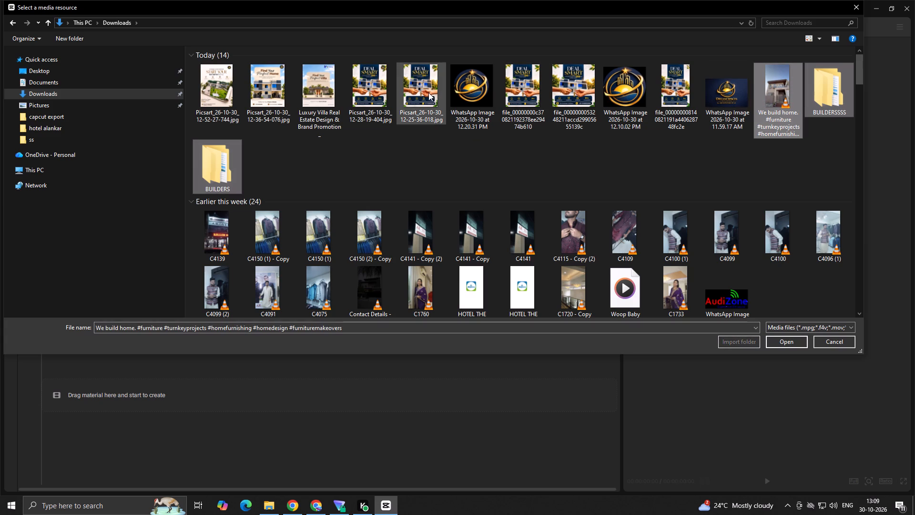
{"action": "left_click", "coordinate": [480, 88], "text": "ctrl"}
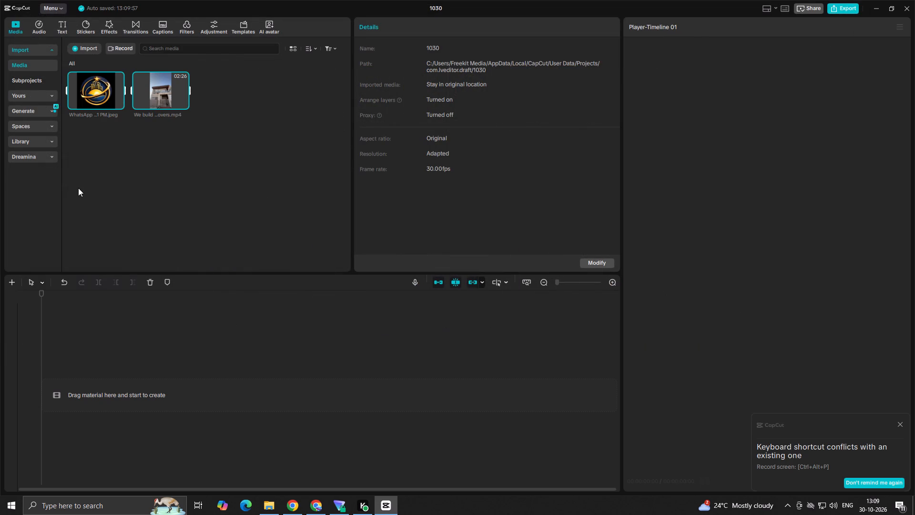
{"action": "scroll", "coordinate": [163, 161], "scroll_direction": "up", "scroll_amount": 3}
{"action": "left_click", "coordinate": [148, 171]}
Import the BUILDERS and BUILDERSSSS folders from Downloads into the project media.
{"action": "left_click", "coordinate": [86, 51]}
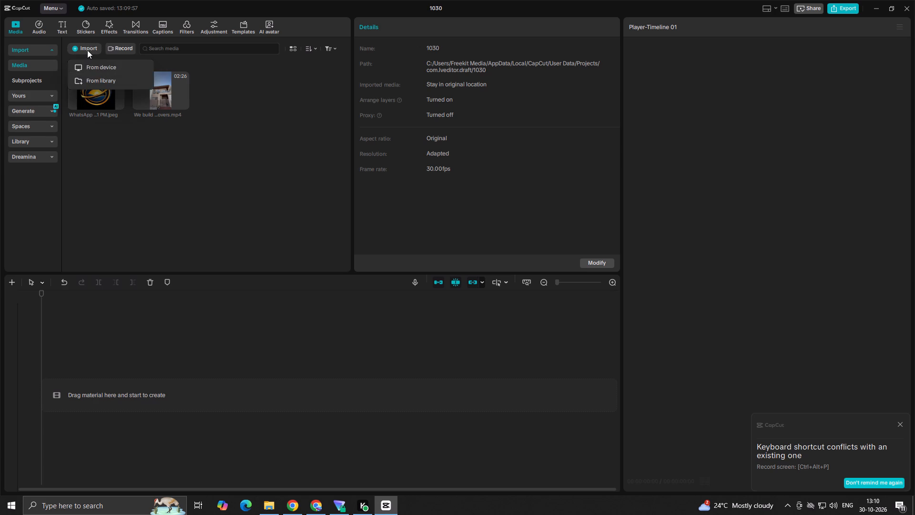
{"action": "left_click", "coordinate": [88, 65]}
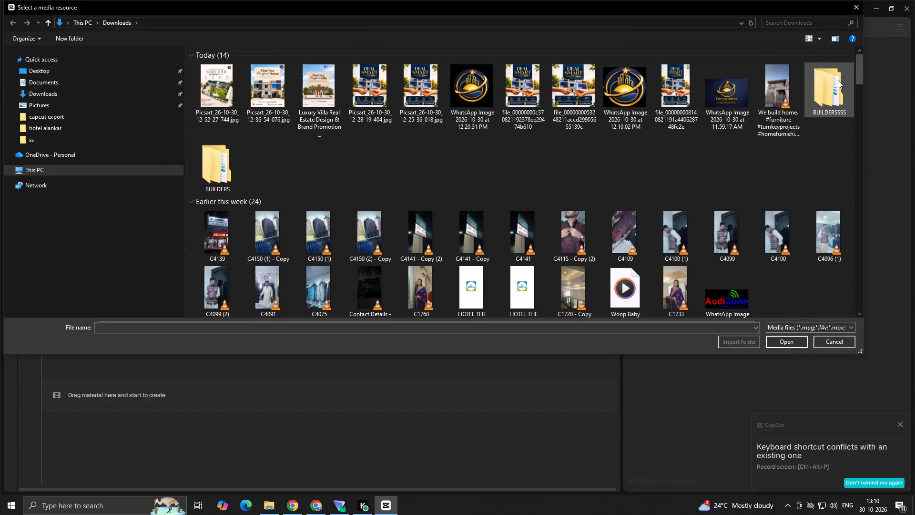
{"action": "left_click", "coordinate": [827, 89], "text": "ctrl"}
{"action": "left_click", "coordinate": [223, 170], "text": "ctrl"}
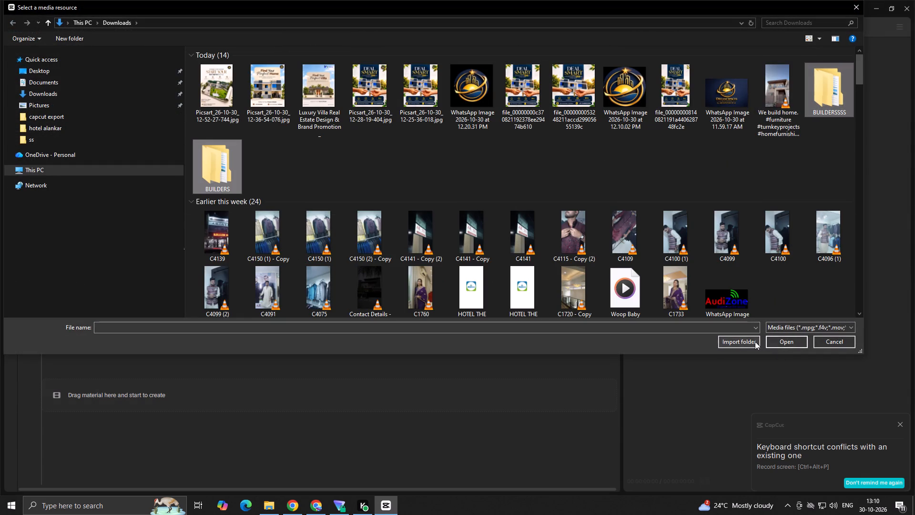
{"action": "left_click", "coordinate": [752, 341]}
{"action": "left_click", "coordinate": [216, 150]}
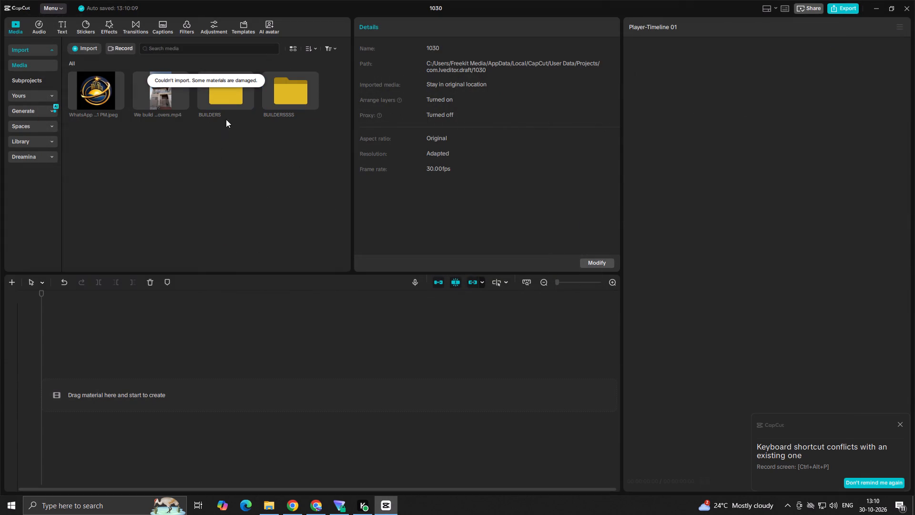
Preview the IMG_7690.MOV clip in the 24 JUNE subfolder of BUILDERS and dismiss the shortcut conflict notice.
{"action": "double_click", "coordinate": [228, 103]}
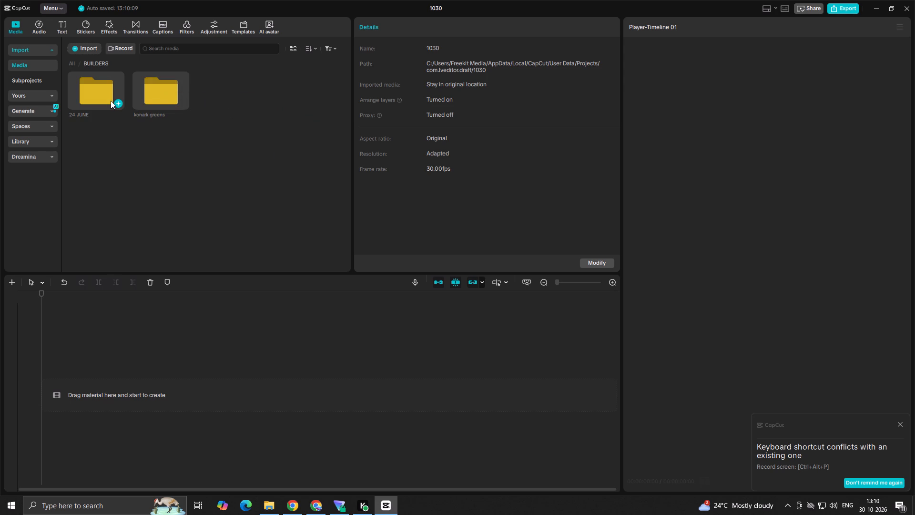
{"action": "double_click", "coordinate": [109, 100]}
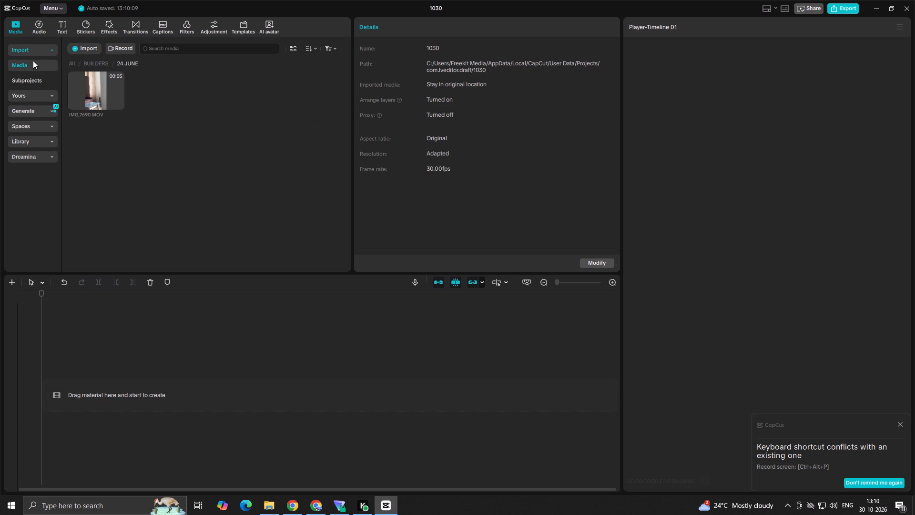
{"action": "left_click", "coordinate": [91, 97]}
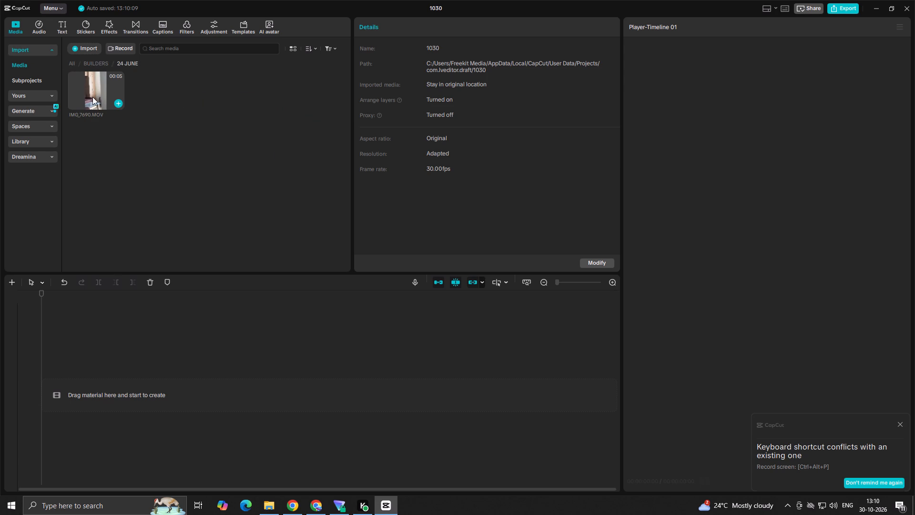
{"action": "left_click", "coordinate": [97, 96]}
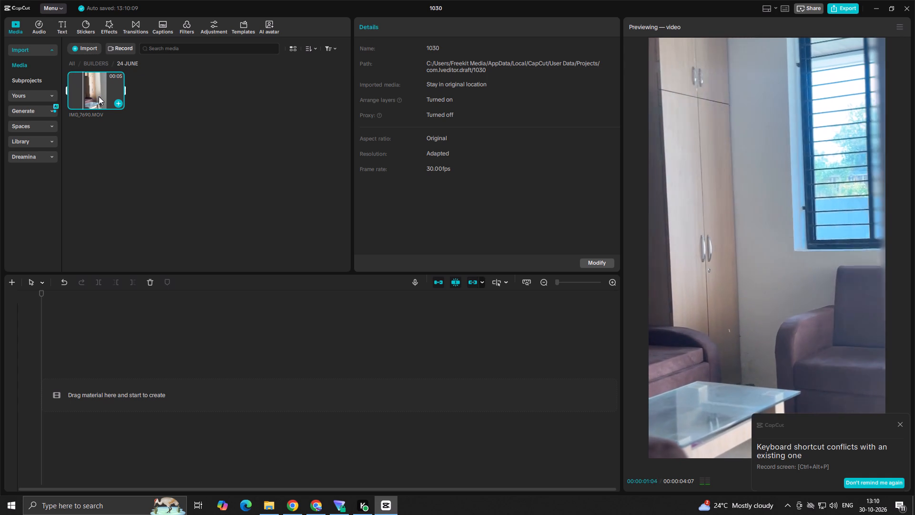
{"action": "key", "text": "space"}
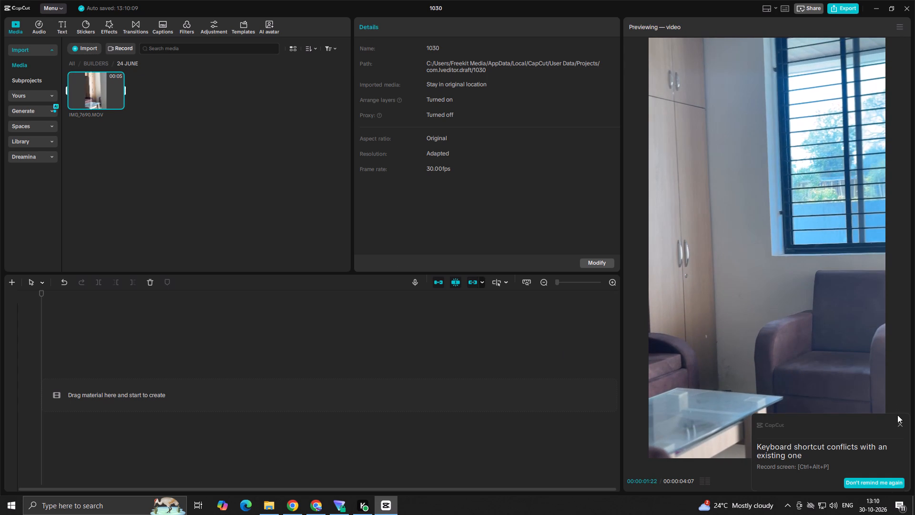
{"action": "left_click", "coordinate": [897, 421]}
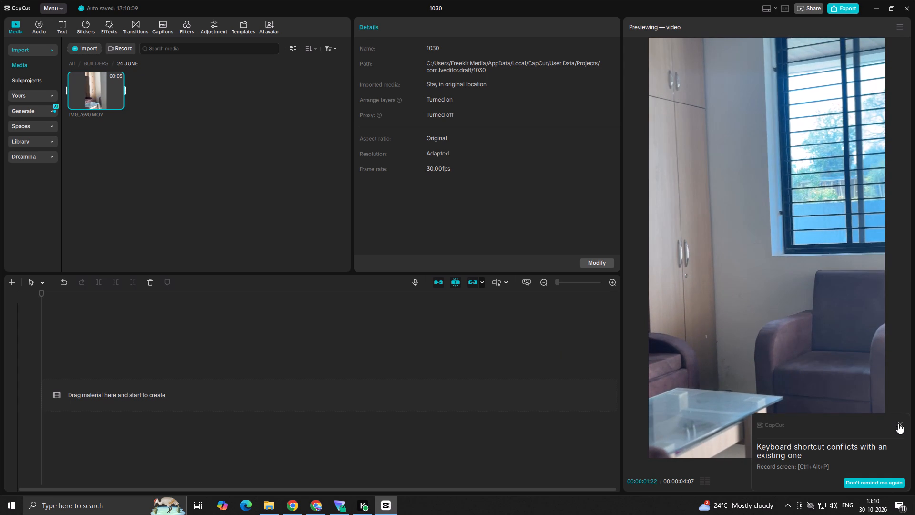
{"action": "left_click", "coordinate": [899, 423]}
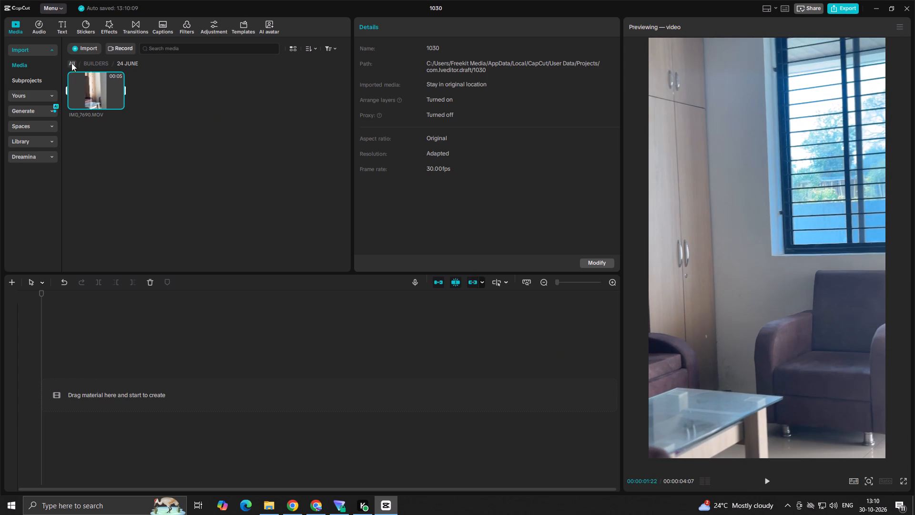
Preview the drone clips DJI_0541.MP4 and DJI_0528.MP4 in the konark greens subfolder of BUILDERS.
{"action": "left_click", "coordinate": [71, 60]}
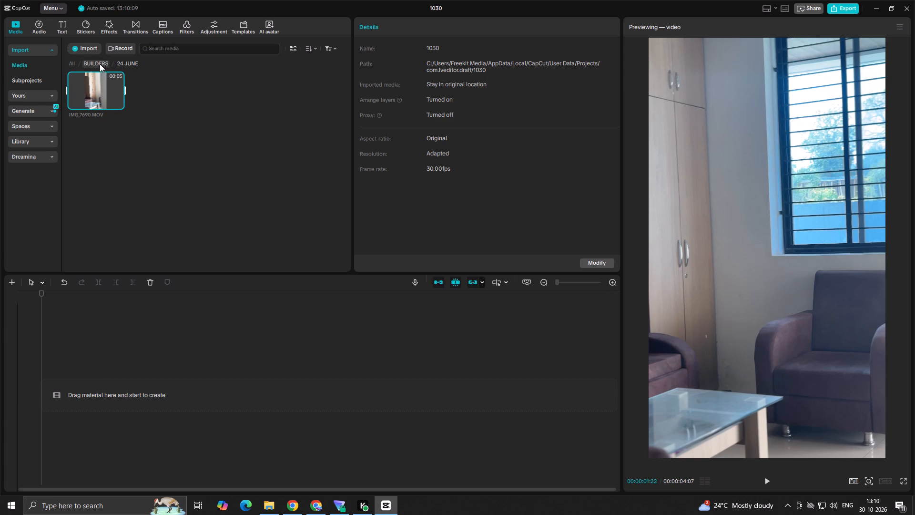
{"action": "left_click", "coordinate": [100, 63]}
{"action": "right_click", "coordinate": [97, 93]}
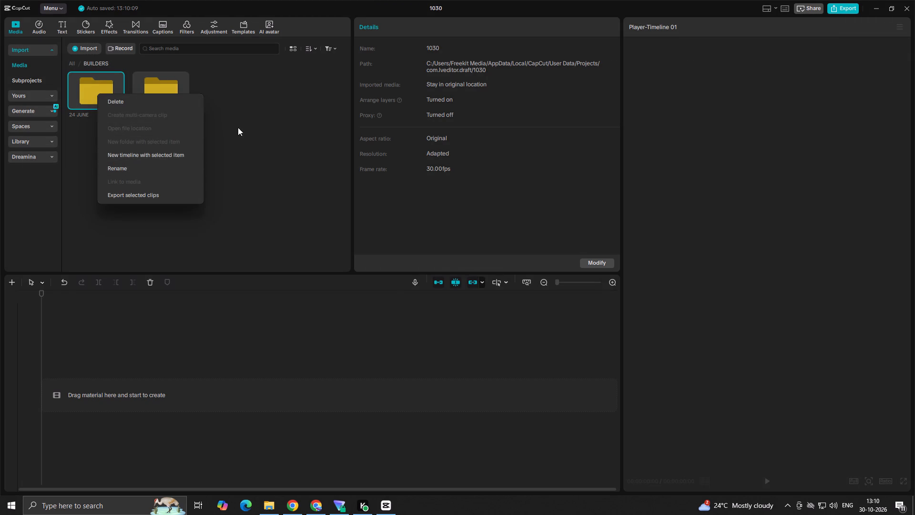
{"action": "left_click", "coordinate": [259, 136]}
{"action": "double_click", "coordinate": [158, 95]}
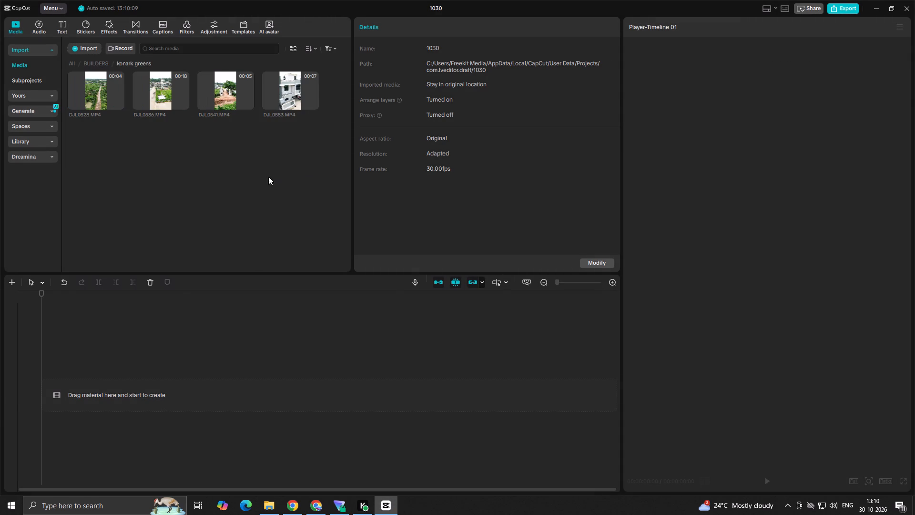
{"action": "left_click", "coordinate": [208, 96]}
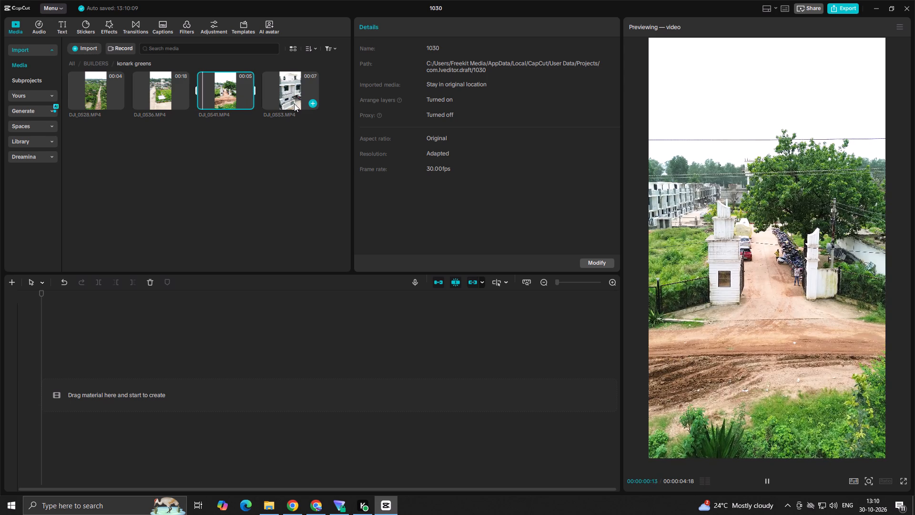
{"action": "key", "text": "space"}
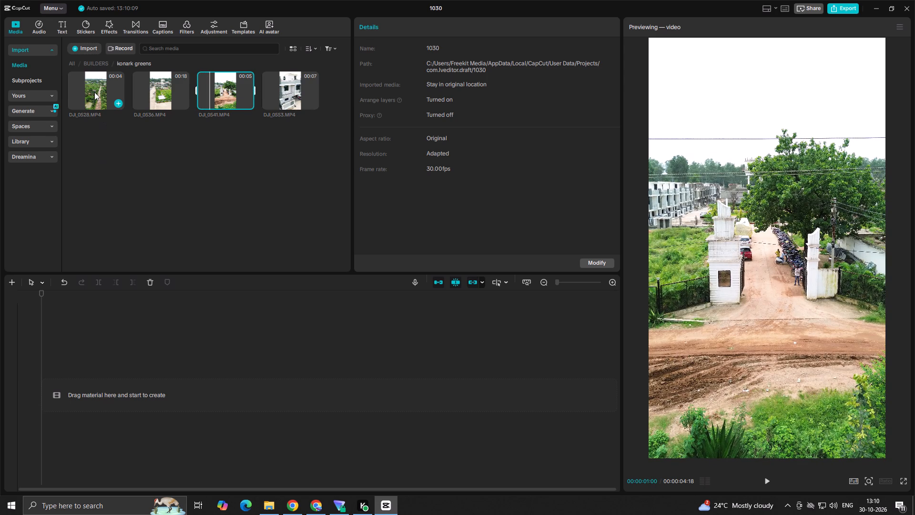
{"action": "left_click", "coordinate": [98, 97]}
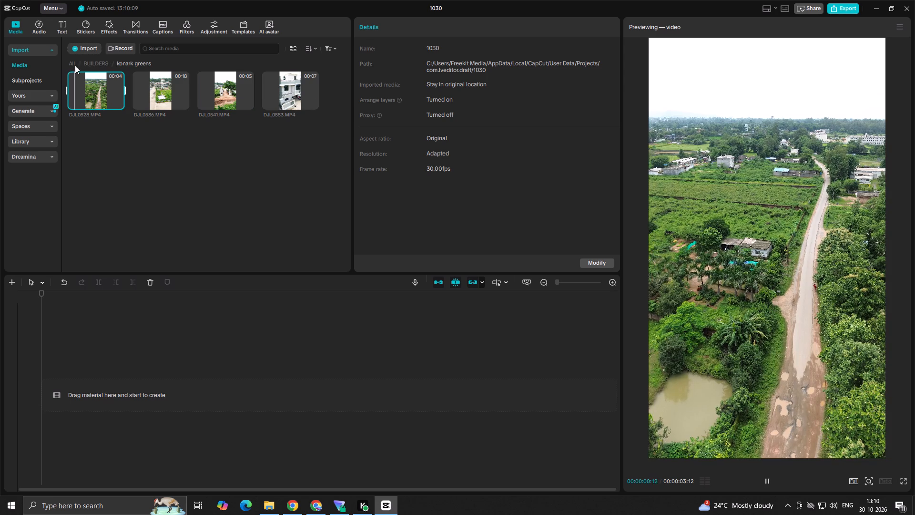
Return to the full media list and preview the opening seconds of the "We build home" video.
{"action": "left_click", "coordinate": [73, 65]}
{"action": "left_click", "coordinate": [161, 96]}
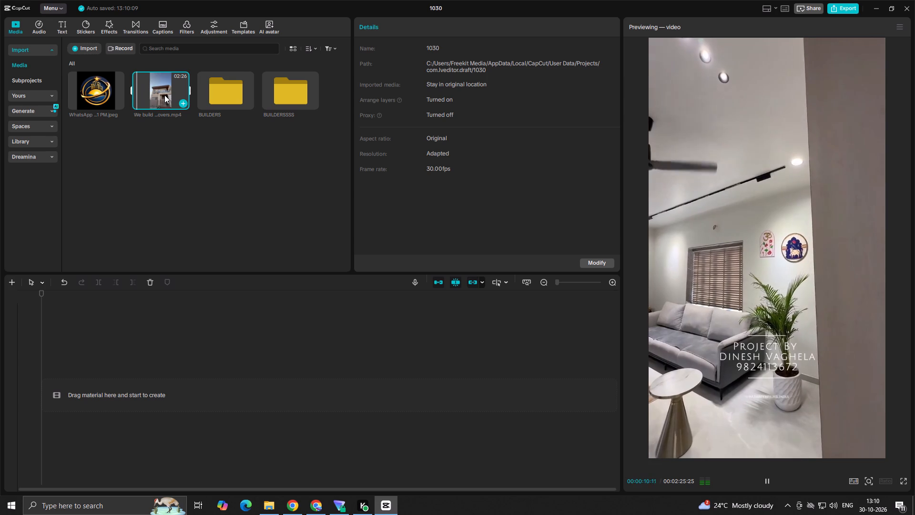
{"action": "left_click", "coordinate": [177, 157]}
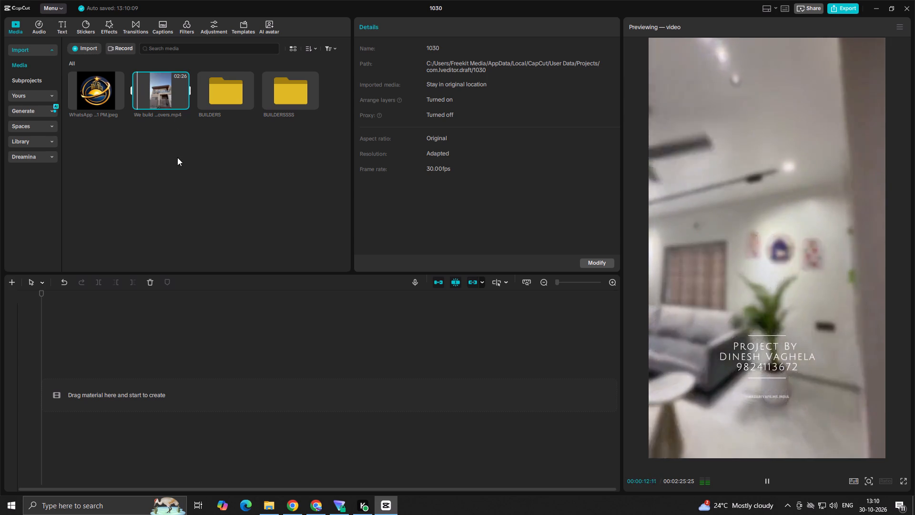
Look through the drone clips in the konark greens subfolder of BUILDERSSSS, and return to the full media list.
{"action": "double_click", "coordinate": [278, 96]}
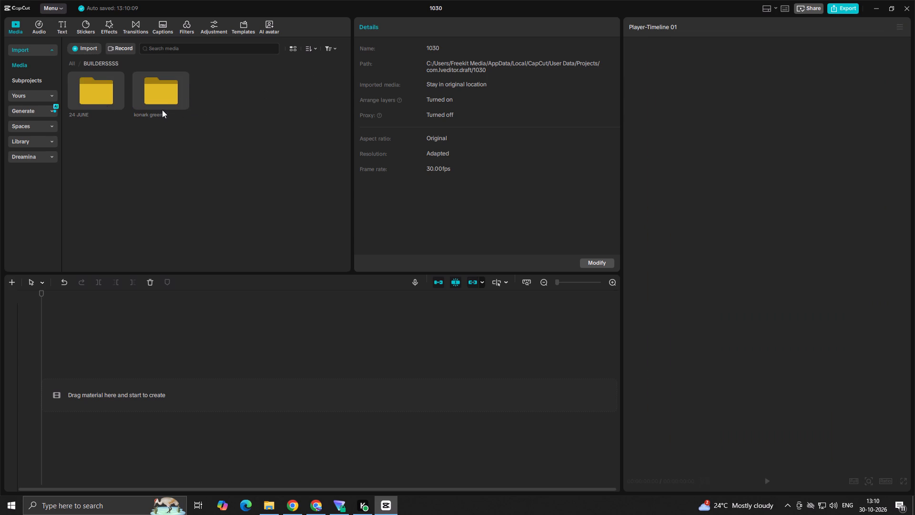
{"action": "double_click", "coordinate": [165, 95]}
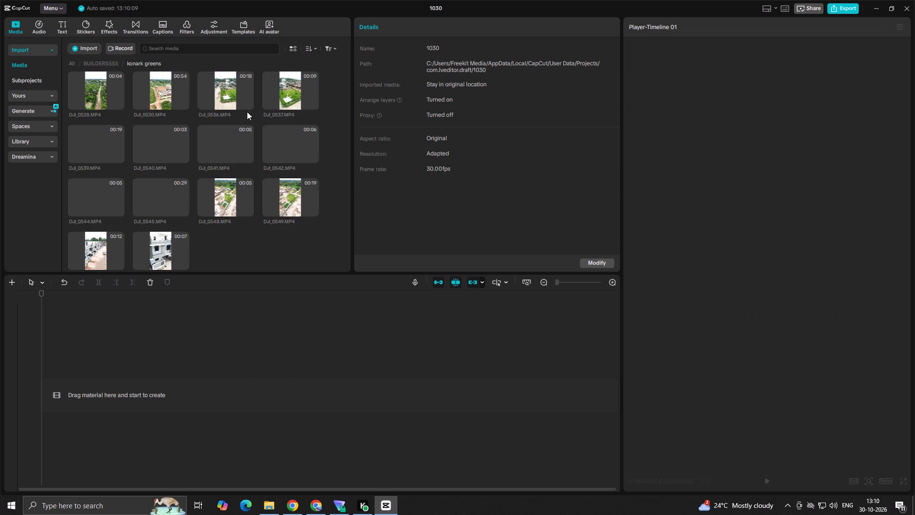
{"action": "scroll", "coordinate": [187, 161], "scroll_direction": "down", "scroll_amount": 4}
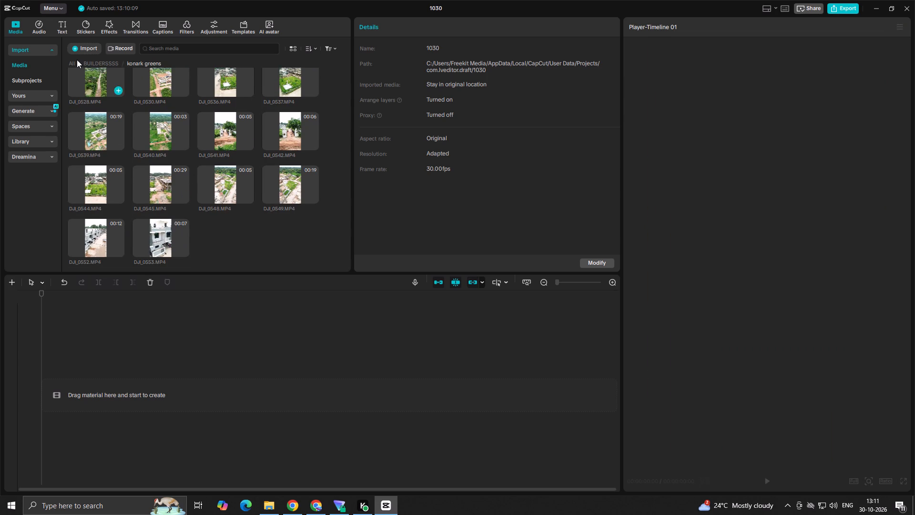
{"action": "left_click", "coordinate": [76, 62]}
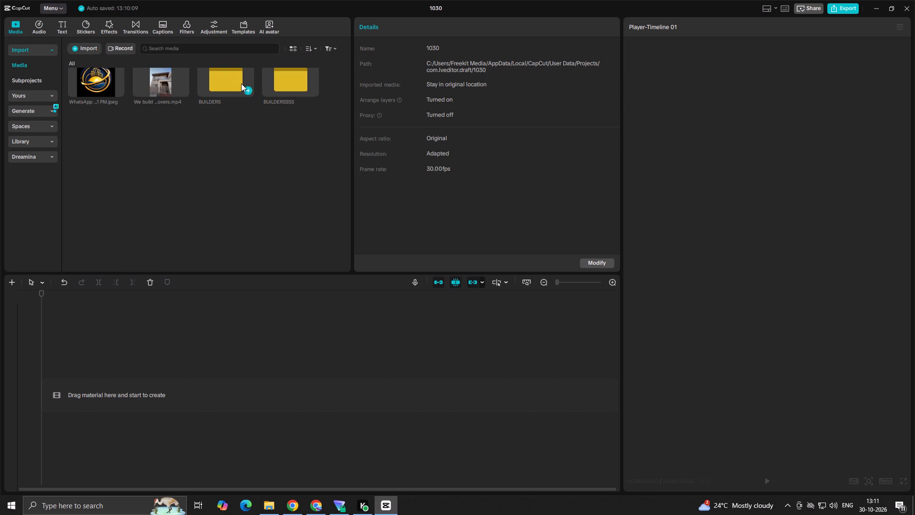
Preview the interior clips IMG_7689.MOV, IMG_7698.MOV and IMG_7691.MOV in the 24 JUNE subfolder of BUILDERSSSS.
{"action": "left_click", "coordinate": [241, 83]}
{"action": "double_click", "coordinate": [299, 97]}
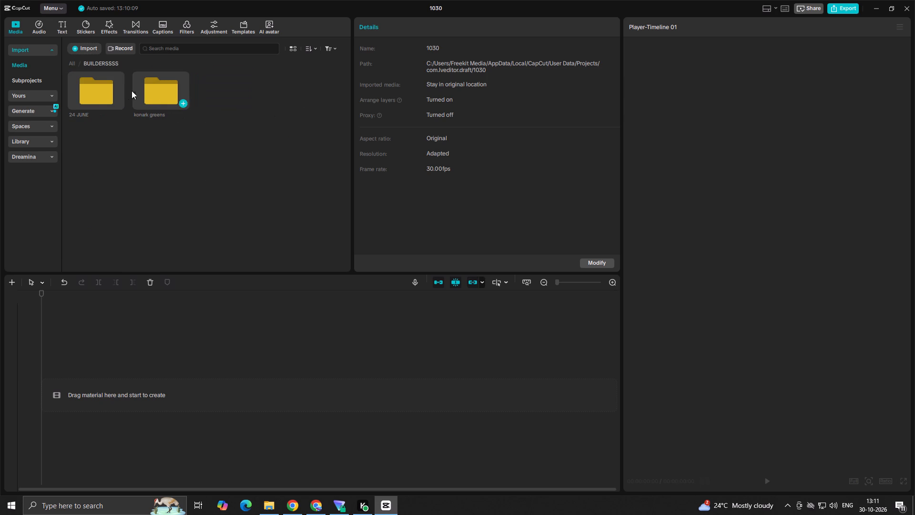
{"action": "double_click", "coordinate": [102, 101]}
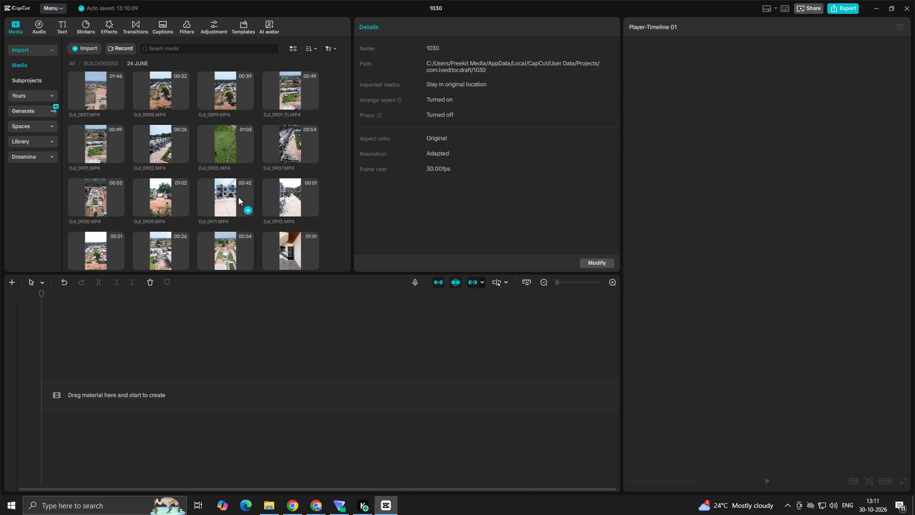
{"action": "scroll", "coordinate": [239, 197], "scroll_direction": "down", "scroll_amount": 4}
{"action": "left_click", "coordinate": [289, 133]}
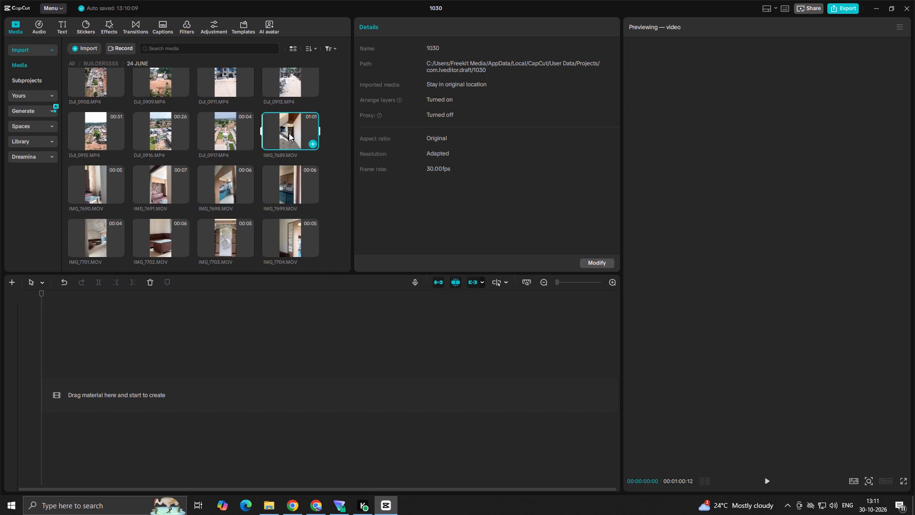
{"action": "key", "text": "space"}
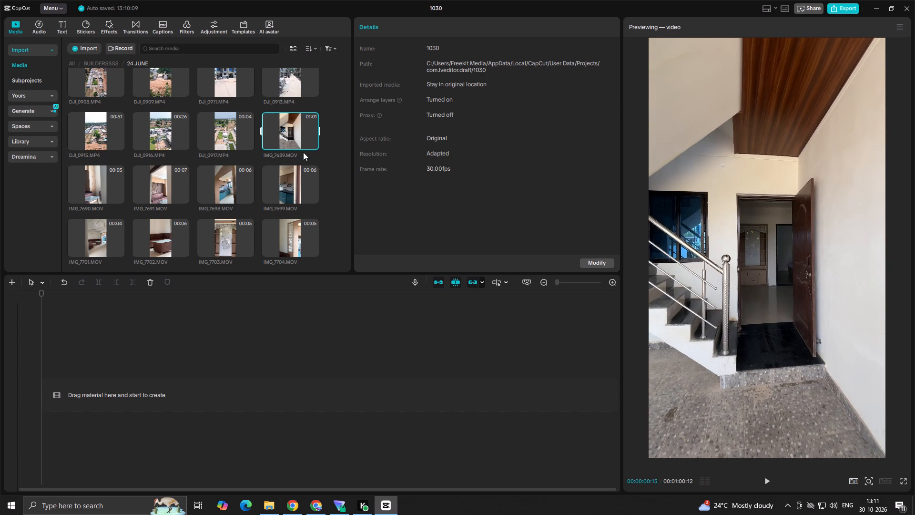
{"action": "left_click", "coordinate": [214, 185]}
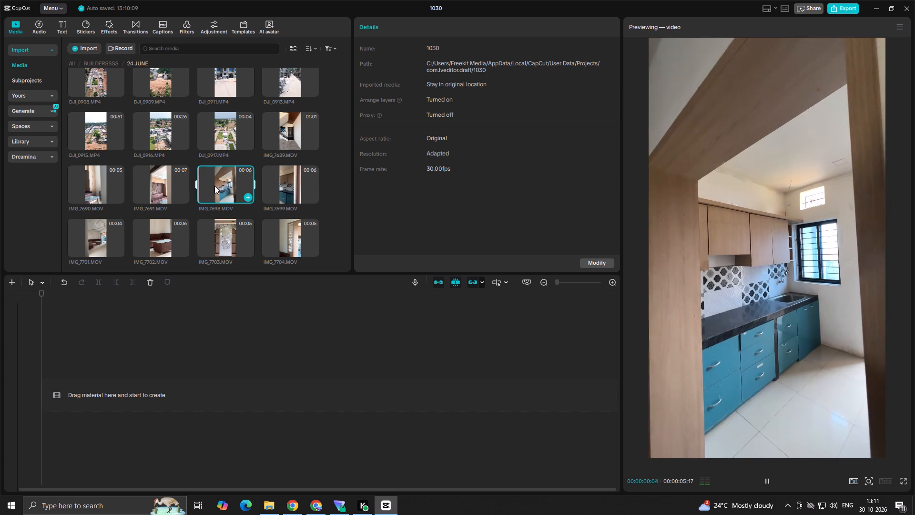
{"action": "key", "text": "space"}
{"action": "left_click", "coordinate": [168, 188]}
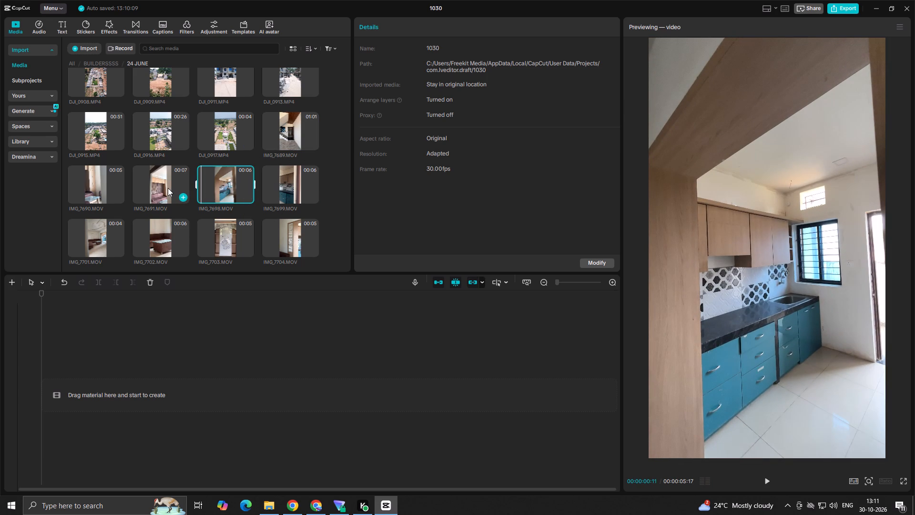
Preview the interior clips IMG_7690.MOV, IMG_7703.MOV, IMG_7704.MOV and IMG_7699.MOV in the 24 JUNE subfolder.
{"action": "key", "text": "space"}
{"action": "left_click", "coordinate": [107, 195]}
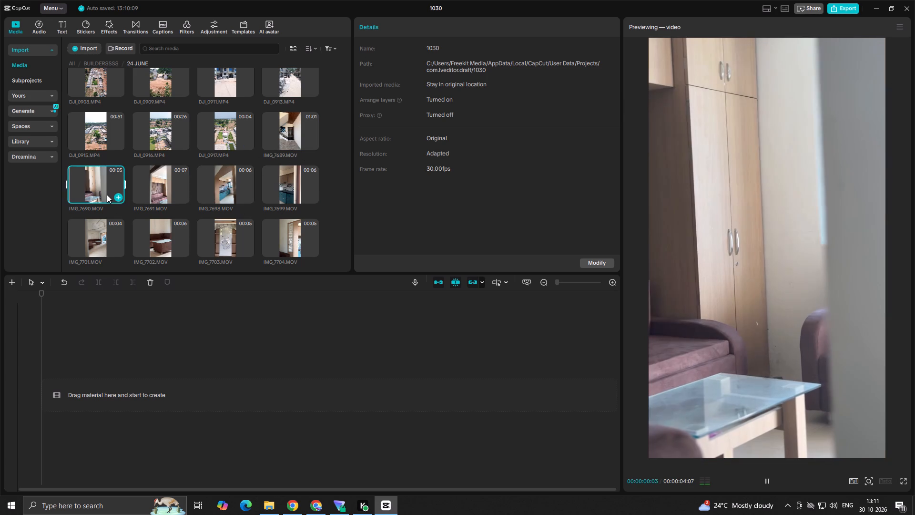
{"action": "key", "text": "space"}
{"action": "scroll", "coordinate": [161, 201], "scroll_direction": "down", "scroll_amount": 2}
{"action": "scroll", "coordinate": [211, 231], "scroll_direction": "down", "scroll_amount": 3}
{"action": "left_click", "coordinate": [219, 234]}
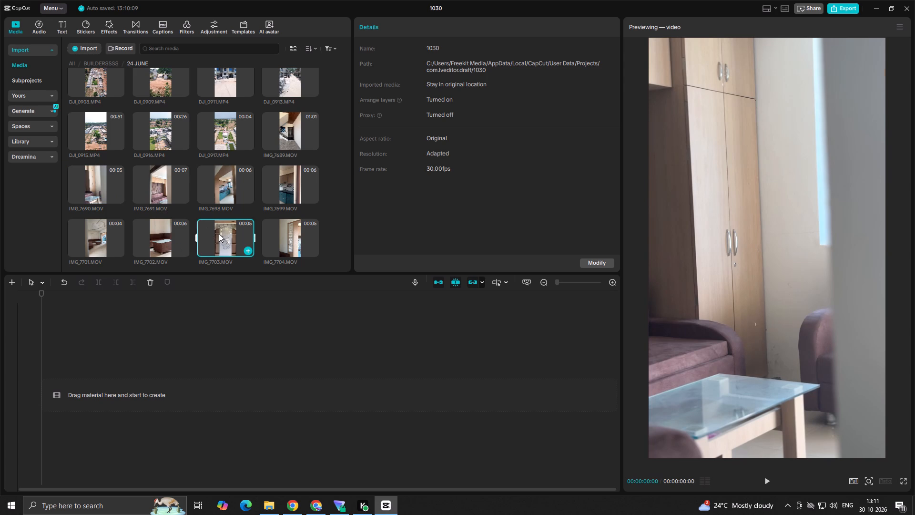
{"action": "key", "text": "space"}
{"action": "left_click", "coordinate": [286, 239]}
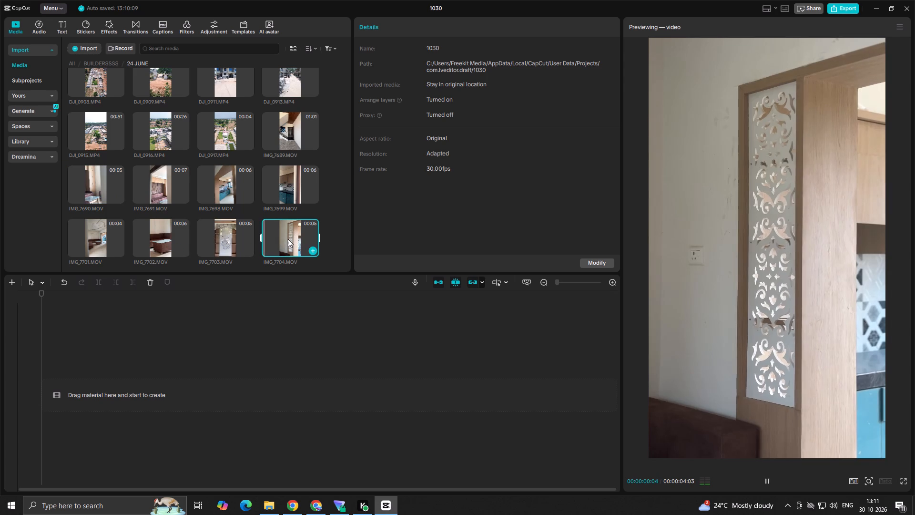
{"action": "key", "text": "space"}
{"action": "left_click", "coordinate": [296, 187]}
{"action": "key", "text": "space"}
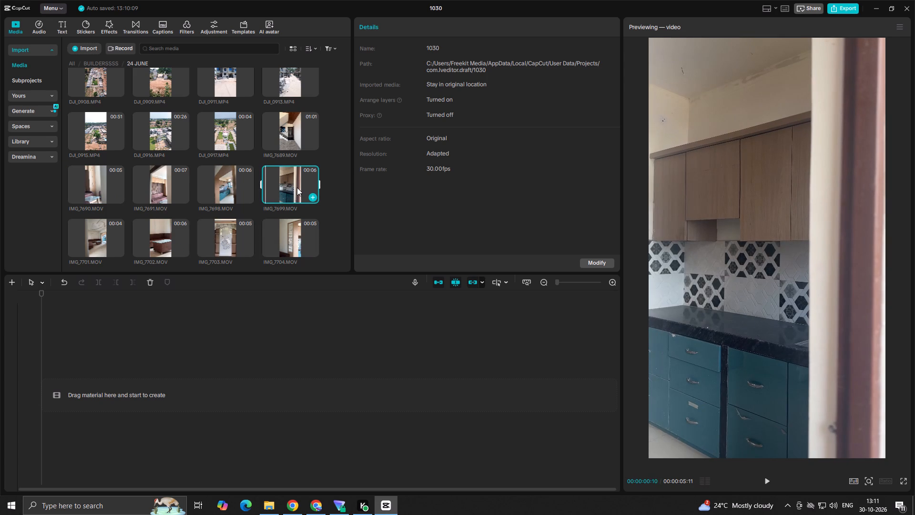
Preview the drone clips DJI_0913.MP4, DJI_0911.MP4, DJI_0917.MP4 and DJI_0916.MP4, and look through the rest of the 24 JUNE subfolder.
{"action": "scroll", "coordinate": [200, 212], "scroll_direction": "up", "scroll_amount": 2}
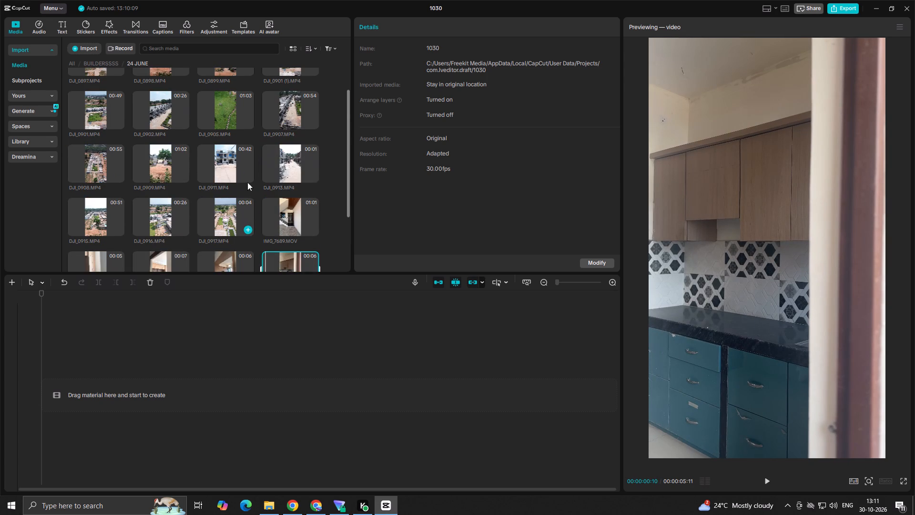
{"action": "left_click", "coordinate": [285, 165]}
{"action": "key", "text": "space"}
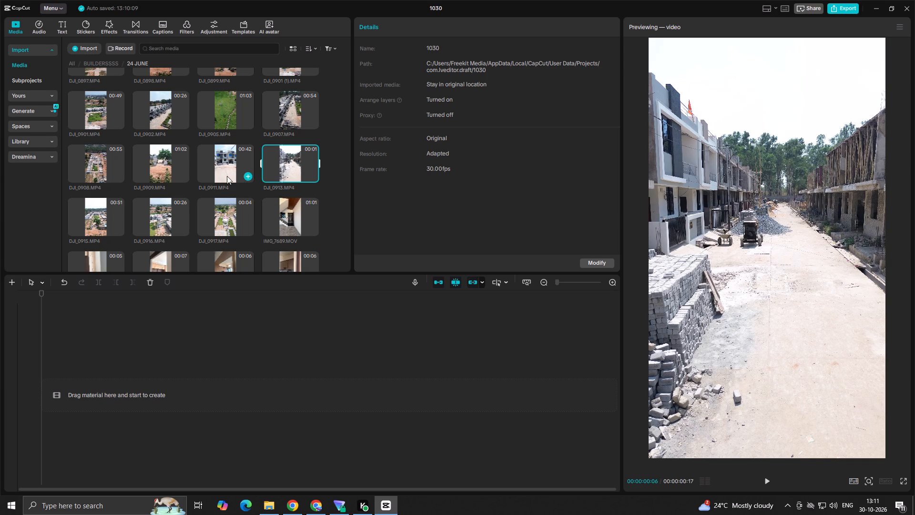
{"action": "left_click", "coordinate": [223, 172]}
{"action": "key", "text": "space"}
{"action": "left_click", "coordinate": [220, 211]}
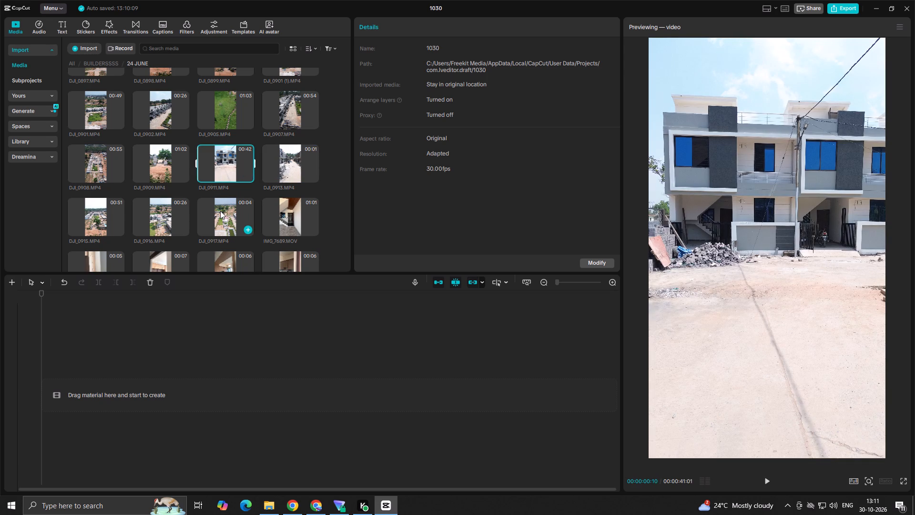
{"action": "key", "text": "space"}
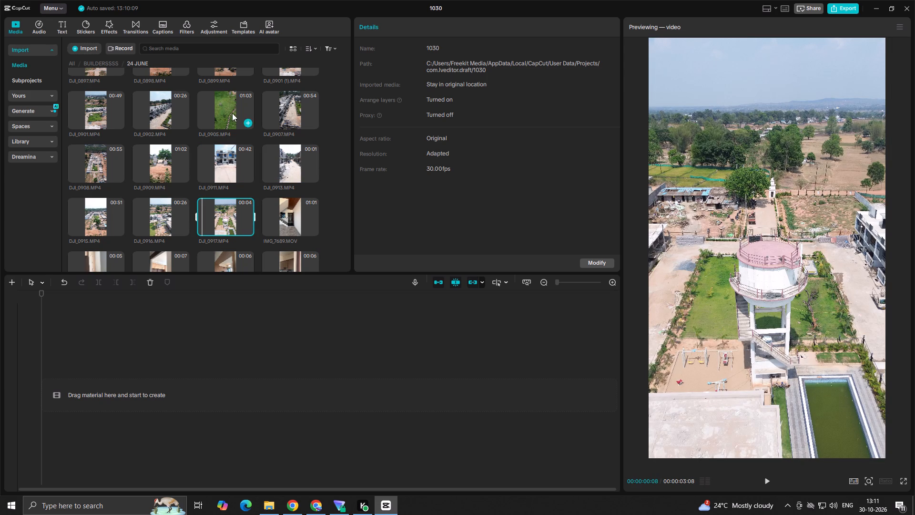
{"action": "left_click", "coordinate": [154, 216]}
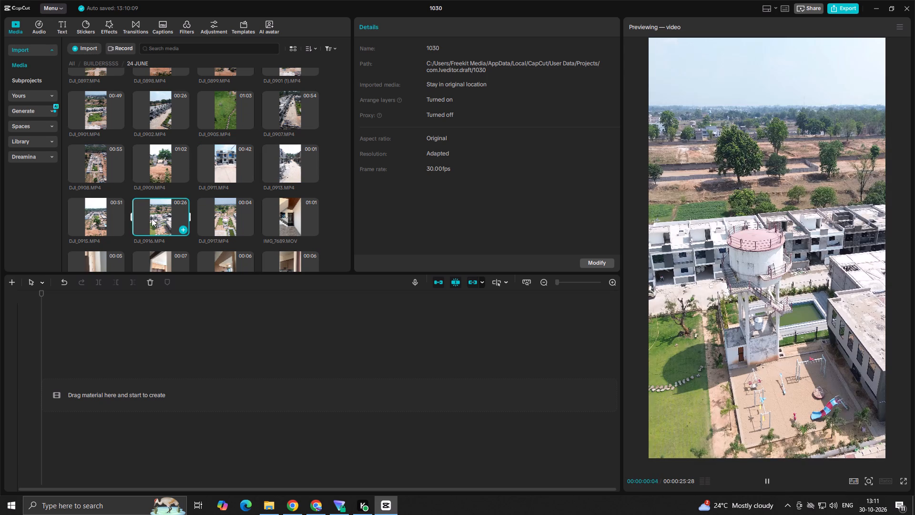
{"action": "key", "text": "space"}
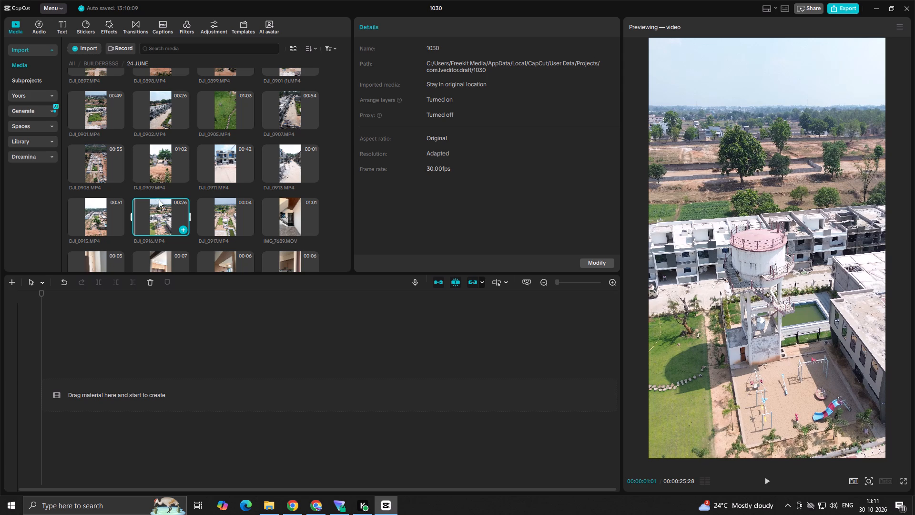
{"action": "scroll", "coordinate": [260, 165], "scroll_direction": "up", "scroll_amount": 4}
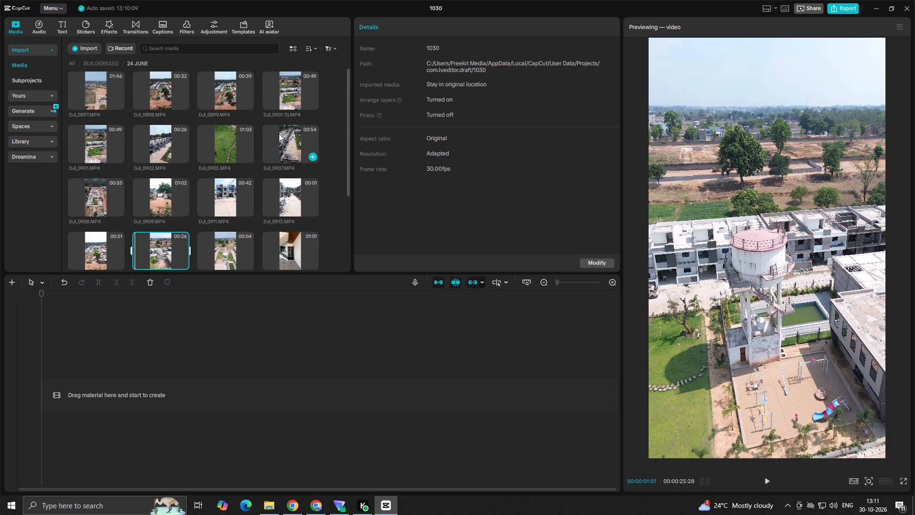
{"action": "scroll", "coordinate": [173, 102], "scroll_direction": "down", "scroll_amount": 8}
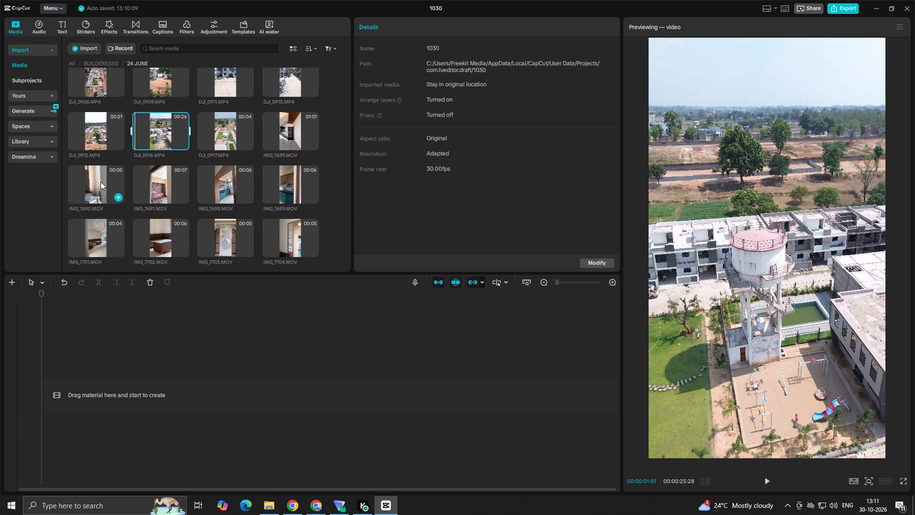
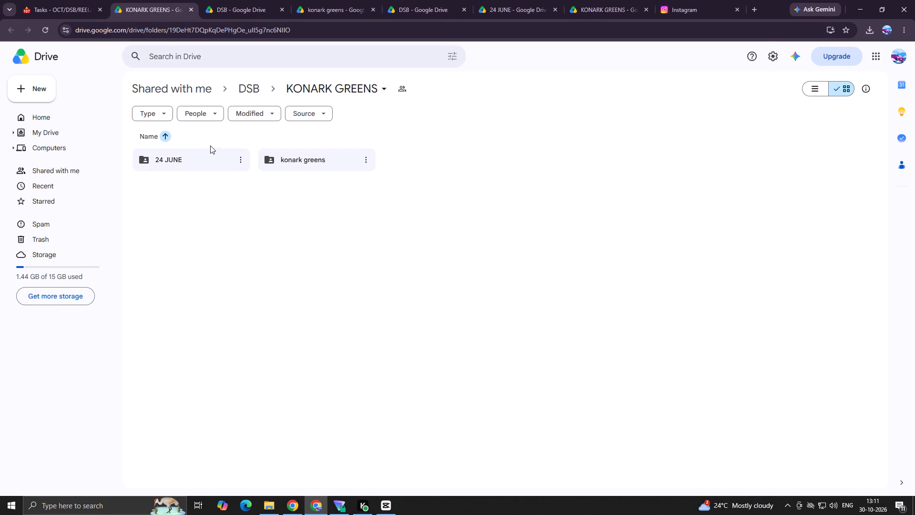
In the shared Drive's KONARK GREENS folder, open the 24 JUNE subfolder and look through its drone and interior clips.
{"action": "left_click", "coordinate": [179, 145]}
{"action": "double_click", "coordinate": [178, 157]}
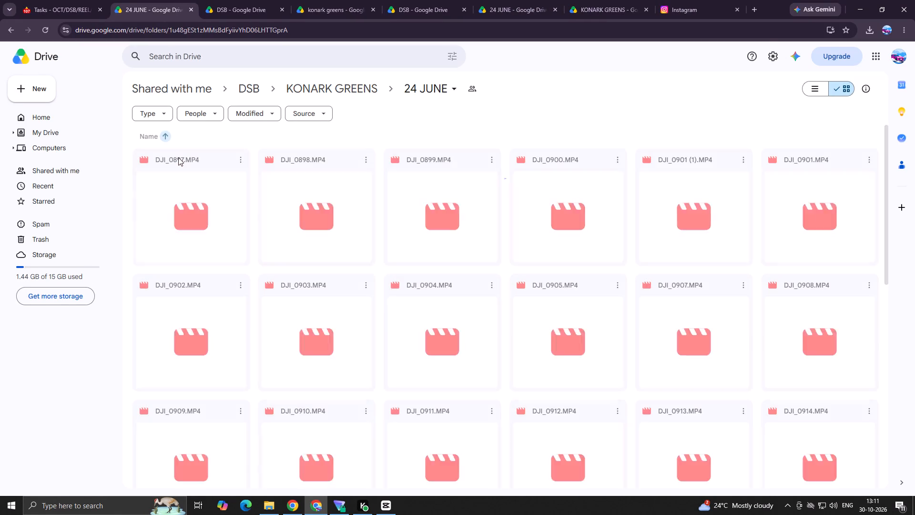
{"action": "scroll", "coordinate": [463, 280], "scroll_direction": "down", "scroll_amount": 16}
{"action": "scroll", "coordinate": [464, 258], "scroll_direction": "down", "scroll_amount": 6}
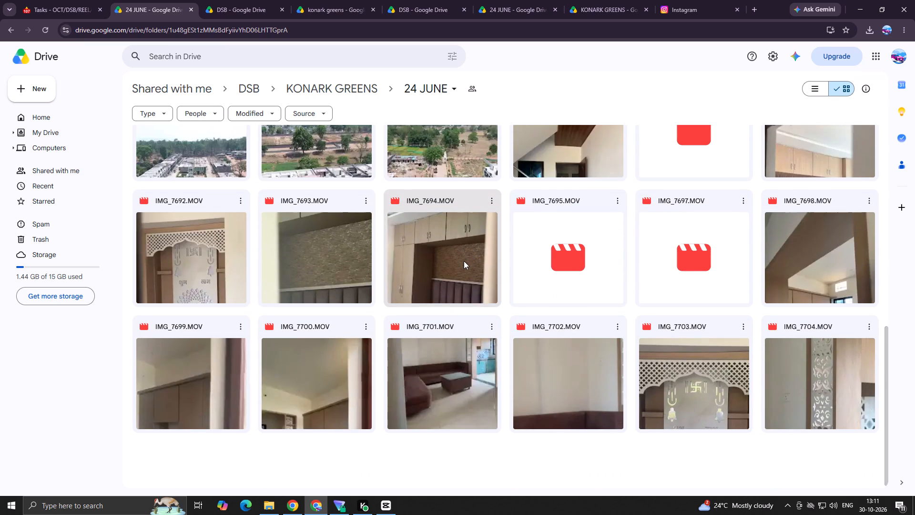
{"action": "scroll", "coordinate": [491, 288], "scroll_direction": "up", "scroll_amount": 3}
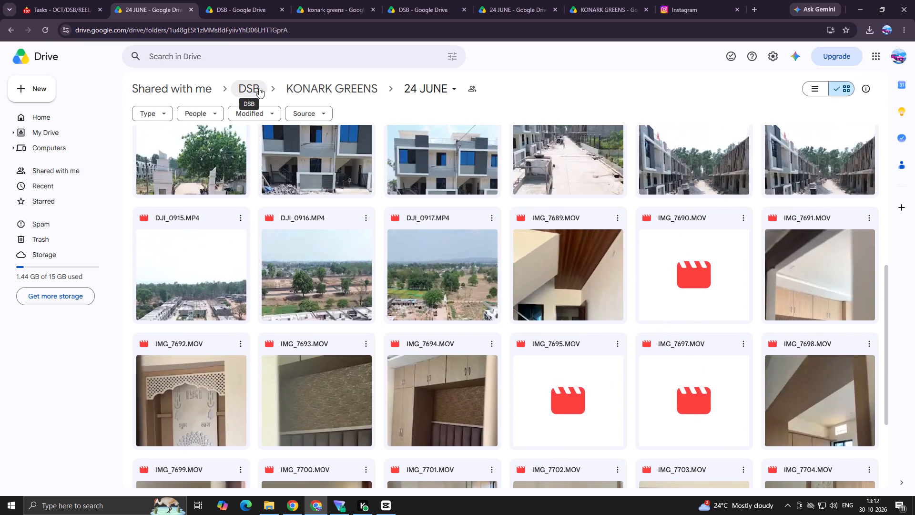
Look through the drone clips in the konark greens subfolder of the shared DSB > KONARK GREENS Drive folder.
{"action": "left_click", "coordinate": [298, 87]}
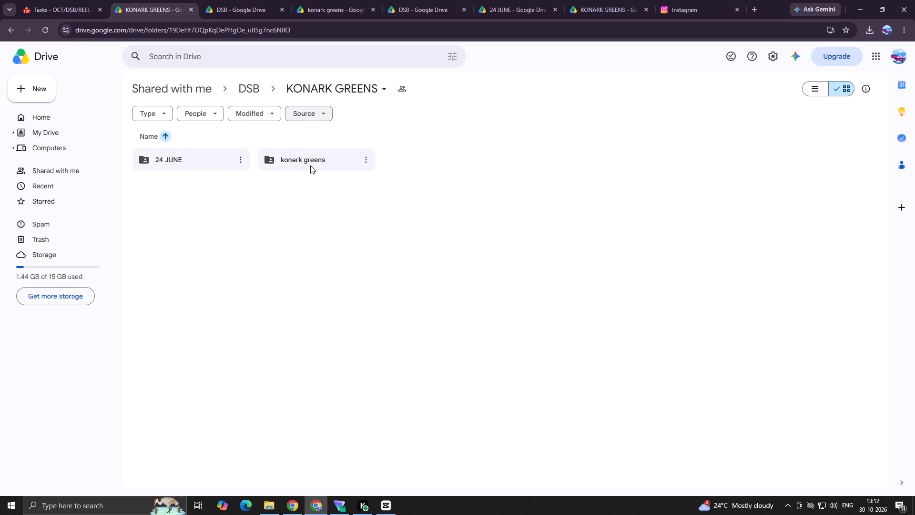
{"action": "double_click", "coordinate": [310, 165]}
{"action": "scroll", "coordinate": [506, 326], "scroll_direction": "down", "scroll_amount": 5}
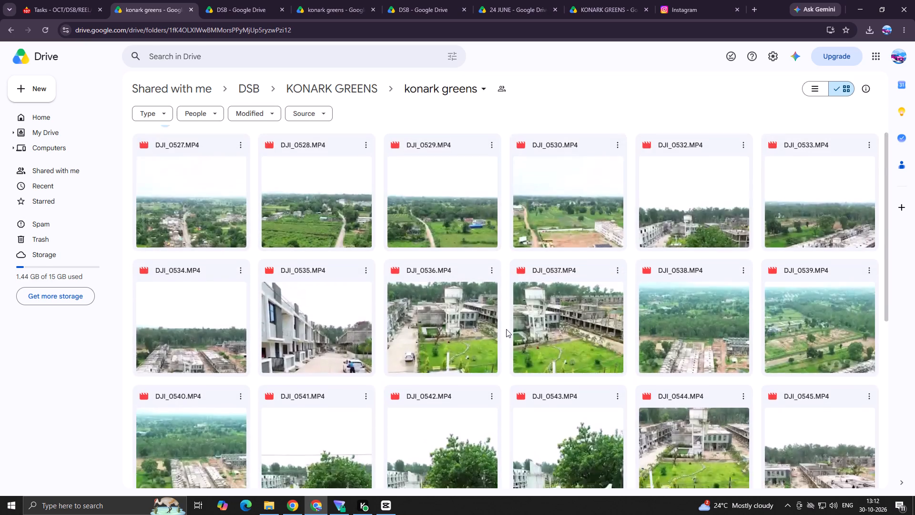
{"action": "scroll", "coordinate": [507, 331], "scroll_direction": "down", "scroll_amount": 10}
{"action": "scroll", "coordinate": [511, 340], "scroll_direction": "up", "scroll_amount": 9}
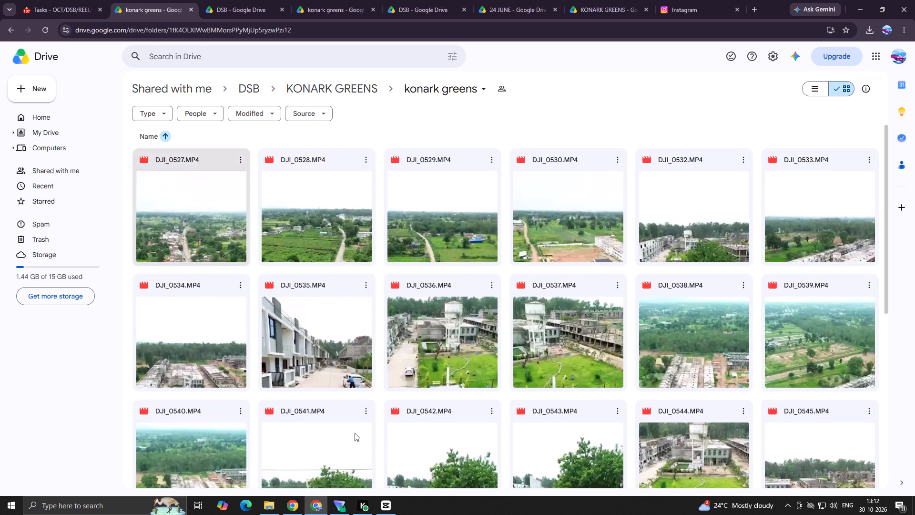
Switch to CapCut, return to the full media list, place the "We build home" video at the timeline's start, and start playback.
{"action": "left_click", "coordinate": [388, 507]}
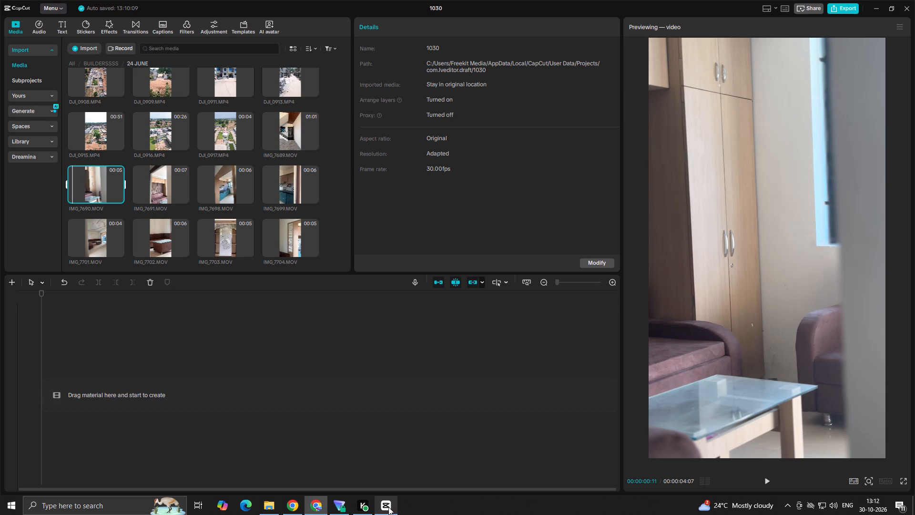
{"action": "left_click", "coordinate": [64, 65]}
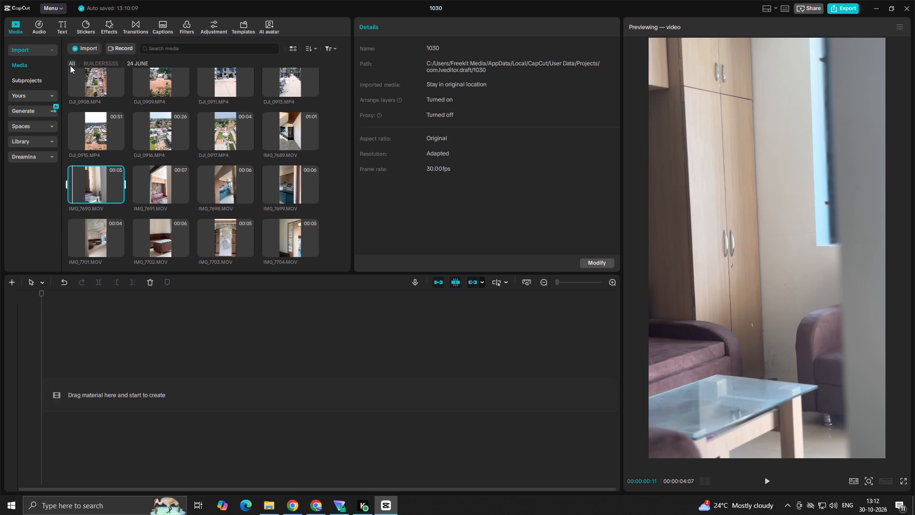
{"action": "left_click", "coordinate": [71, 64]}
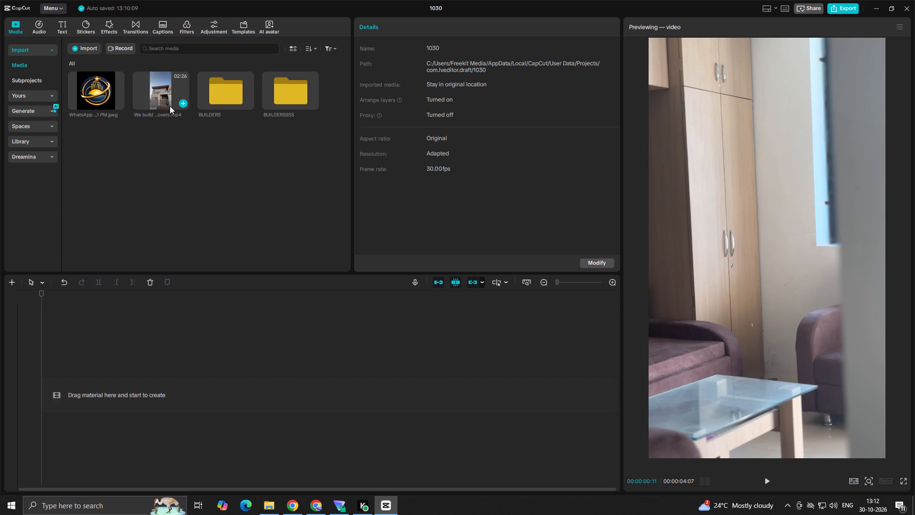
{"action": "left_click_drag", "start_coordinate": [170, 106], "coordinate": [132, 384]}
{"action": "key", "text": "space"}
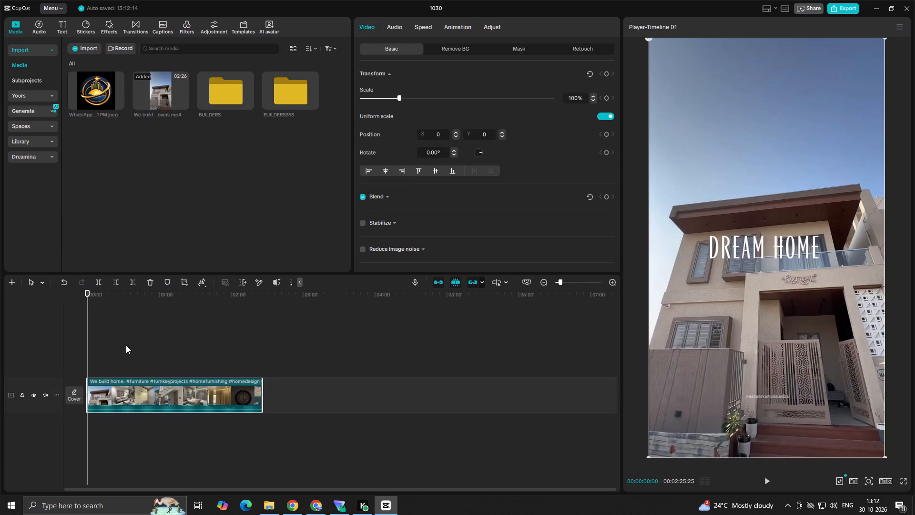
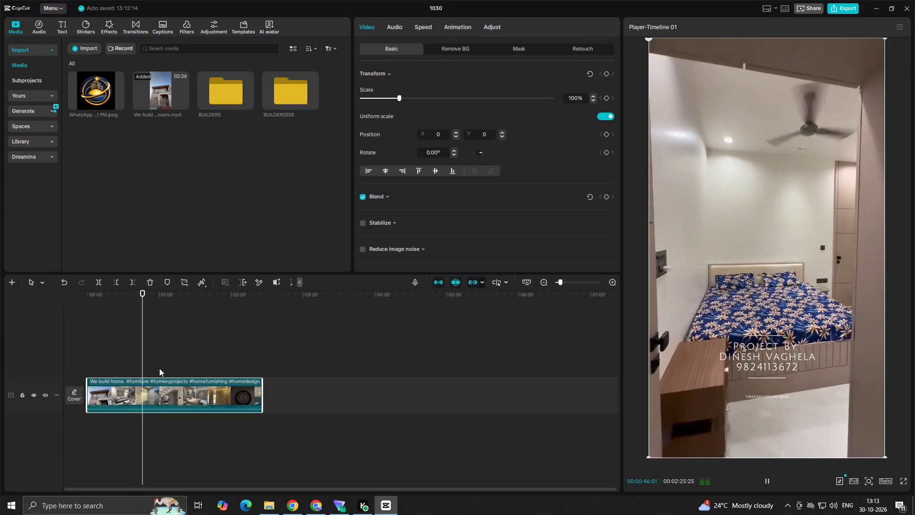
Pause playback, look through the konark greens and 24 JUNE footage in the KONARK GREENS Drive folder in Chrome, and return to CapCut.
{"action": "key", "text": "space"}
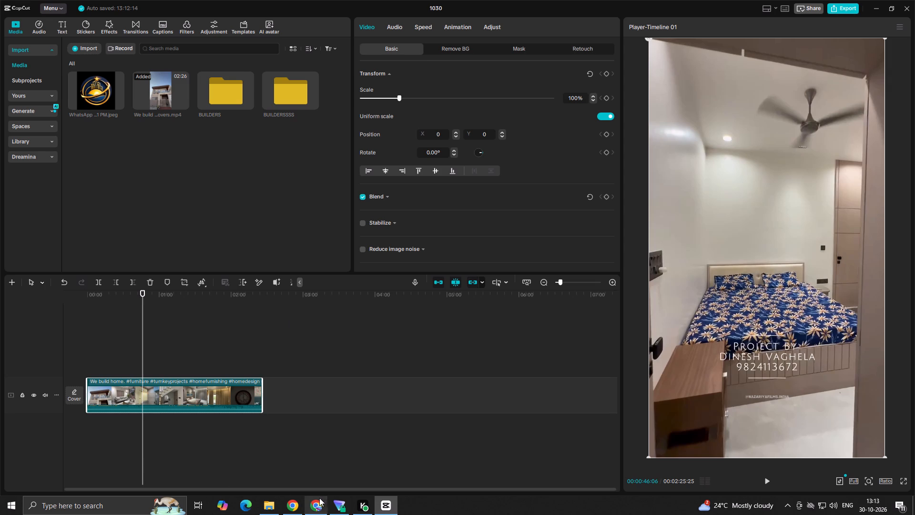
{"action": "left_click", "coordinate": [311, 511]}
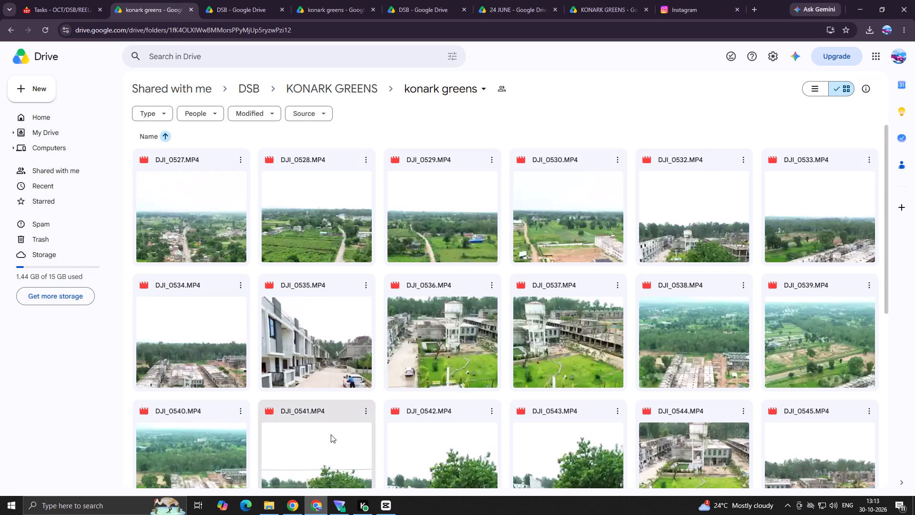
{"action": "scroll", "coordinate": [356, 376], "scroll_direction": "down", "scroll_amount": 17}
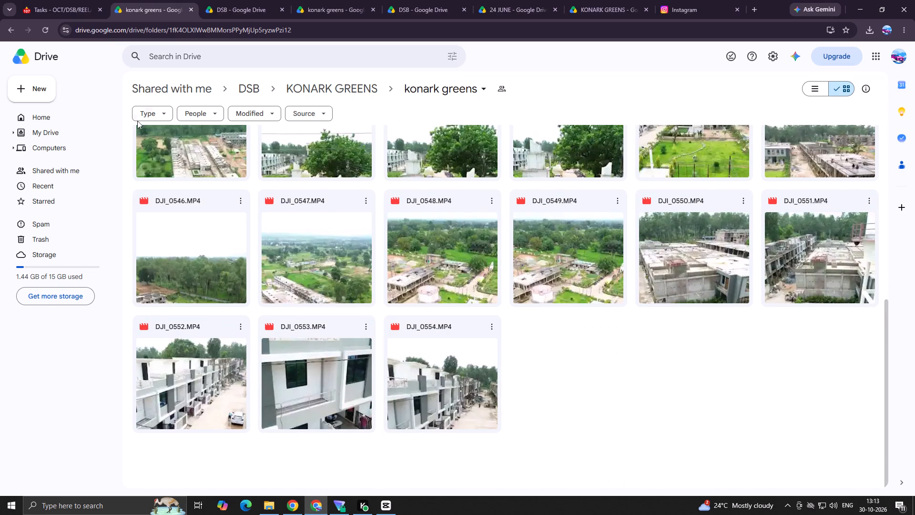
{"action": "left_click", "coordinate": [322, 86]}
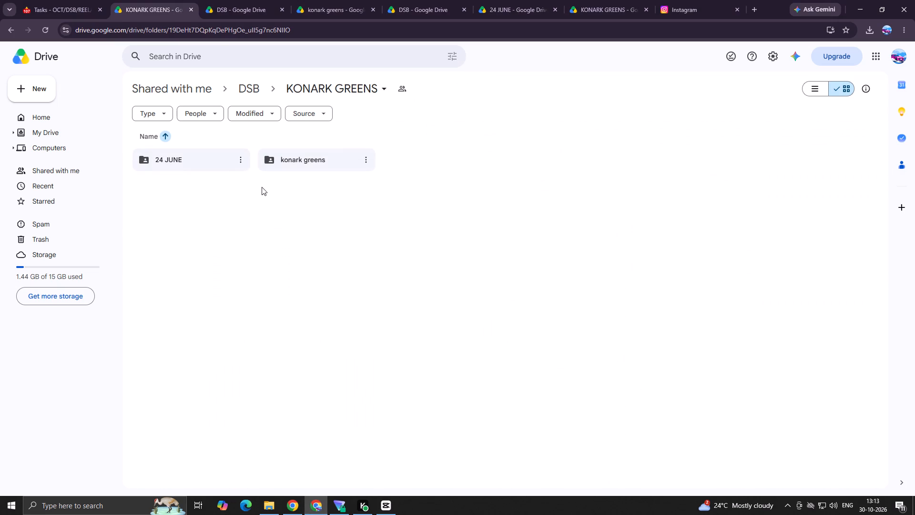
{"action": "double_click", "coordinate": [187, 164]}
{"action": "scroll", "coordinate": [578, 365], "scroll_direction": "down", "scroll_amount": 11}
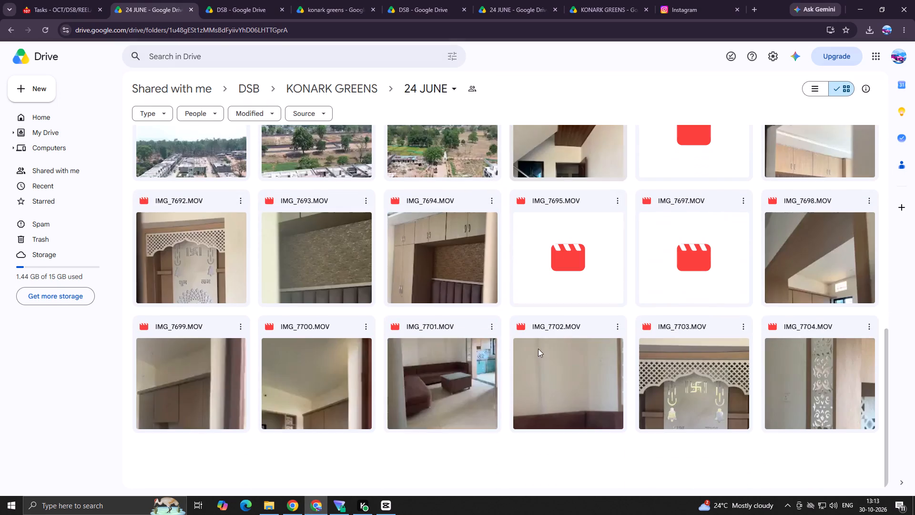
{"action": "scroll", "coordinate": [422, 305], "scroll_direction": "up", "scroll_amount": 1}
{"action": "scroll", "coordinate": [422, 305], "scroll_direction": "down", "scroll_amount": 1}
{"action": "left_click", "coordinate": [384, 509]}
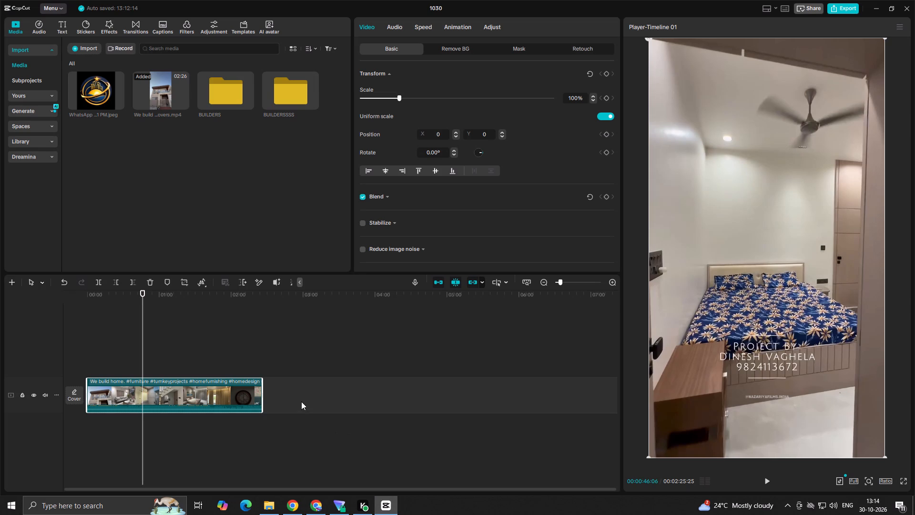
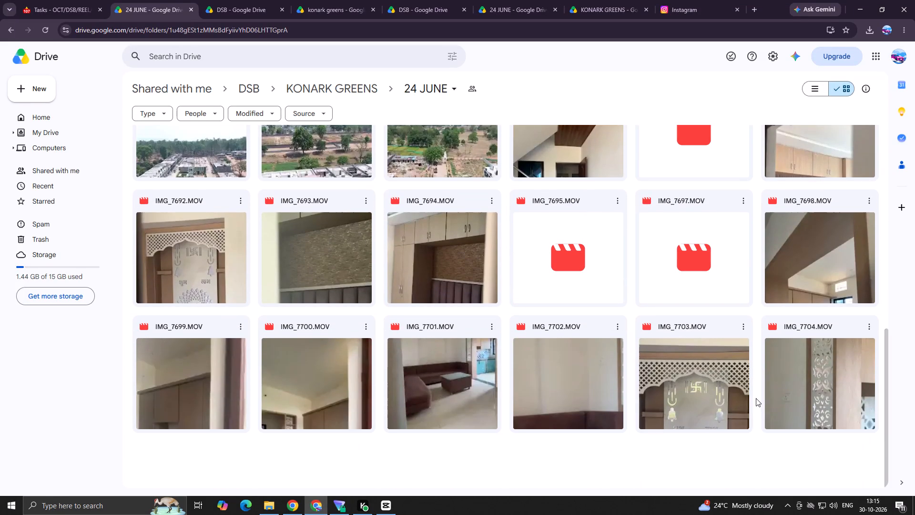
Look through the drone and interior clip thumbnails in the 24 JUNE folder of KONARK GREENS for usable footage.
{"action": "scroll", "coordinate": [757, 394], "scroll_direction": "up", "scroll_amount": 10}
{"action": "scroll", "coordinate": [757, 394], "scroll_direction": "down", "scroll_amount": 5}
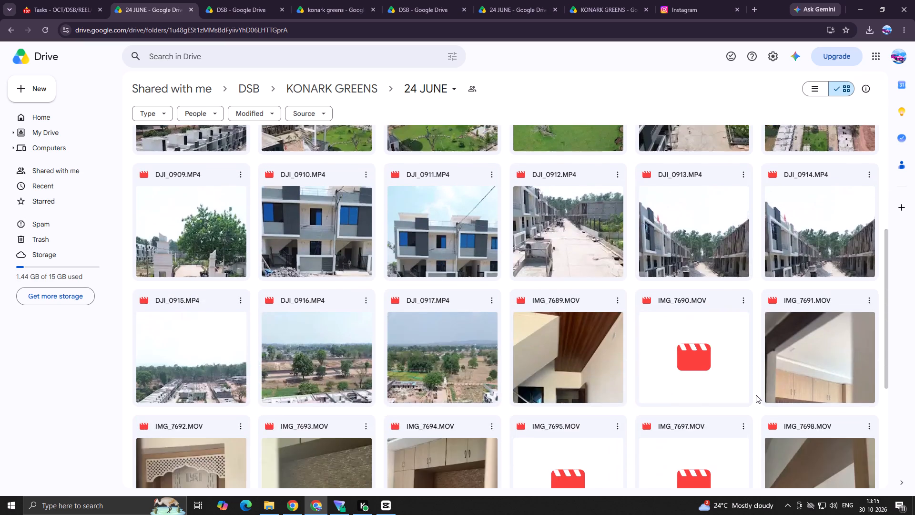
{"action": "scroll", "coordinate": [736, 362], "scroll_direction": "down", "scroll_amount": 5}
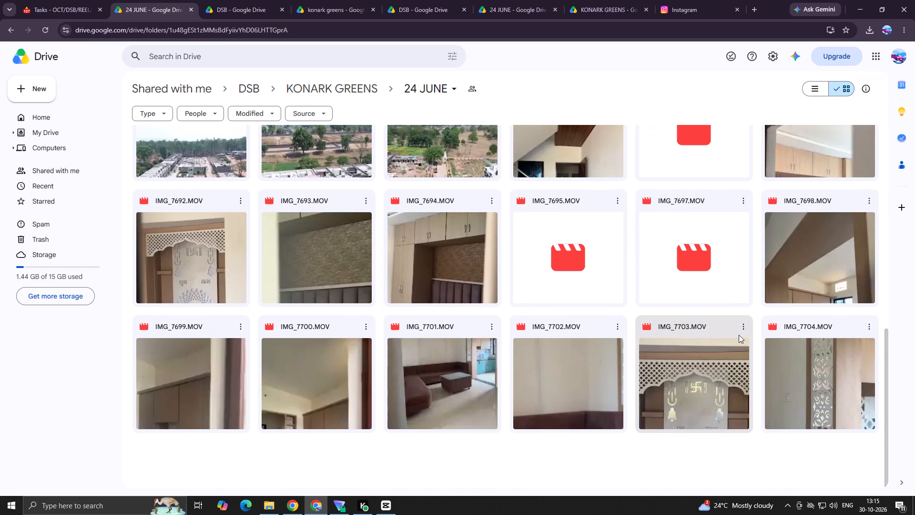
{"action": "scroll", "coordinate": [623, 260], "scroll_direction": "up", "scroll_amount": 3}
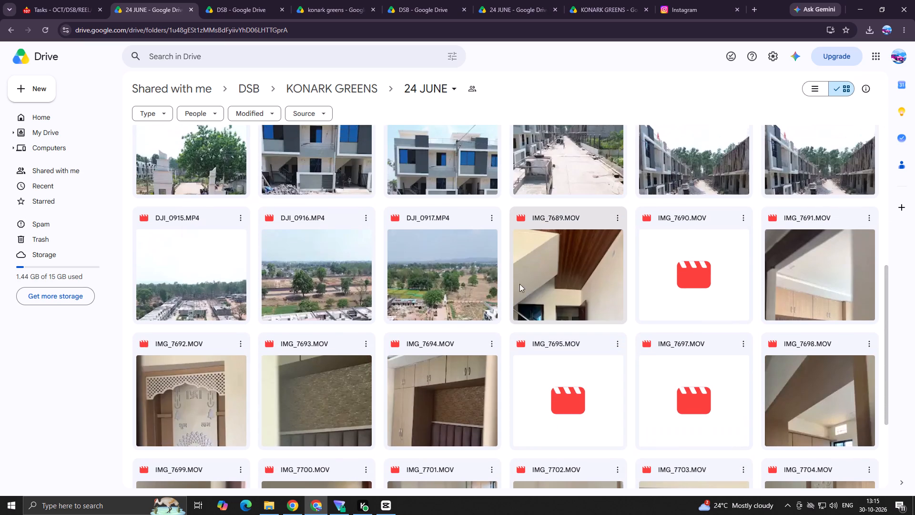
{"action": "scroll", "coordinate": [491, 293], "scroll_direction": "down", "scroll_amount": 4}
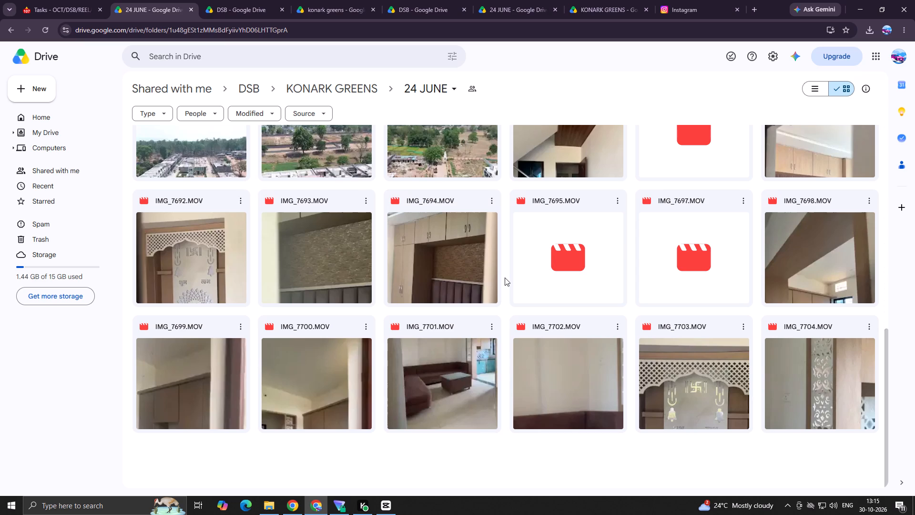
{"action": "scroll", "coordinate": [505, 278], "scroll_direction": "up", "scroll_amount": 6}
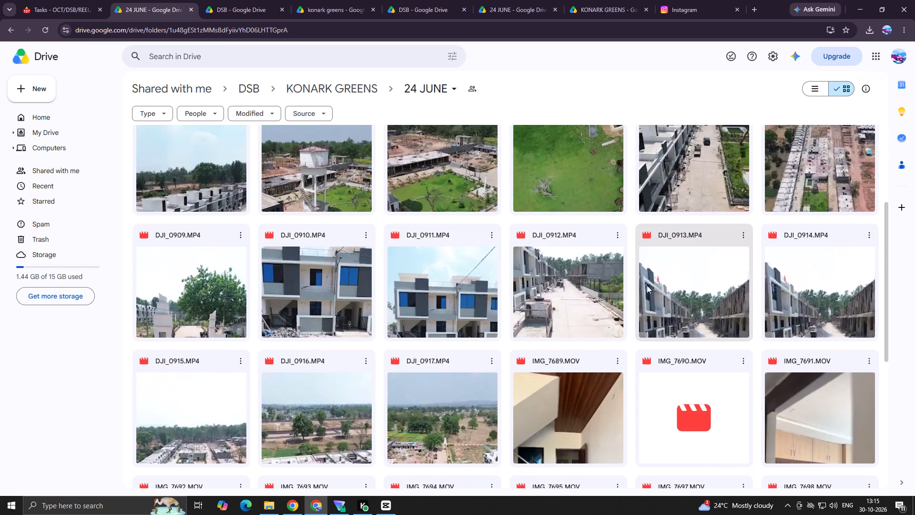
{"action": "scroll", "coordinate": [651, 305], "scroll_direction": "down", "scroll_amount": 10}
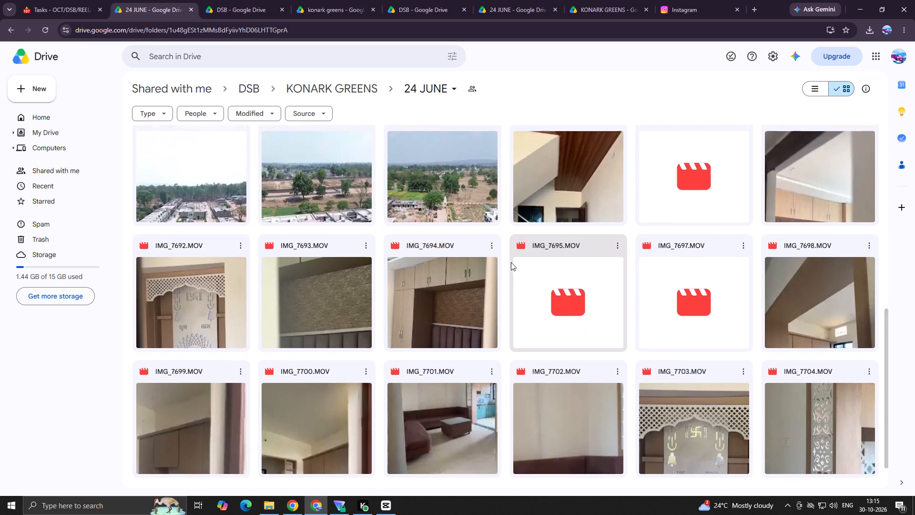
{"action": "scroll", "coordinate": [513, 261], "scroll_direction": "down", "scroll_amount": 4}
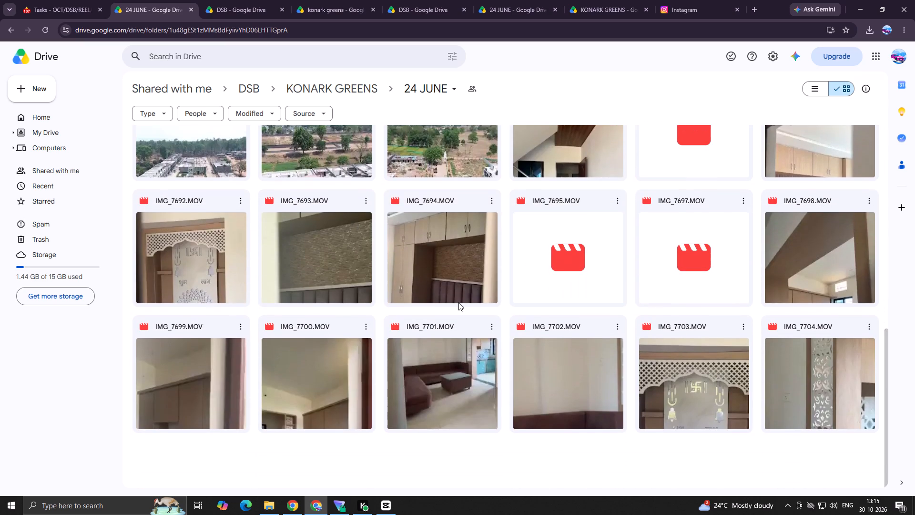
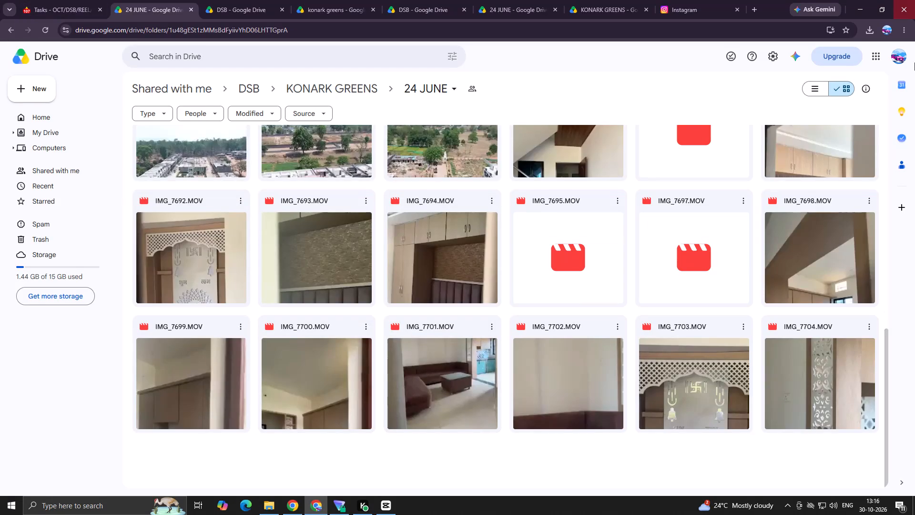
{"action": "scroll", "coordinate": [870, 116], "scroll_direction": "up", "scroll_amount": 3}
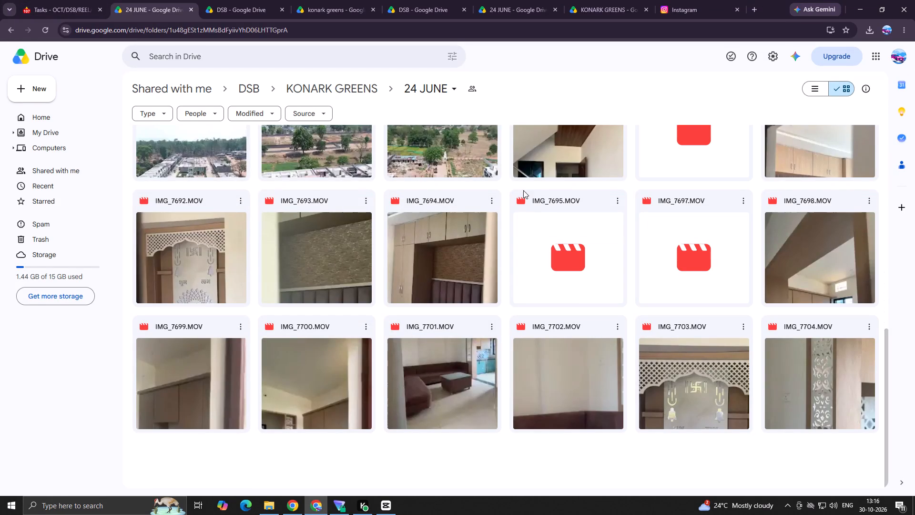
Switch to CapCut, play through the "We build home" clip, and cut off everything after 00:00:25:28.
{"action": "left_click", "coordinate": [387, 500]}
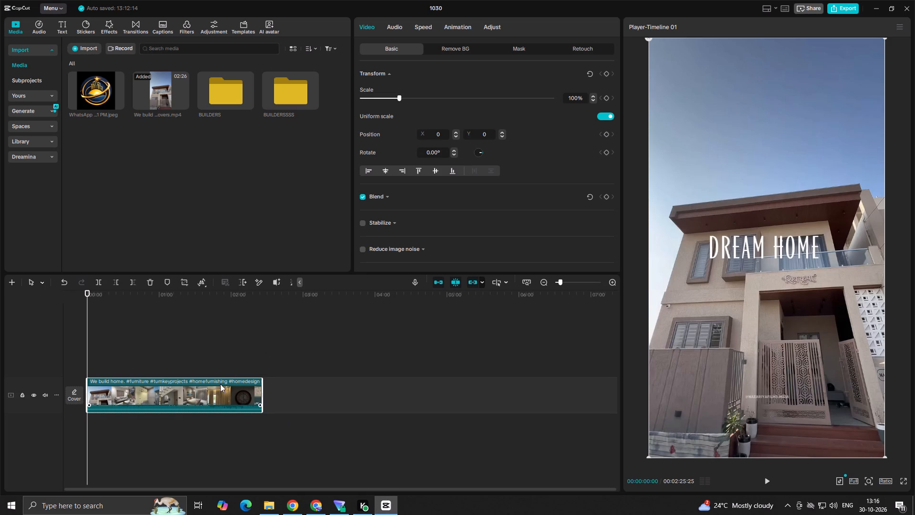
{"action": "key", "text": "space"}
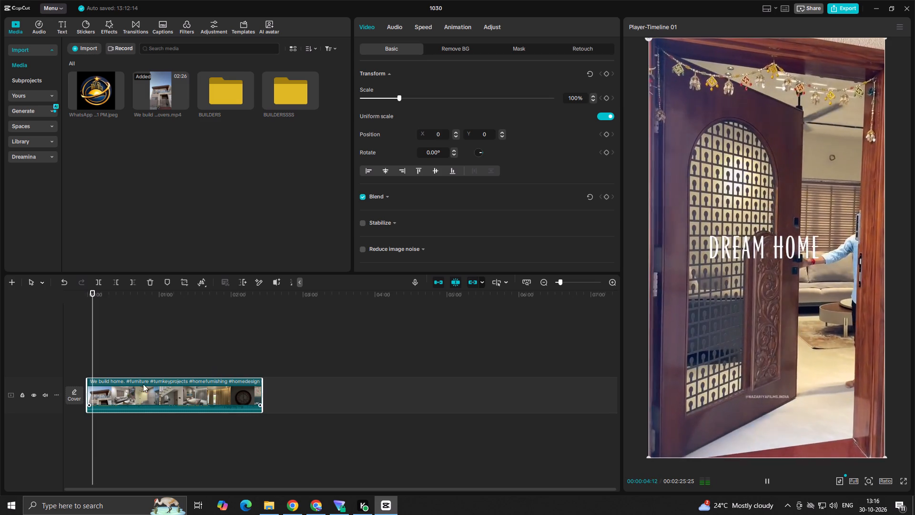
{"action": "scroll", "coordinate": [125, 352], "scroll_direction": "up", "scroll_amount": 10, "text": "ctrl"}
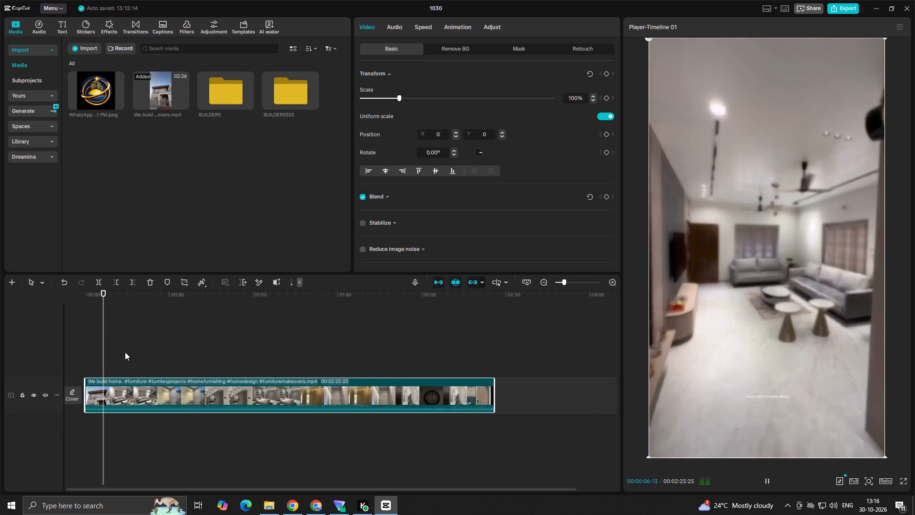
{"action": "scroll", "coordinate": [125, 352], "scroll_direction": "up", "scroll_amount": 11, "text": "ctrl"}
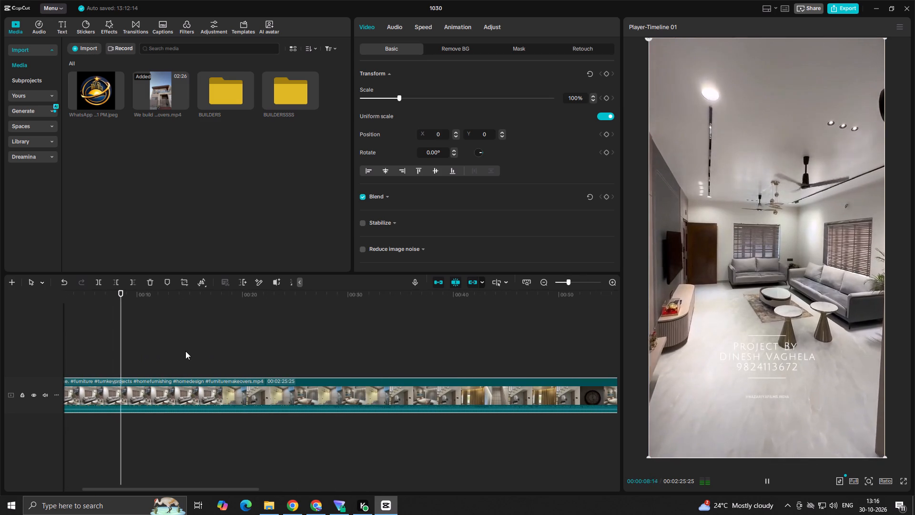
{"action": "left_click", "coordinate": [250, 361]}
{"action": "key", "text": "space"}
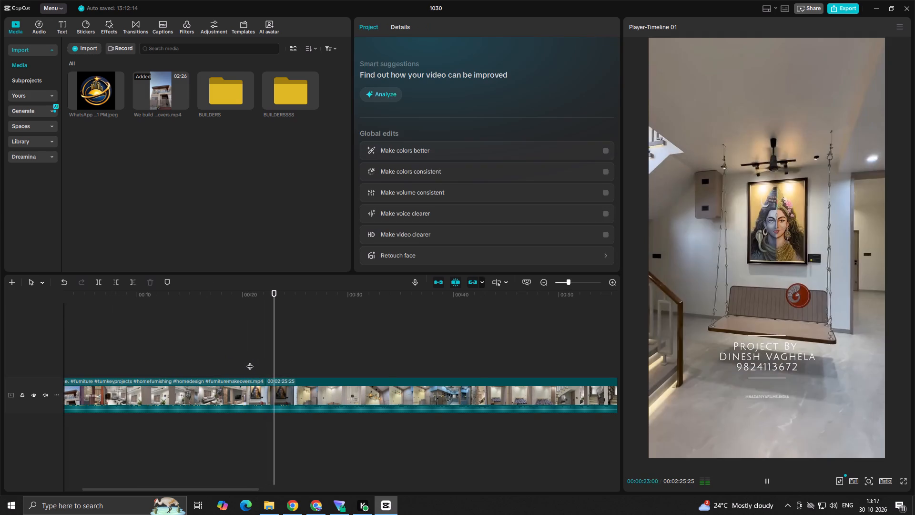
{"action": "key", "text": "space"}
{"action": "key", "text": "space"}
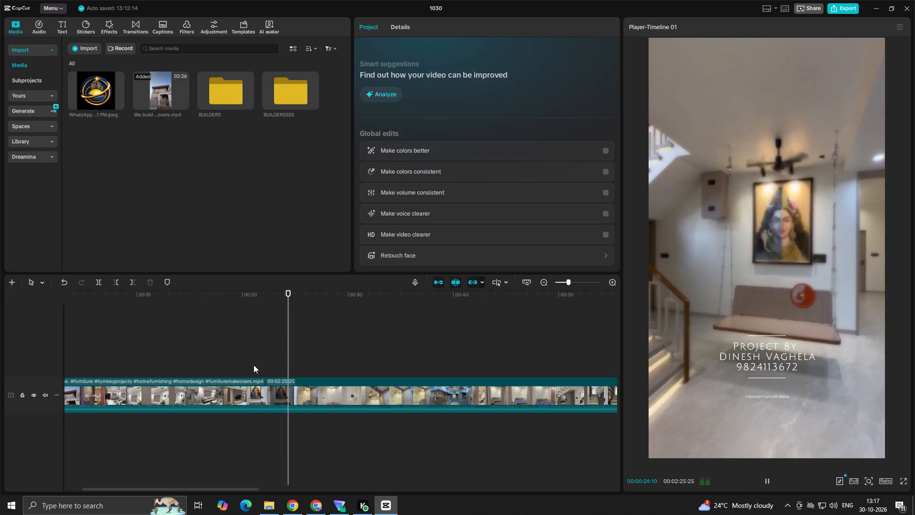
{"action": "key", "text": "space"}
{"action": "key", "text": "space"}
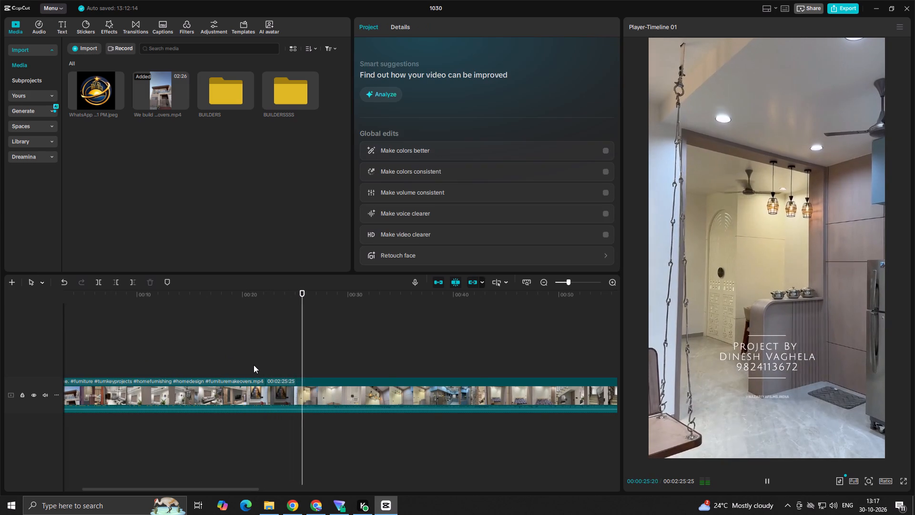
{"action": "key", "text": "space"}
{"action": "left_click", "coordinate": [265, 399]}
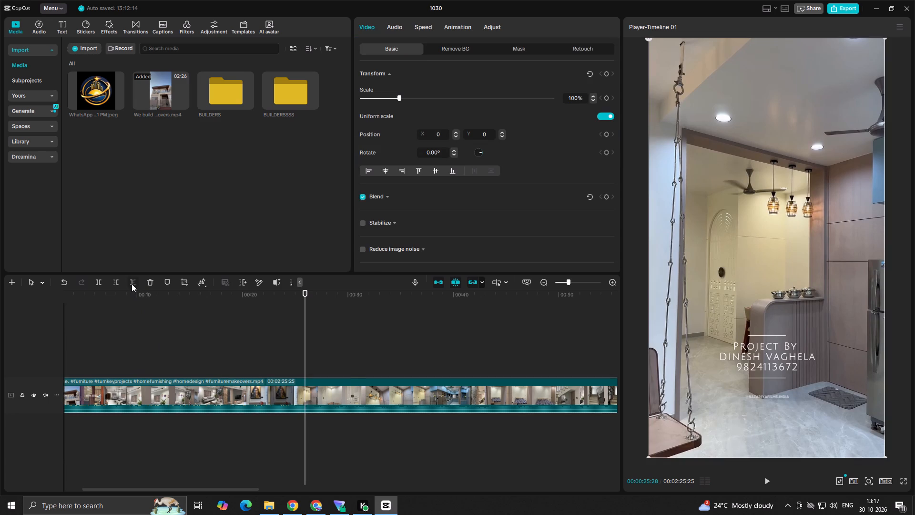
{"action": "left_click", "coordinate": [131, 283]}
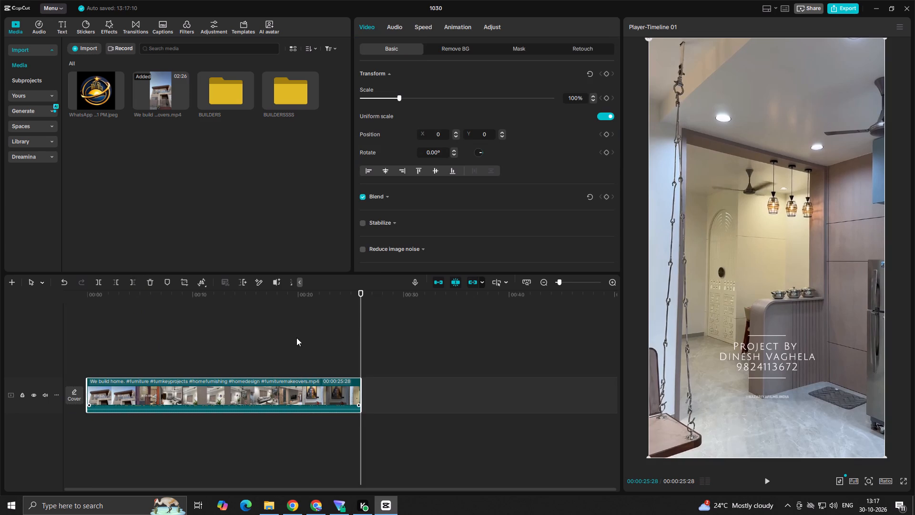
Return to the timeline start and preview the last two row-house drone clips in the konark greens folder of BUILDERSSSS.
{"action": "left_click", "coordinate": [296, 346]}
{"action": "left_click_drag", "start_coordinate": [296, 346], "coordinate": [0, 368]}
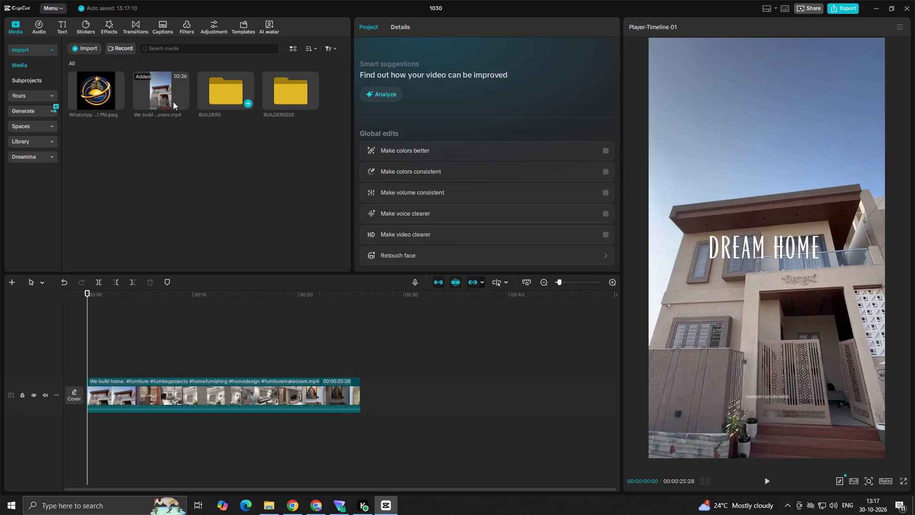
{"action": "double_click", "coordinate": [280, 94]}
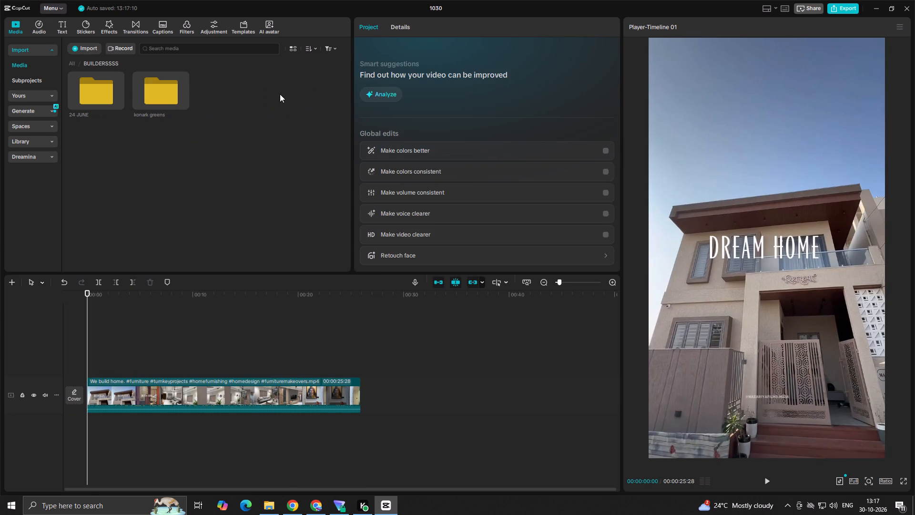
{"action": "left_click", "coordinate": [280, 94]}
{"action": "double_click", "coordinate": [157, 104]}
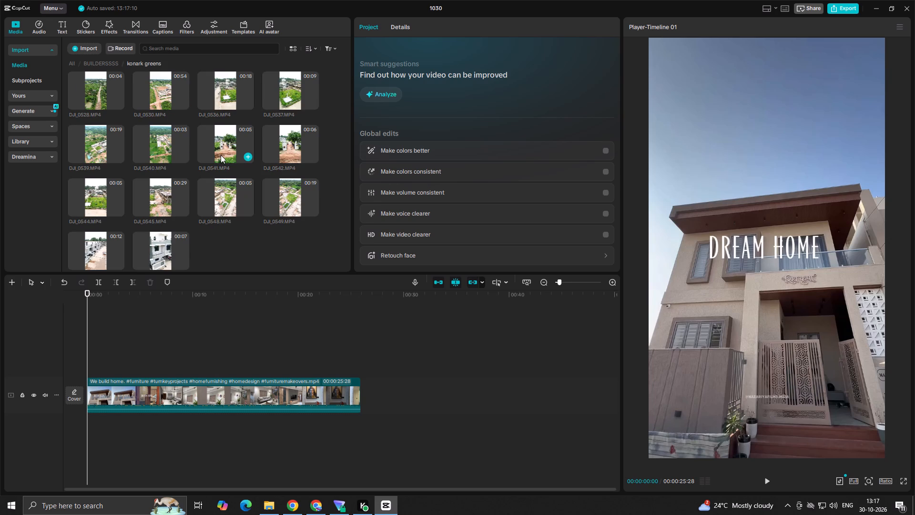
{"action": "scroll", "coordinate": [188, 144], "scroll_direction": "up", "scroll_amount": 5}
{"action": "left_click", "coordinate": [159, 256]}
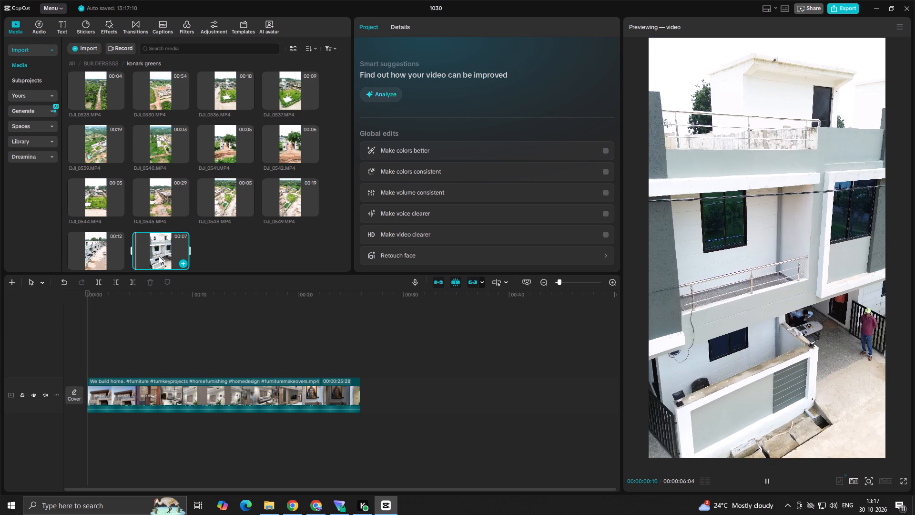
{"action": "key", "text": "space"}
{"action": "left_click", "coordinate": [107, 248]}
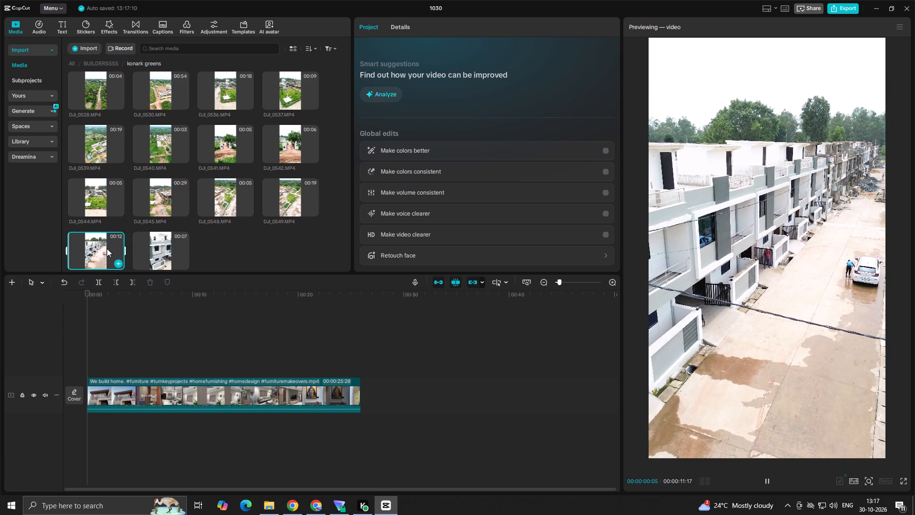
{"action": "key", "text": "space"}
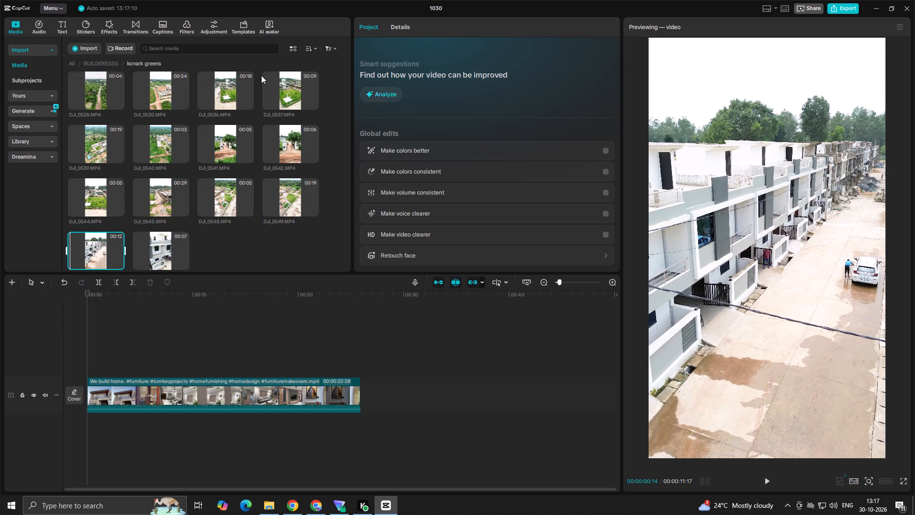
Preview drone clips in the 24 JUNE folder of BUILDERSSSS, including DJI_0898, DJI_0902, DJI_0911 and DJI_0913.
{"action": "left_click", "coordinate": [102, 65]}
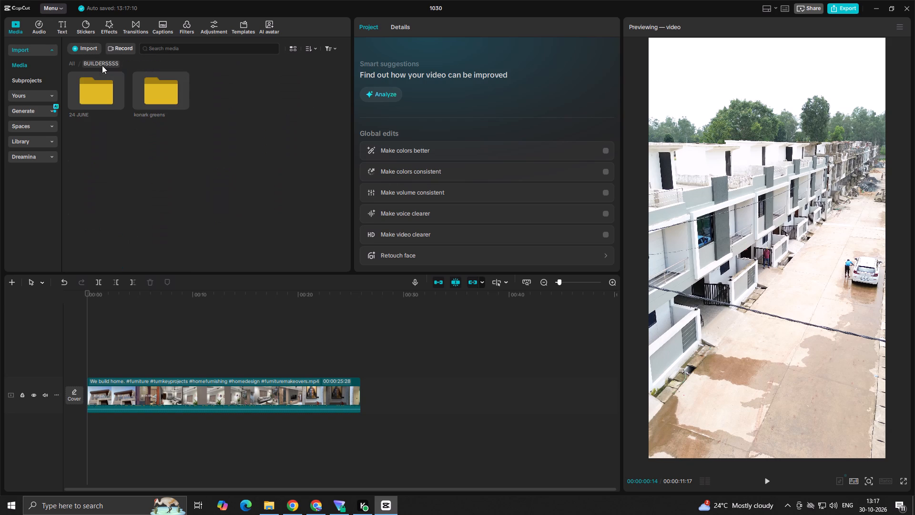
{"action": "double_click", "coordinate": [102, 100]}
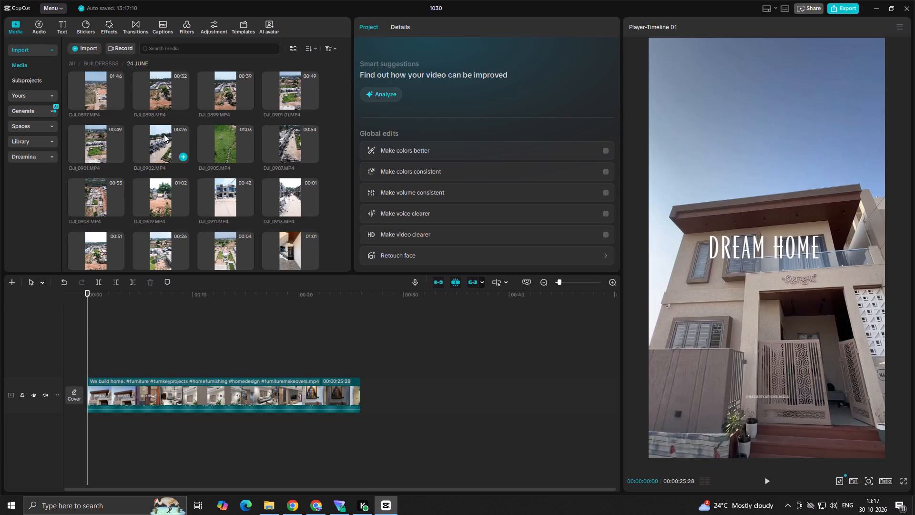
{"action": "left_click", "coordinate": [160, 101]}
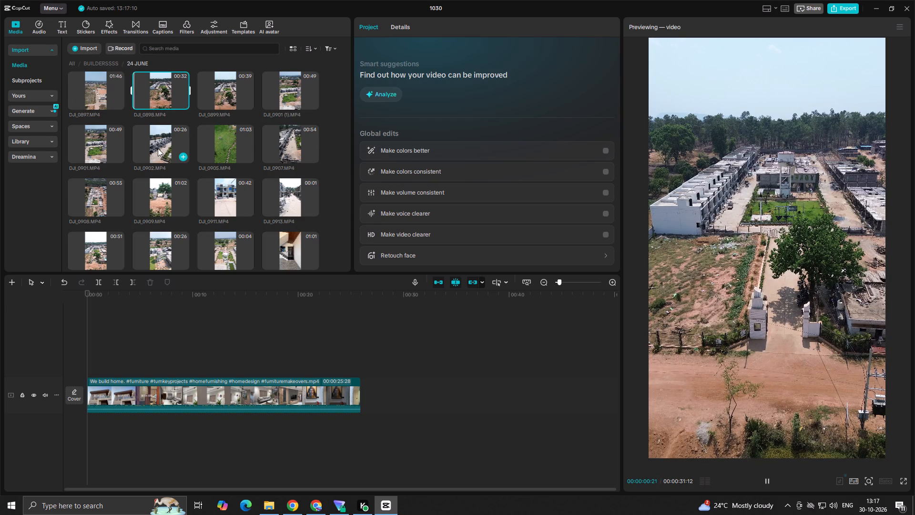
{"action": "left_click", "coordinate": [173, 137]}
{"action": "left_click", "coordinate": [157, 198]}
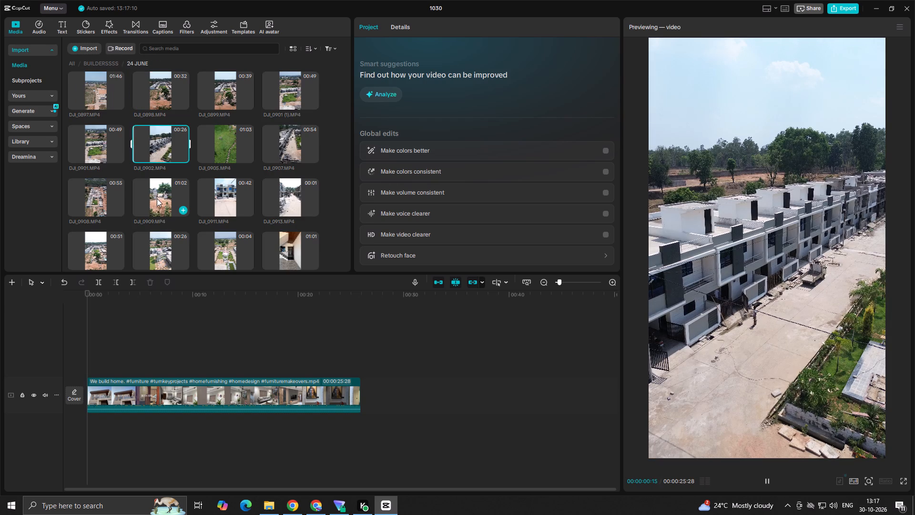
{"action": "left_click", "coordinate": [222, 194]}
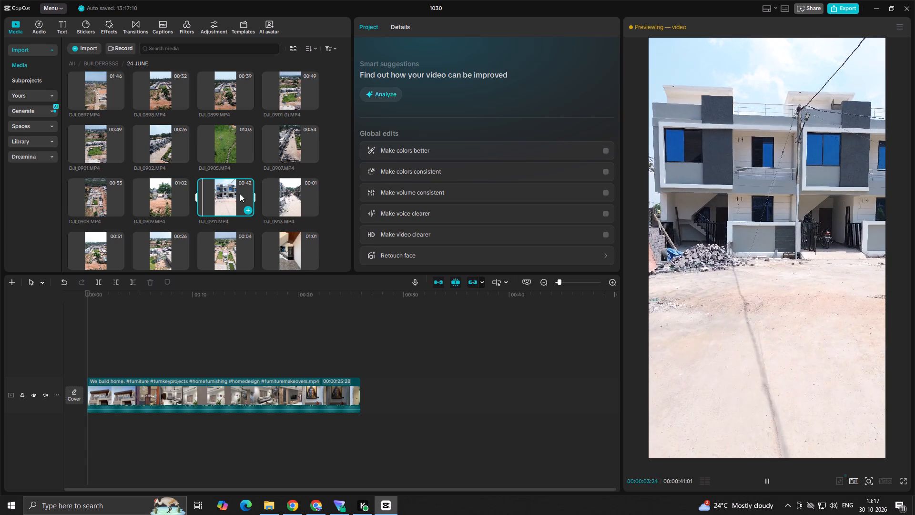
{"action": "left_click", "coordinate": [291, 202]}
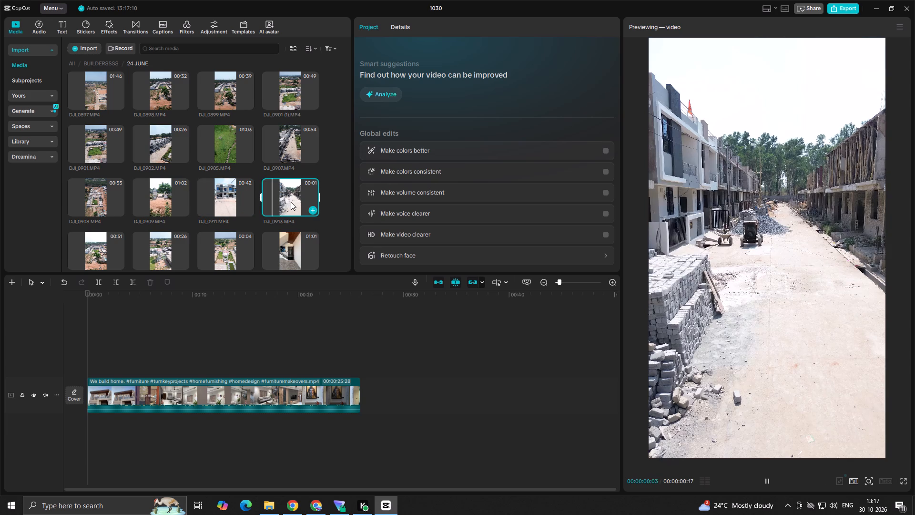
Preview more 24 JUNE clips for usable shots, including DJI_0916, DJI_0917, IMG_7689, DJI_0915, DJI_0908, DJI_0907 and DJI_0899.
{"action": "scroll", "coordinate": [230, 232], "scroll_direction": "down", "scroll_amount": 1}
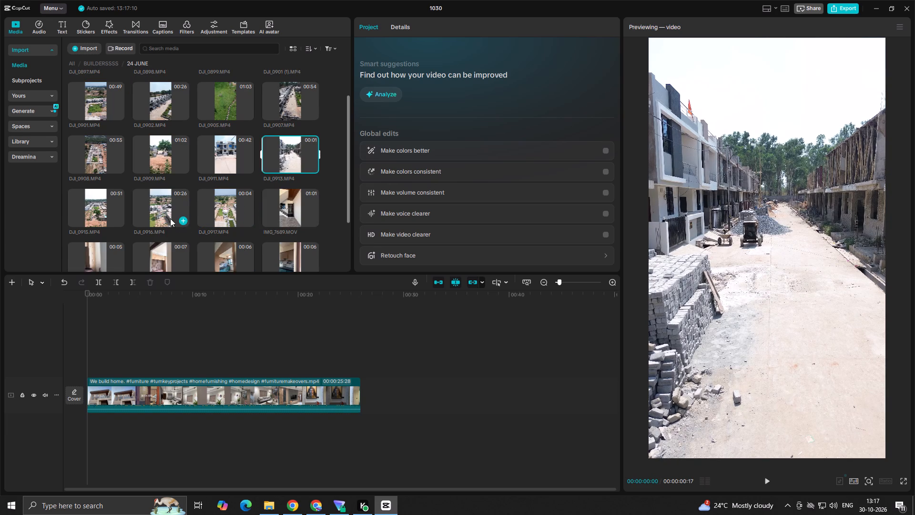
{"action": "left_click", "coordinate": [163, 209]}
{"action": "key", "text": "space"}
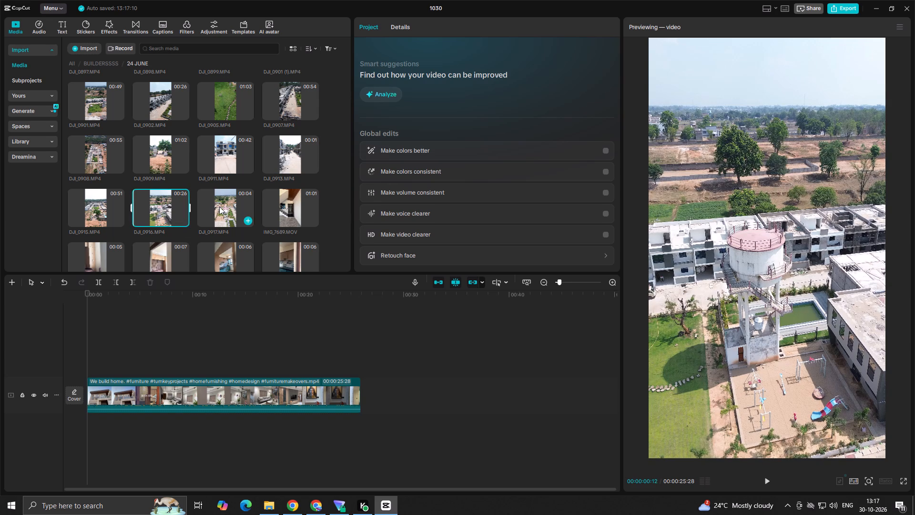
{"action": "left_click", "coordinate": [233, 214]}
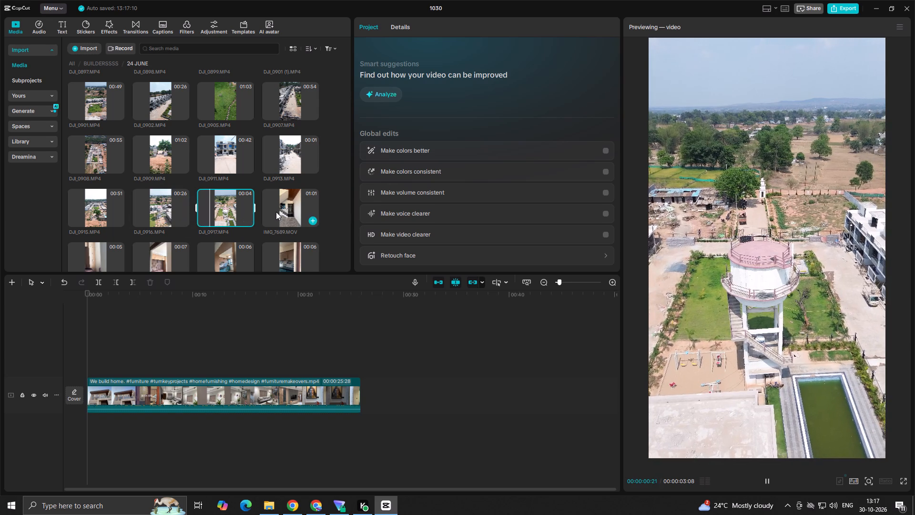
{"action": "left_click", "coordinate": [276, 212]}
{"action": "key", "text": "space"}
{"action": "left_click", "coordinate": [99, 214]}
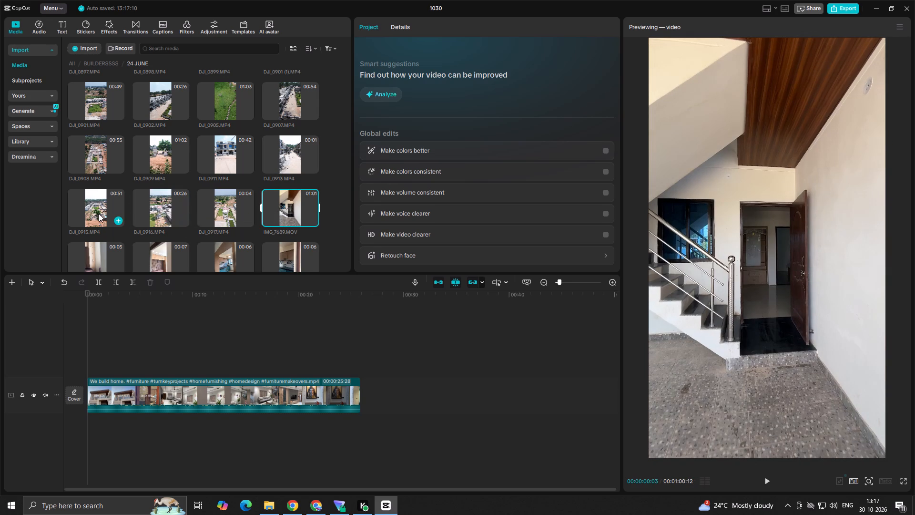
{"action": "key", "text": "space"}
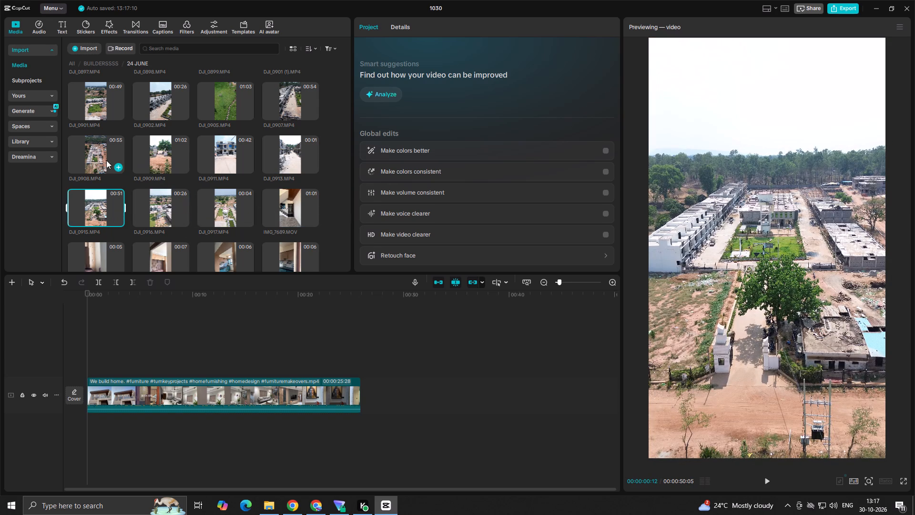
{"action": "left_click", "coordinate": [102, 158]}
{"action": "key", "text": "space"}
{"action": "scroll", "coordinate": [132, 152], "scroll_direction": "up", "scroll_amount": 2}
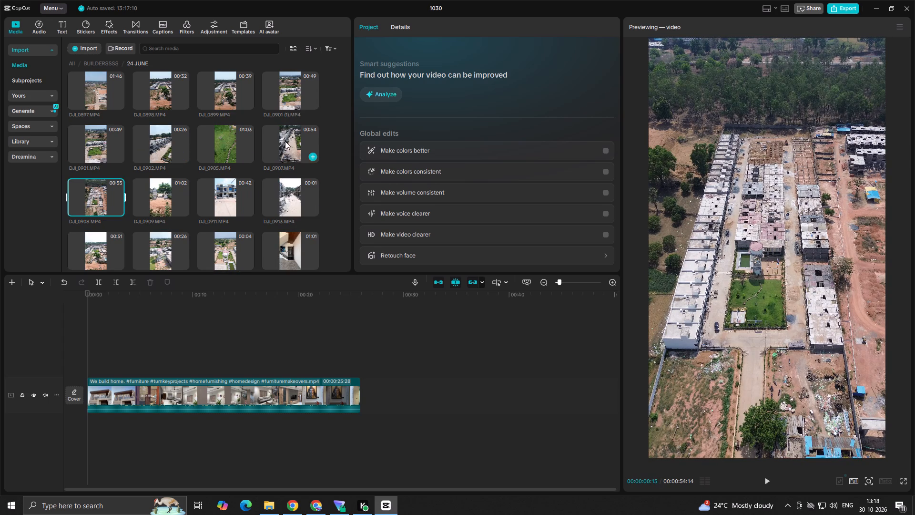
{"action": "left_click", "coordinate": [286, 137]}
{"action": "key", "text": "space"}
{"action": "left_click", "coordinate": [294, 87]}
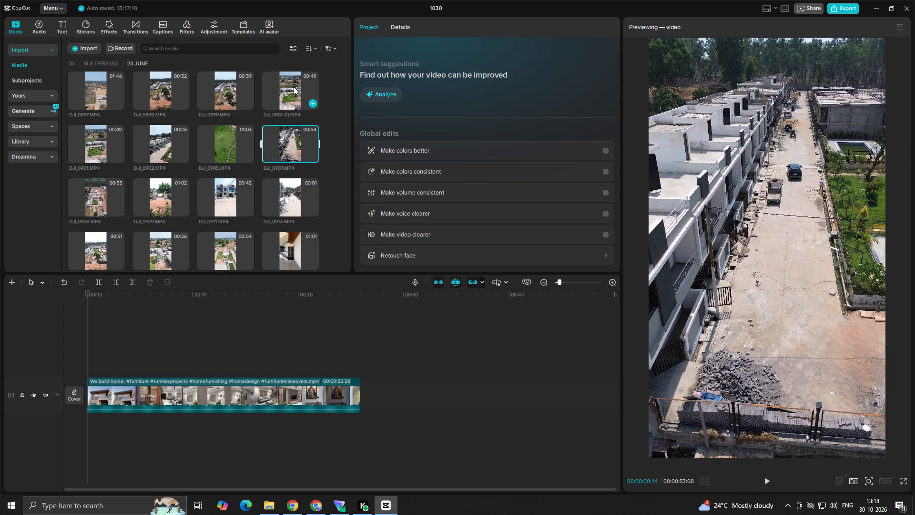
{"action": "left_click", "coordinate": [243, 98]}
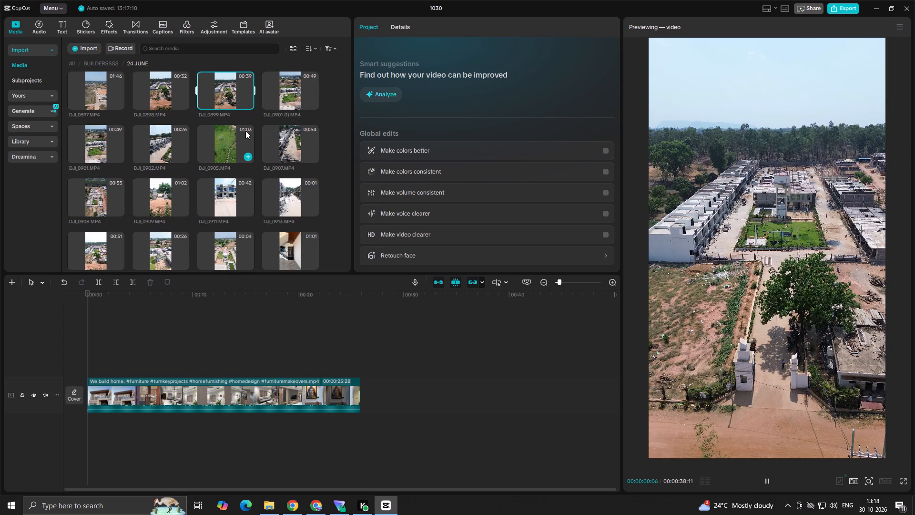
Preview the garden drone clip DJI_0905.MP4 and place it on a track above the "We build home" clip at the timeline start.
{"action": "left_click", "coordinate": [226, 131]}
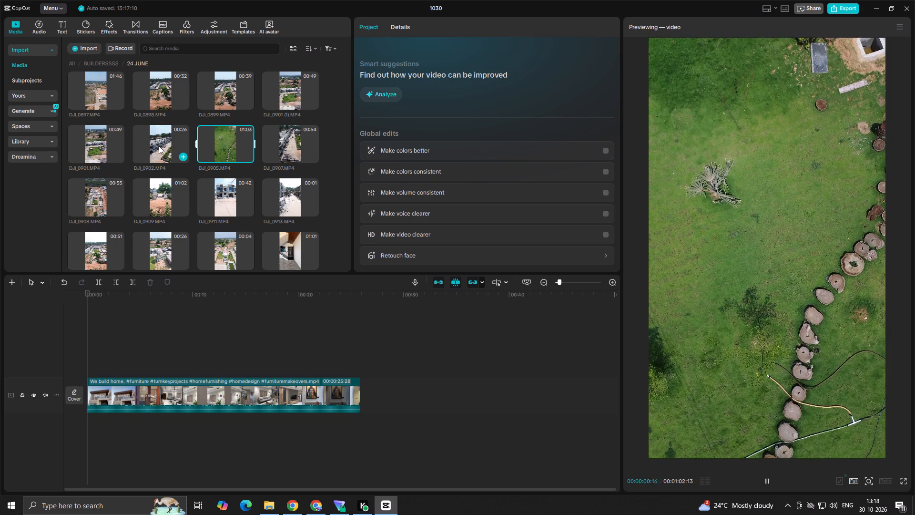
{"action": "key", "text": "space"}
{"action": "key", "text": "space"}
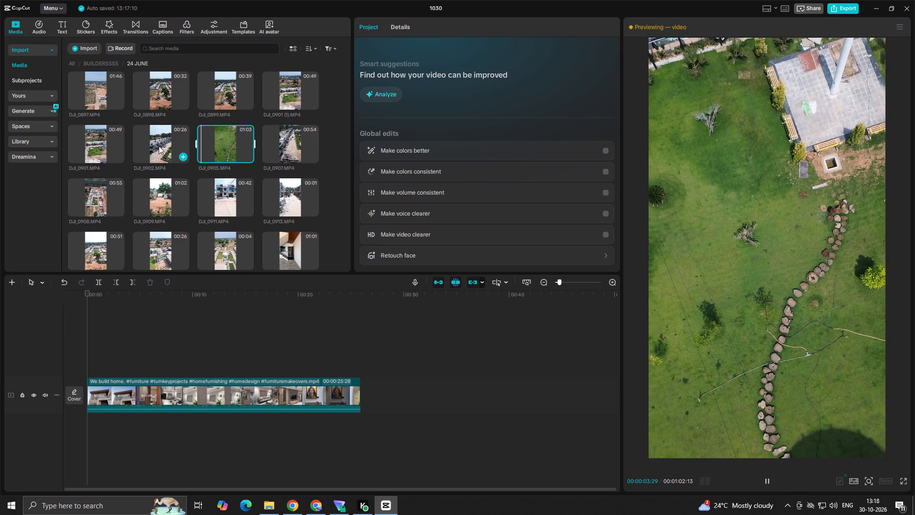
{"action": "key", "text": "space"}
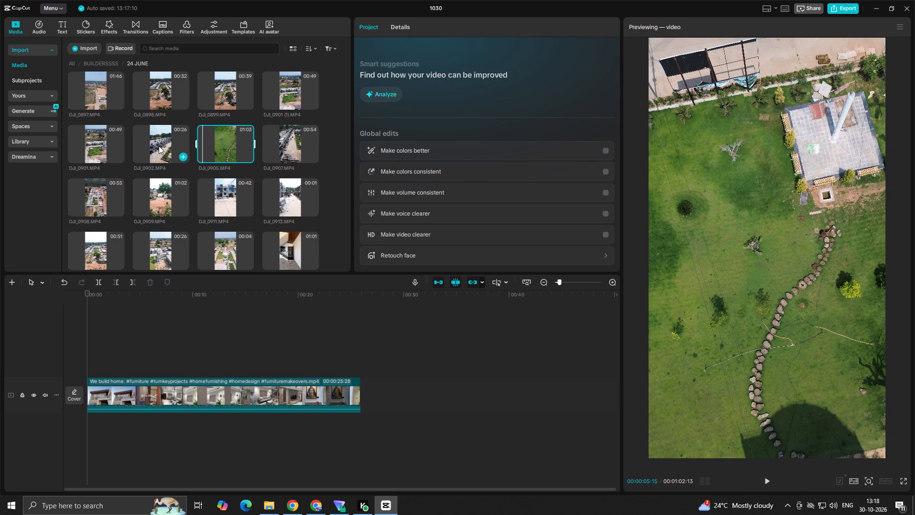
{"action": "left_click_drag", "start_coordinate": [233, 146], "coordinate": [62, 352]}
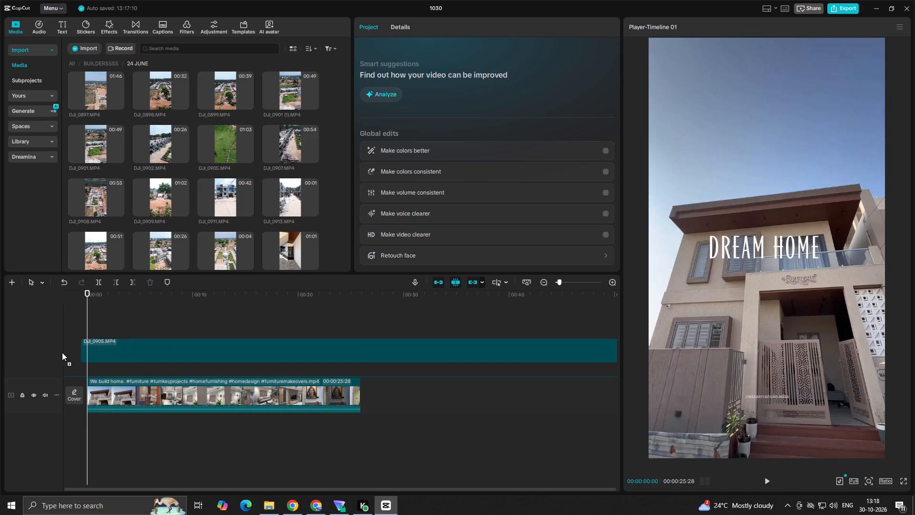
Drop DJI_0905.MP4 at the timeline start on the track above the "We build home" clip.
{"action": "left_click_drag", "start_coordinate": [62, 352], "coordinate": [25, 352]}
Play the placed DJI_0905.MP4 from the timeline start and replay its opening to find where the usable drone movement begins.
{"action": "key", "text": "space"}
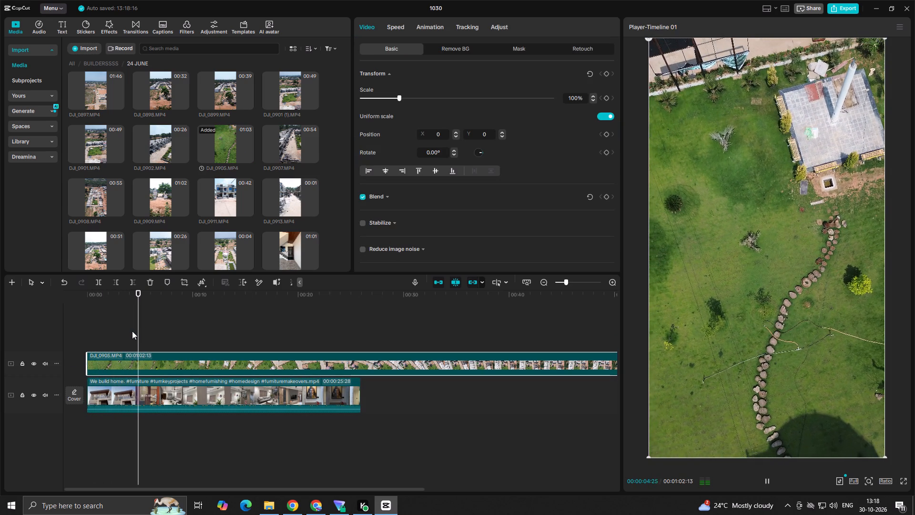
{"action": "key", "text": "space"}
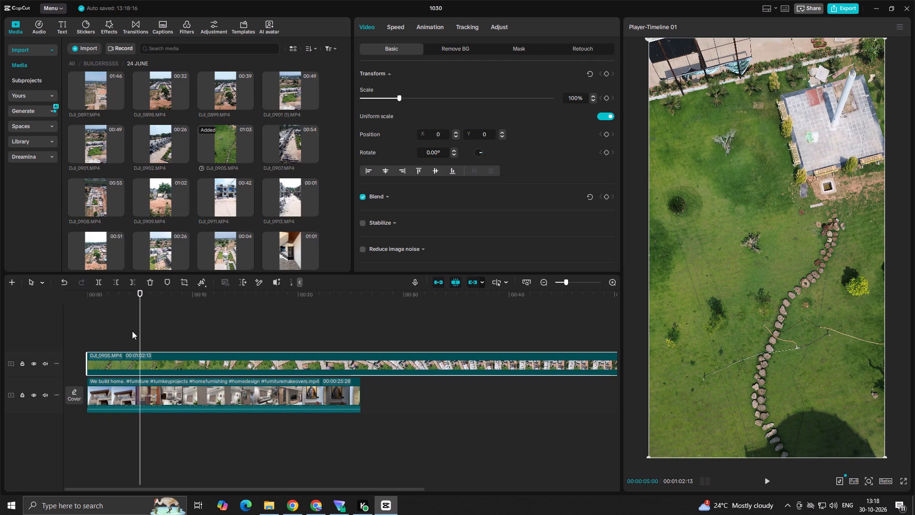
{"action": "key", "text": "space"}
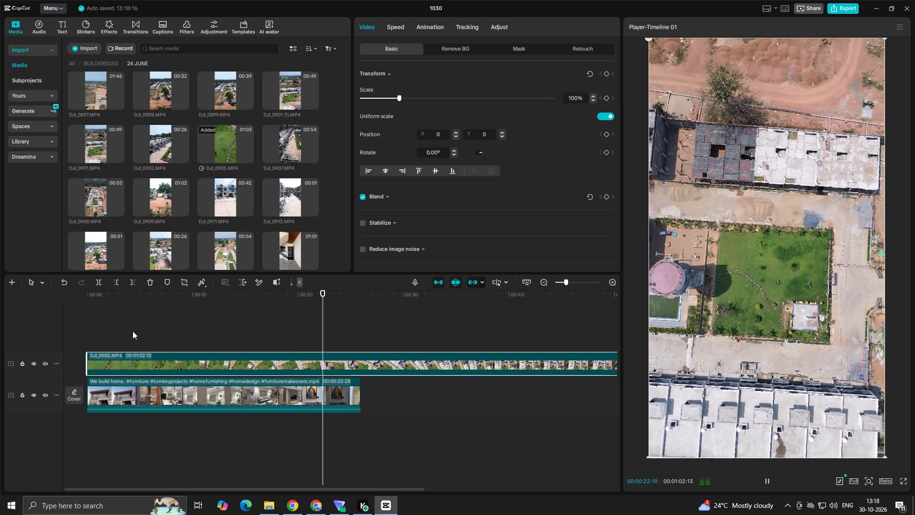
{"action": "key", "text": "space"}
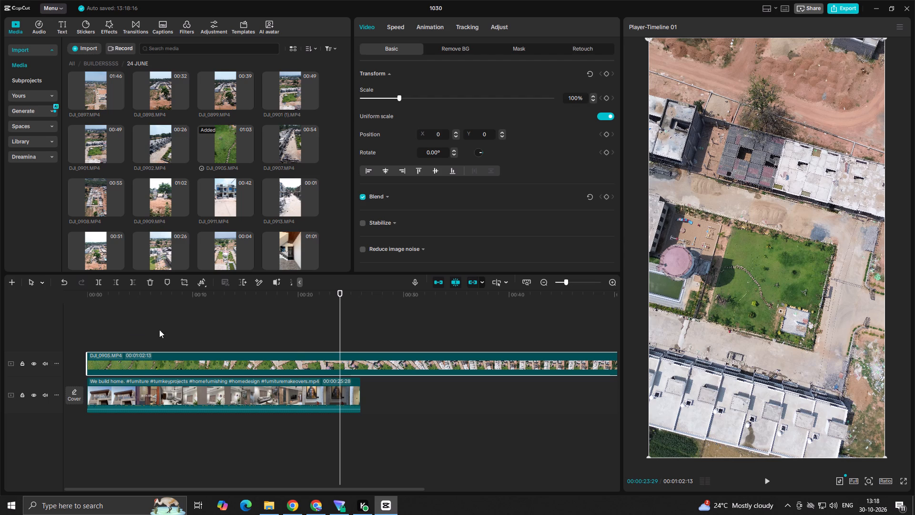
{"action": "left_click", "coordinate": [318, 332]}
{"action": "left_click_drag", "start_coordinate": [318, 332], "coordinate": [0, 364]}
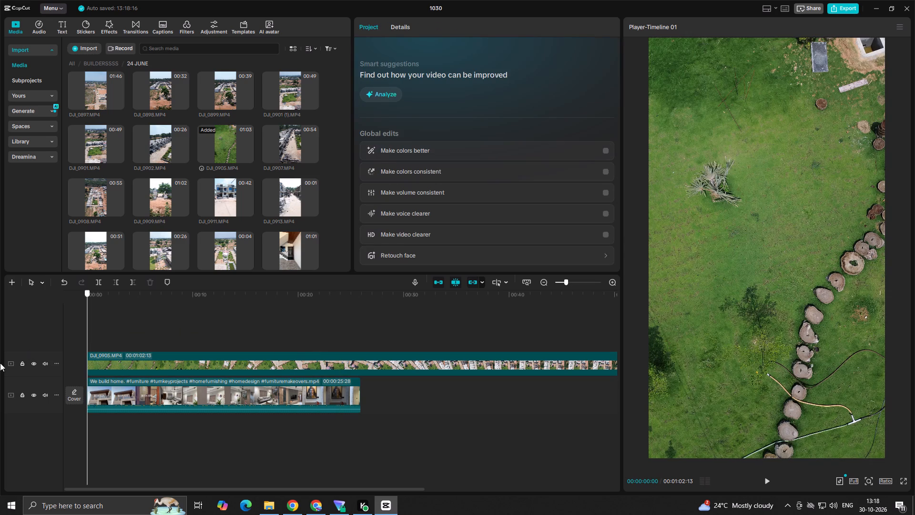
{"action": "key", "text": "space"}
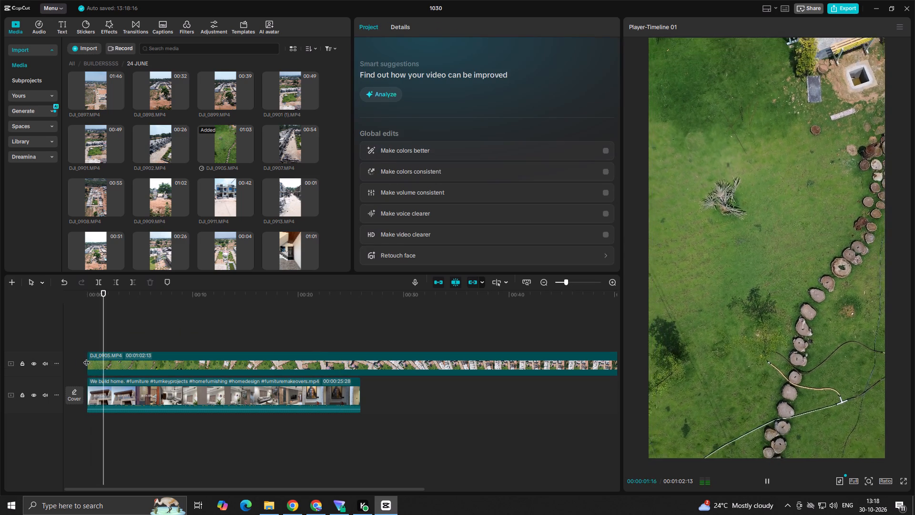
{"action": "key", "text": "space"}
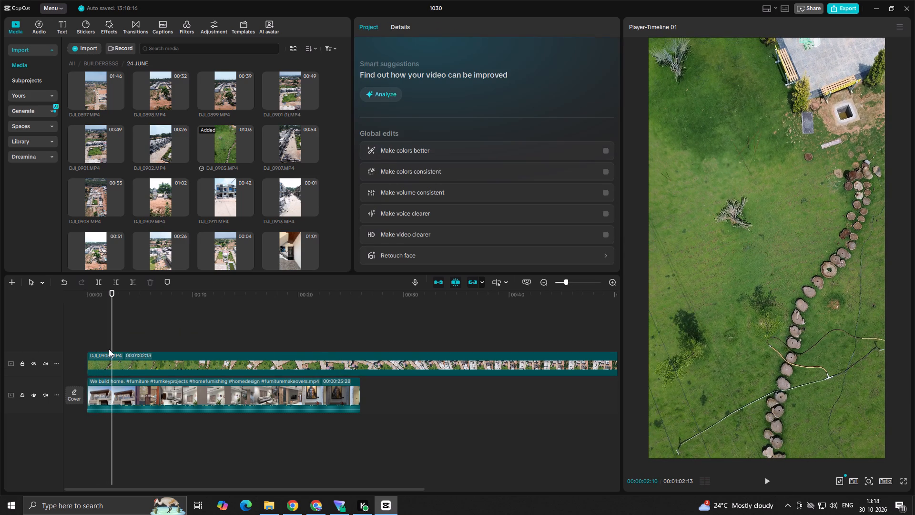
{"action": "left_click", "coordinate": [104, 347]}
{"action": "left_click_drag", "start_coordinate": [104, 347], "coordinate": [17, 350]}
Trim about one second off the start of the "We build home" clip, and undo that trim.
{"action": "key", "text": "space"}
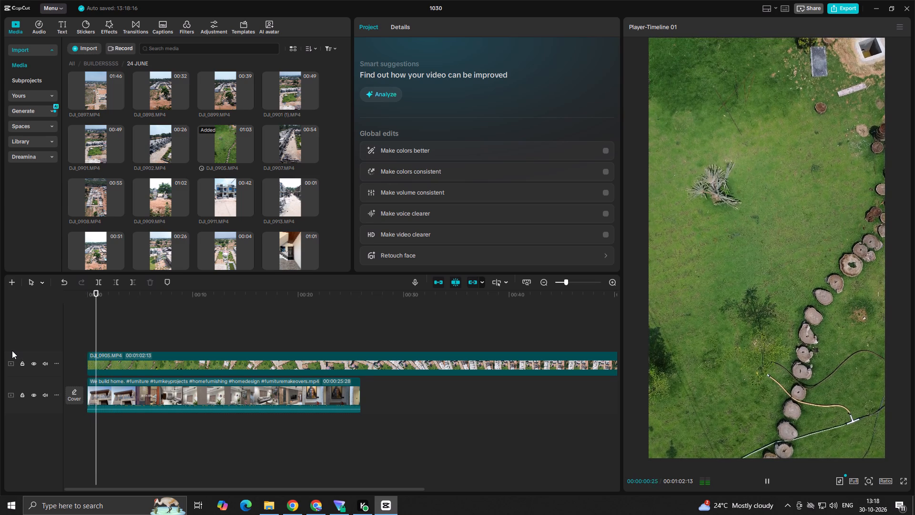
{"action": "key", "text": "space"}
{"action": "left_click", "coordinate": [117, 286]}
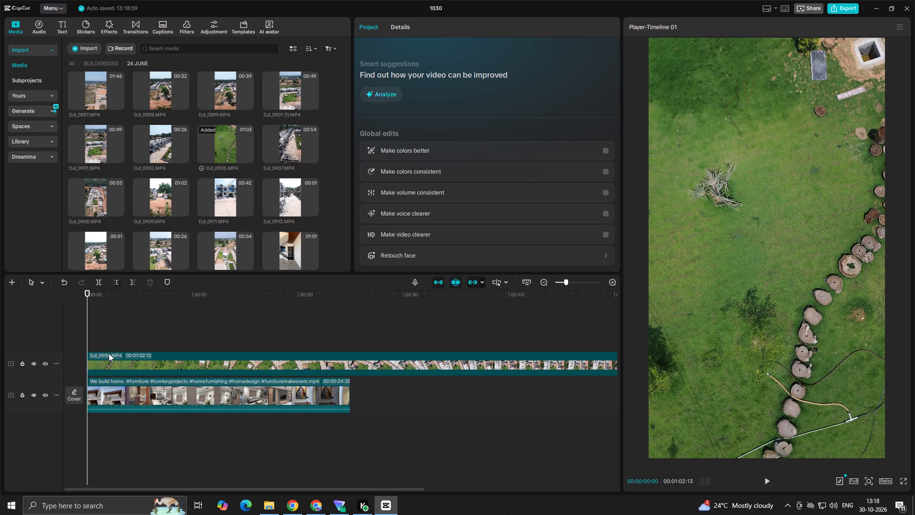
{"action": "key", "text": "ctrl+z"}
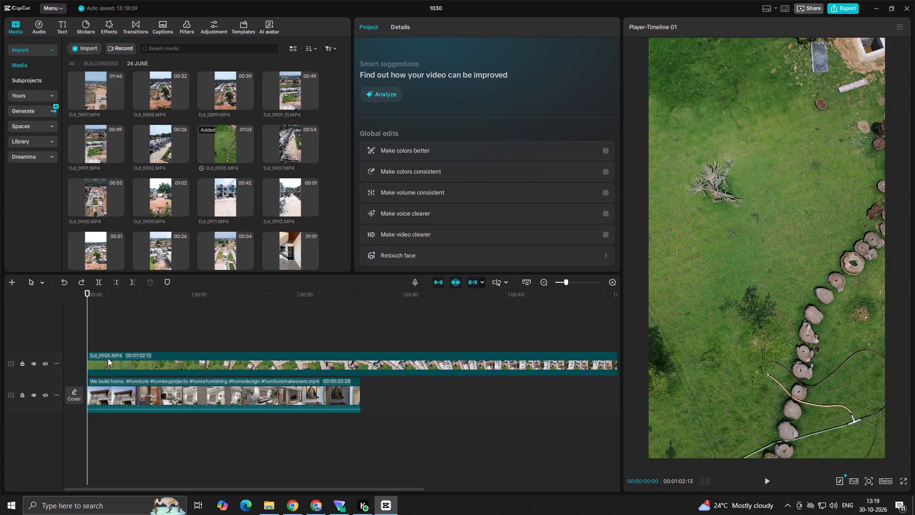
Trim the first 26 frames off DJI_0905.MP4 and align the shortened clip with the timeline start.
{"action": "left_click", "coordinate": [108, 359]}
{"action": "key", "text": "space"}
{"action": "key", "text": "space"}
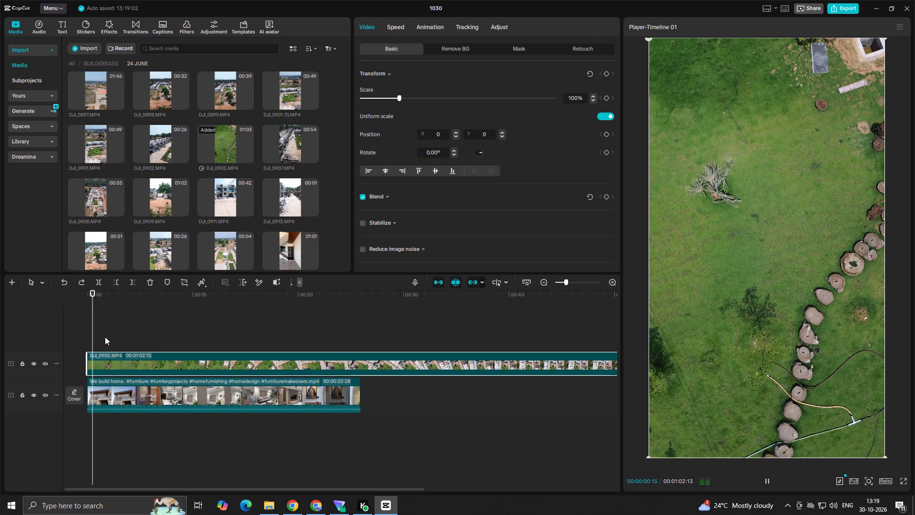
{"action": "key", "text": "space"}
{"action": "key", "text": "space"}
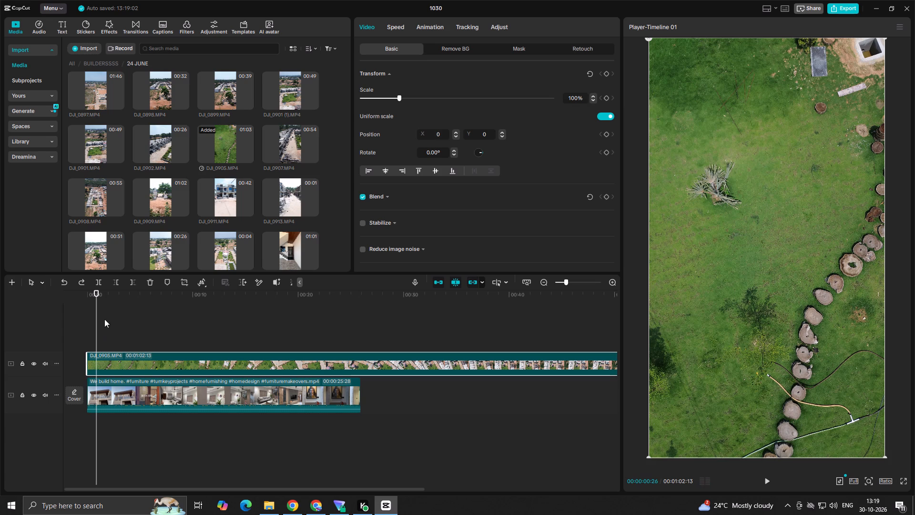
{"action": "left_click", "coordinate": [118, 280]}
{"action": "left_click_drag", "start_coordinate": [106, 360], "coordinate": [83, 355]}
Play the trimmed DJI_0905.MP4 from the beginning to about 35 seconds to review it, and return to the timeline start.
{"action": "left_click", "coordinate": [105, 332]}
{"action": "left_click_drag", "start_coordinate": [105, 331], "coordinate": [61, 341]}
{"action": "key", "text": "space"}
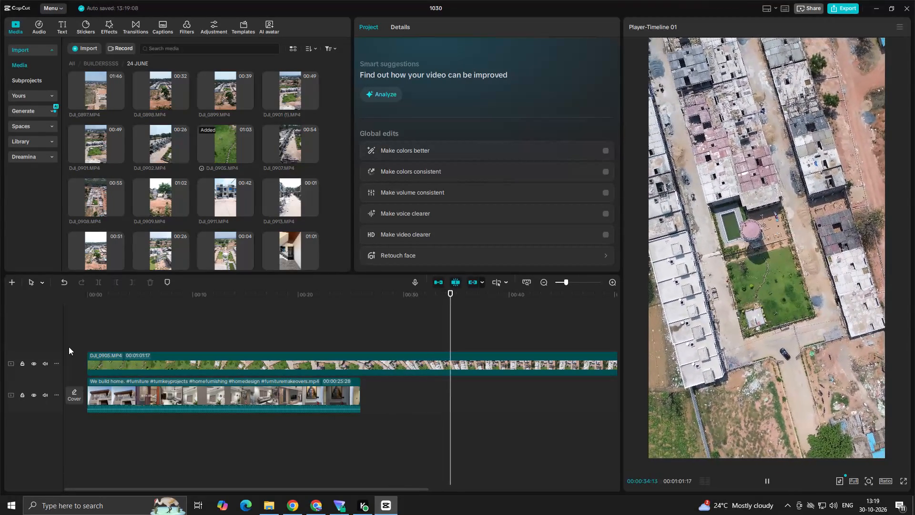
{"action": "key", "text": "space"}
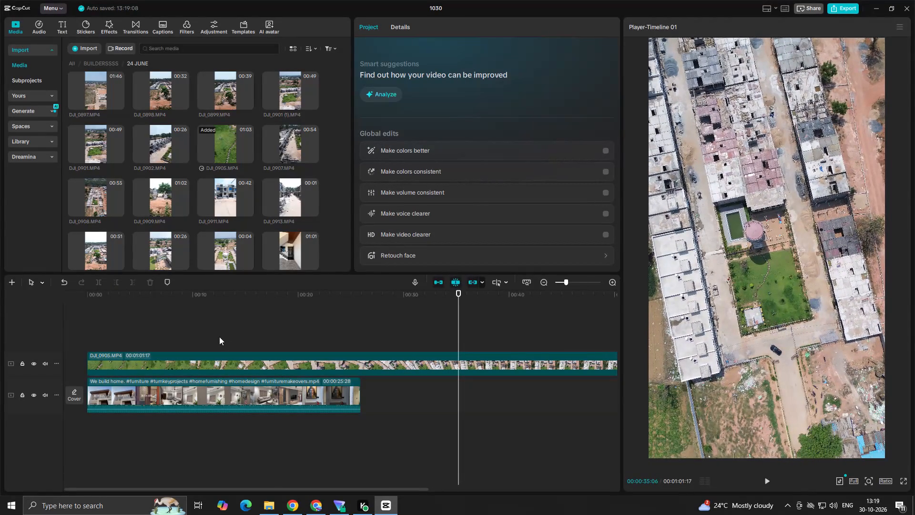
{"action": "left_click", "coordinate": [274, 336]}
{"action": "left_click_drag", "start_coordinate": [274, 336], "coordinate": [0, 356]}
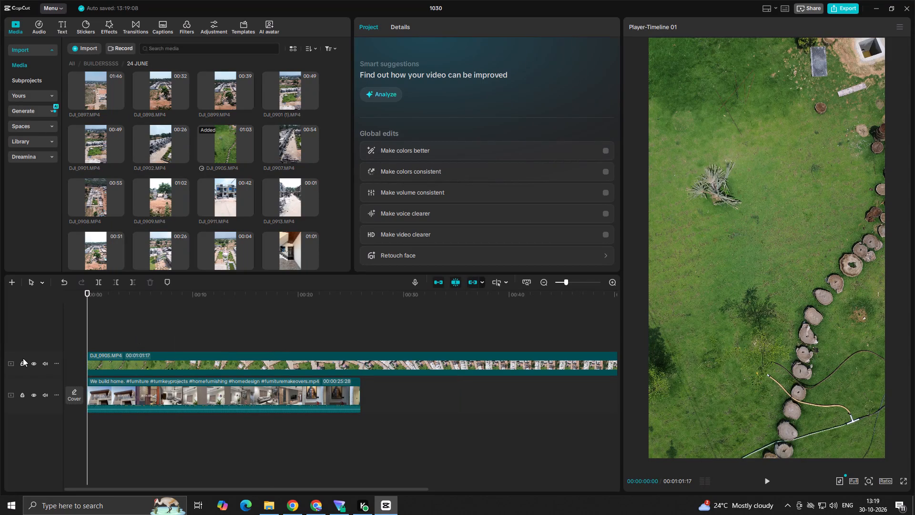
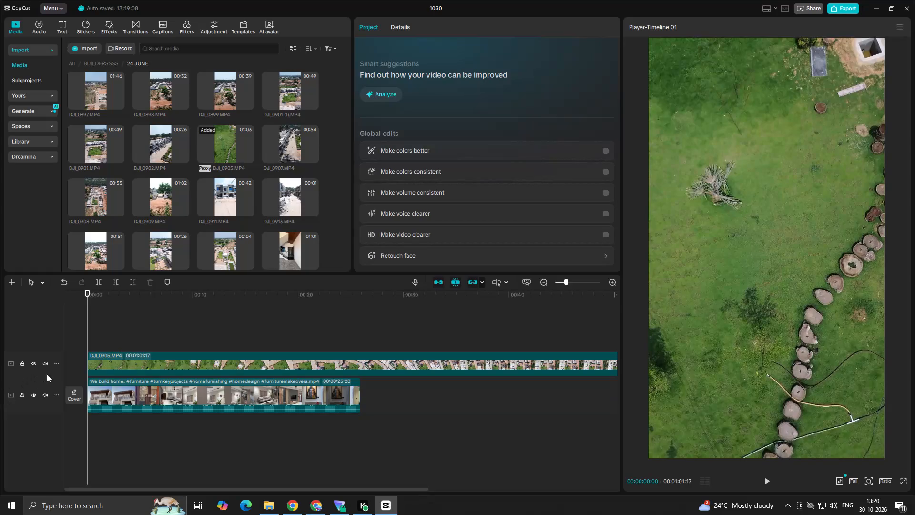
Scrub repeatedly through roughly the first 21 seconds of DJI_0905.MP4 to examine the drone movement, returning to the timeline start.
{"action": "left_click", "coordinate": [126, 342]}
{"action": "left_click_drag", "start_coordinate": [126, 341], "coordinate": [78, 354]}
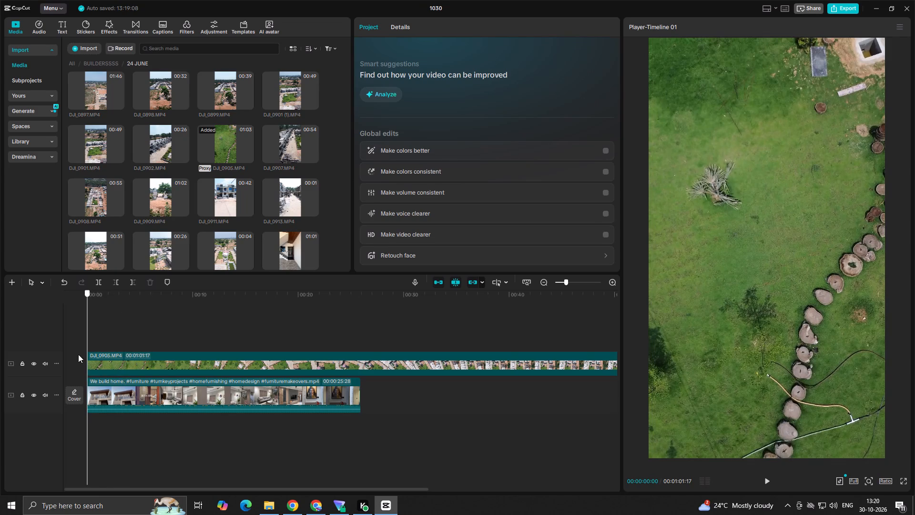
{"action": "left_click_drag", "start_coordinate": [78, 354], "coordinate": [271, 378]}
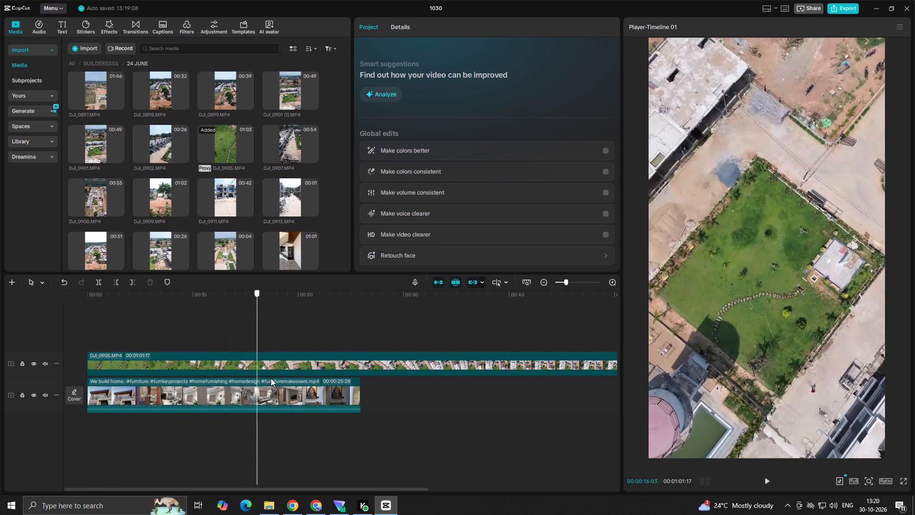
{"action": "left_click_drag", "start_coordinate": [271, 378], "coordinate": [0, 447]}
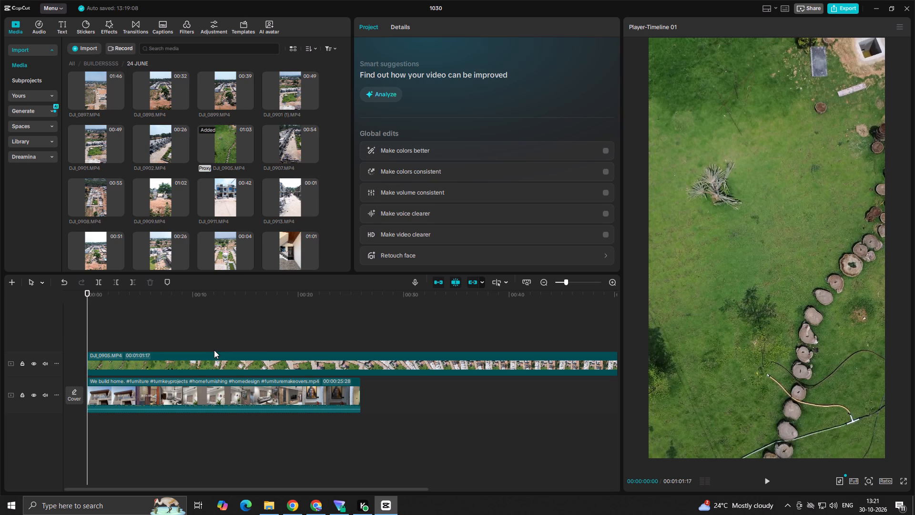
{"action": "left_click", "coordinate": [238, 330]}
{"action": "left_click_drag", "start_coordinate": [238, 330], "coordinate": [57, 363]}
{"action": "left_click_drag", "start_coordinate": [57, 363], "coordinate": [287, 407]}
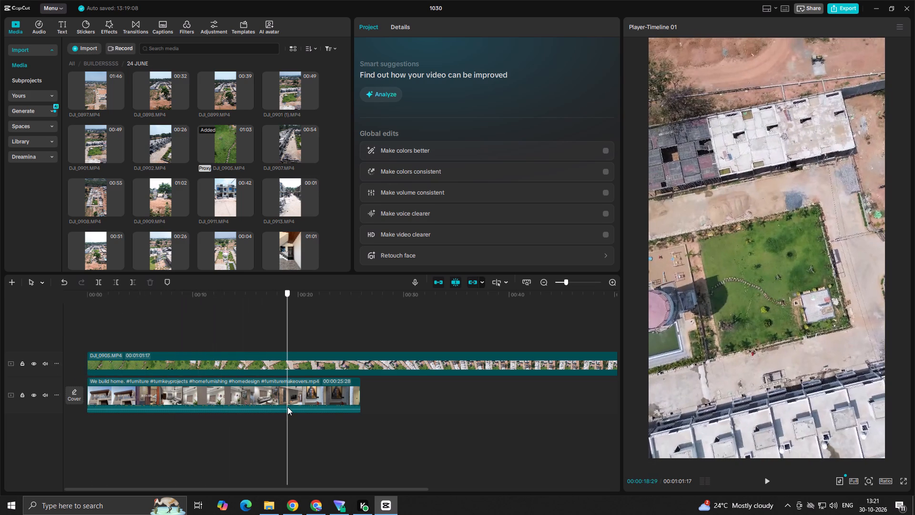
{"action": "left_click_drag", "start_coordinate": [287, 407], "coordinate": [266, 416]}
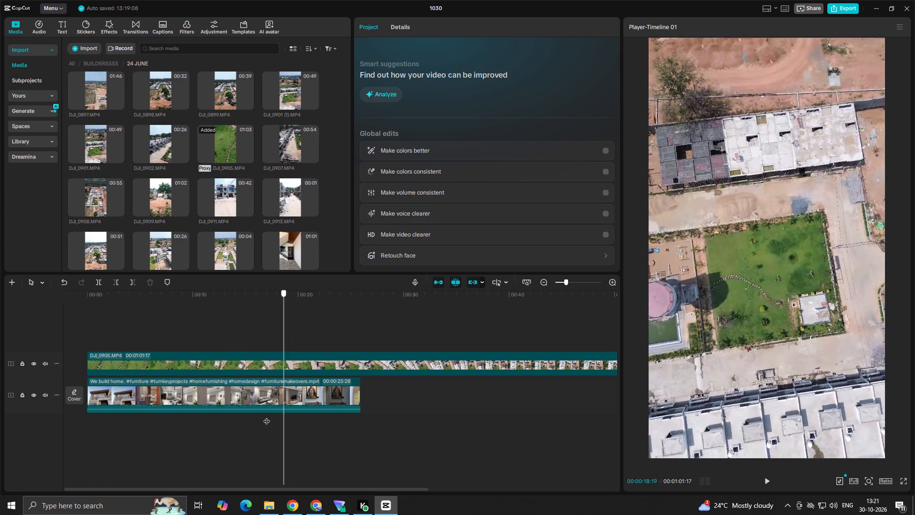
{"action": "left_click_drag", "start_coordinate": [266, 416], "coordinate": [13, 477]}
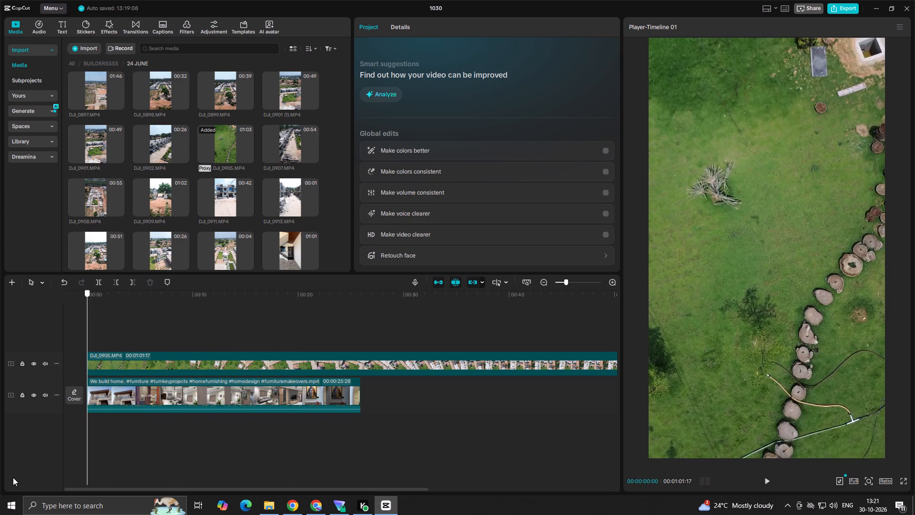
{"action": "left_click_drag", "start_coordinate": [13, 477], "coordinate": [123, 486]}
{"action": "left_click", "coordinate": [150, 462]}
{"action": "left_click_drag", "start_coordinate": [150, 462], "coordinate": [150, 462]}
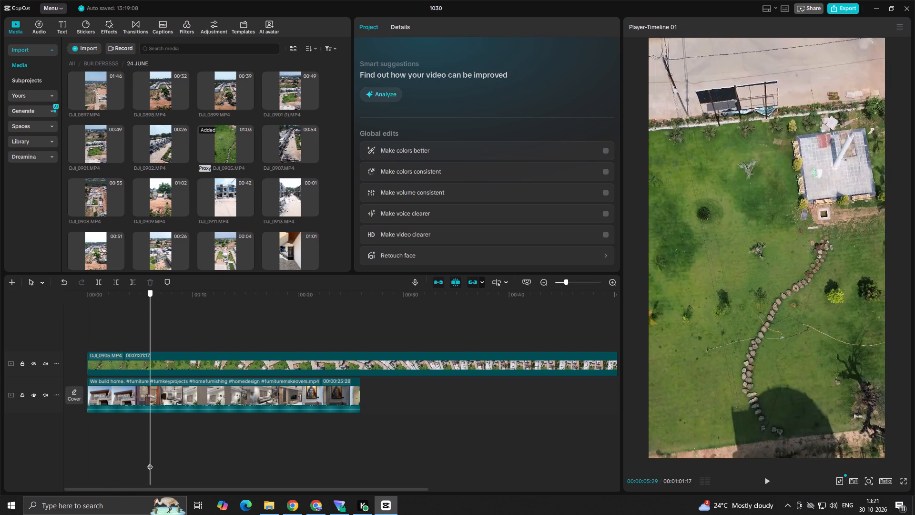
{"action": "left_click_drag", "start_coordinate": [150, 462], "coordinate": [198, 464]}
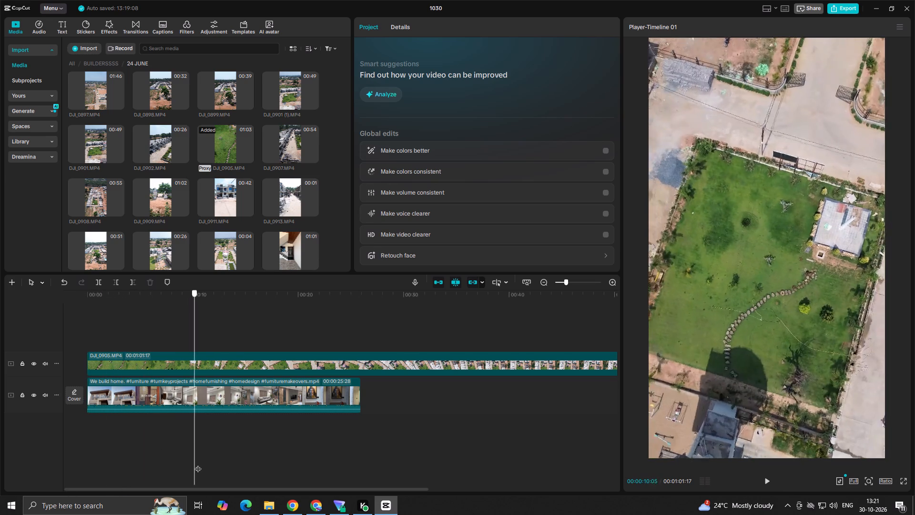
{"action": "left_click_drag", "start_coordinate": [198, 464], "coordinate": [123, 508]}
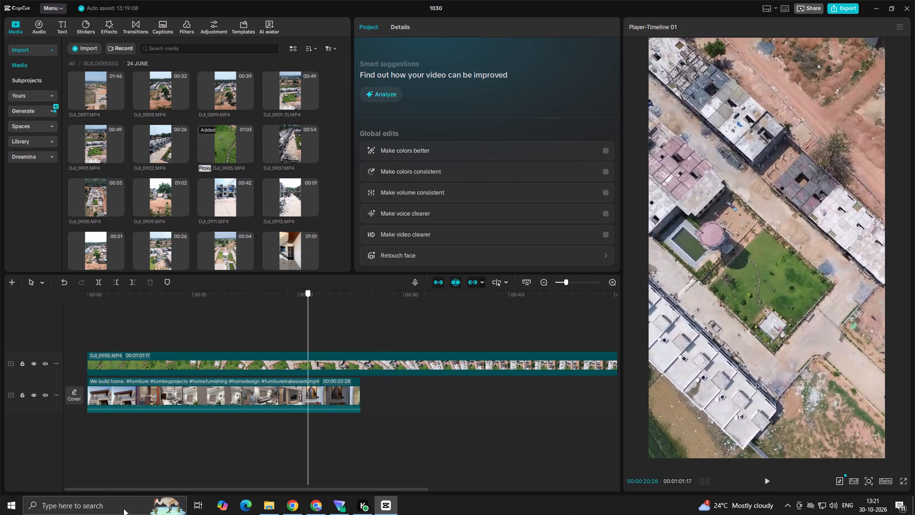
{"action": "left_click_drag", "start_coordinate": [123, 508], "coordinate": [0, 514]}
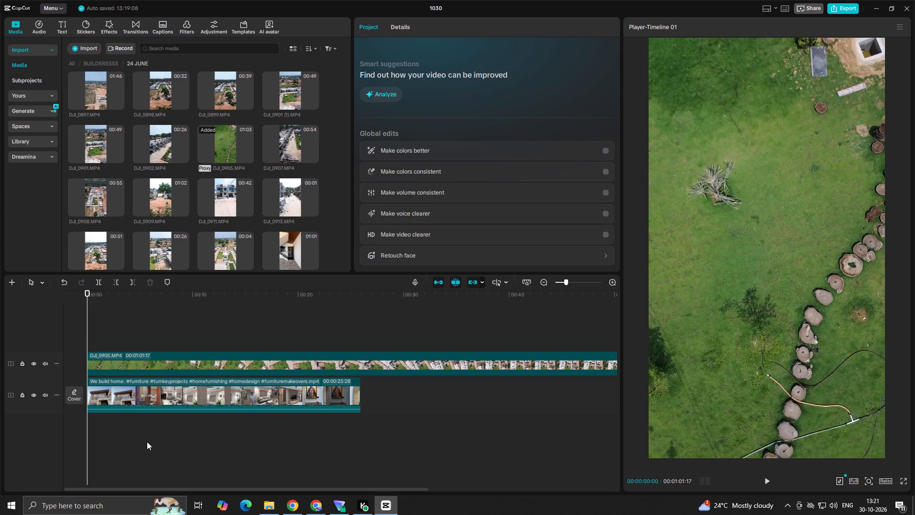
Play DJI_0905.MP4 from the timeline start, and replay it to around the end of the "We build home" clip to judge its pacing.
{"action": "key", "text": "space"}
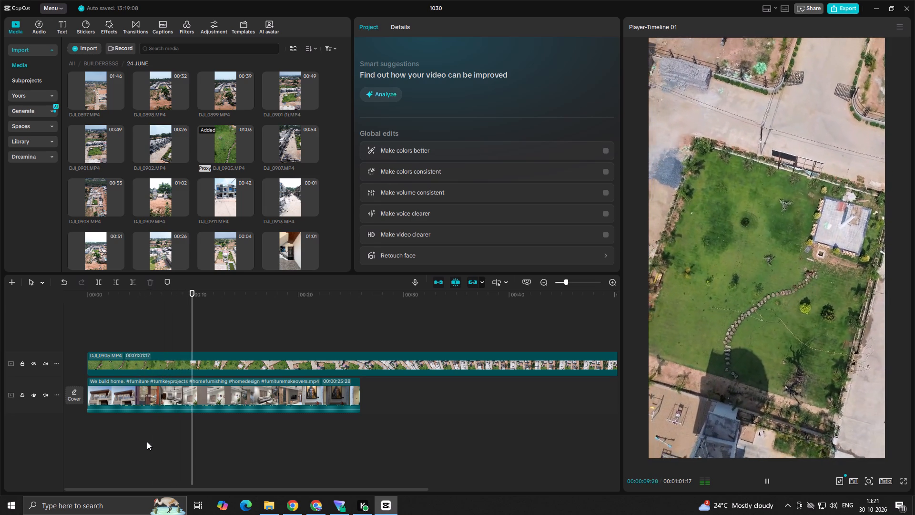
{"action": "key", "text": "space"}
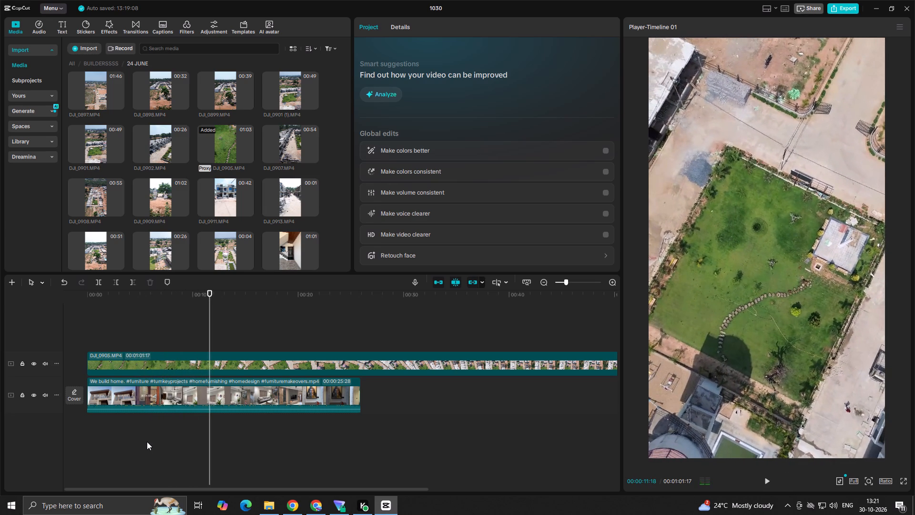
{"action": "key", "text": "space"}
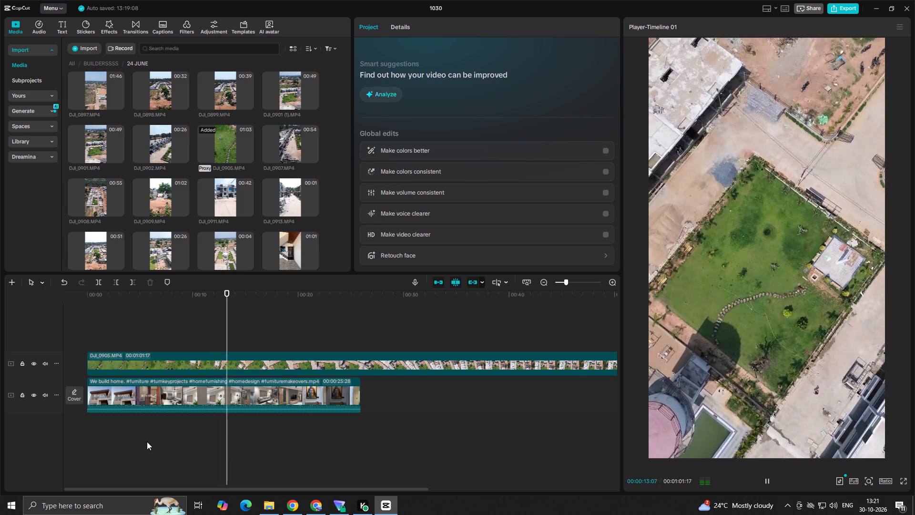
{"action": "key", "text": "space"}
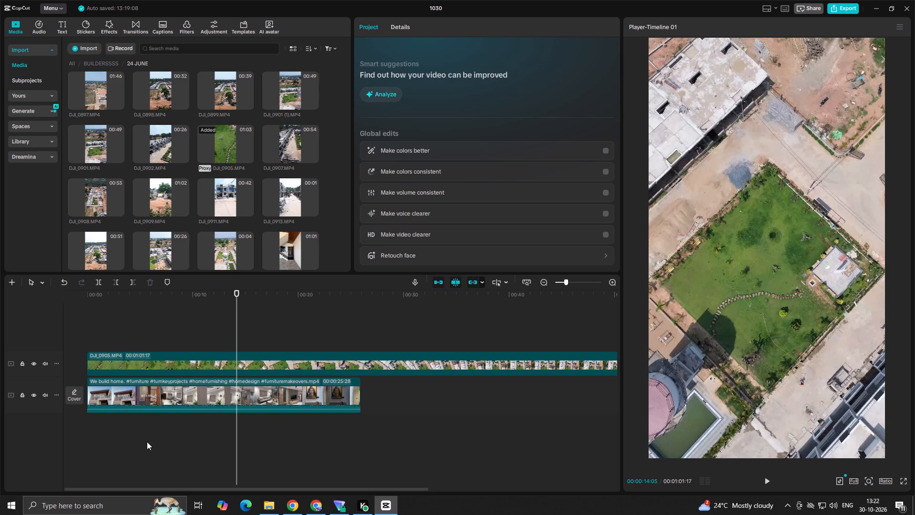
{"action": "left_click", "coordinate": [193, 343]}
{"action": "left_click_drag", "start_coordinate": [193, 343], "coordinate": [40, 387]}
{"action": "key", "text": "space"}
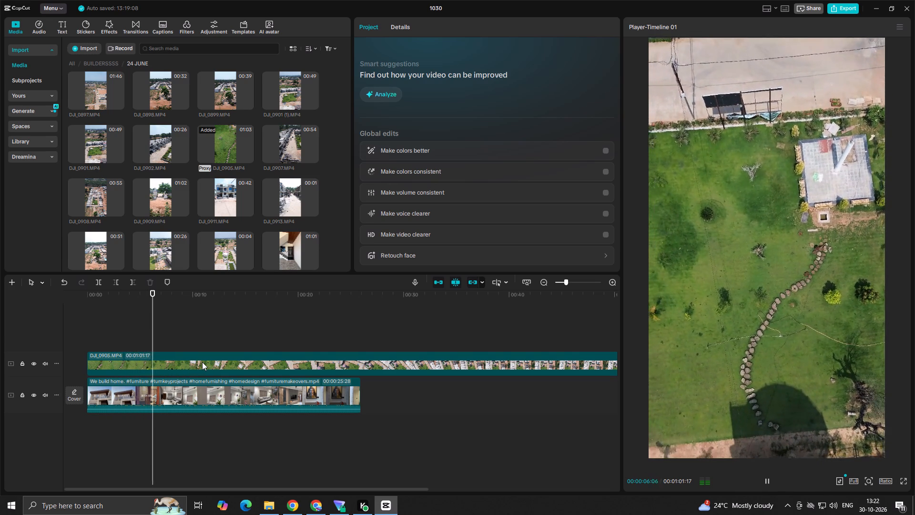
{"action": "key", "text": "space"}
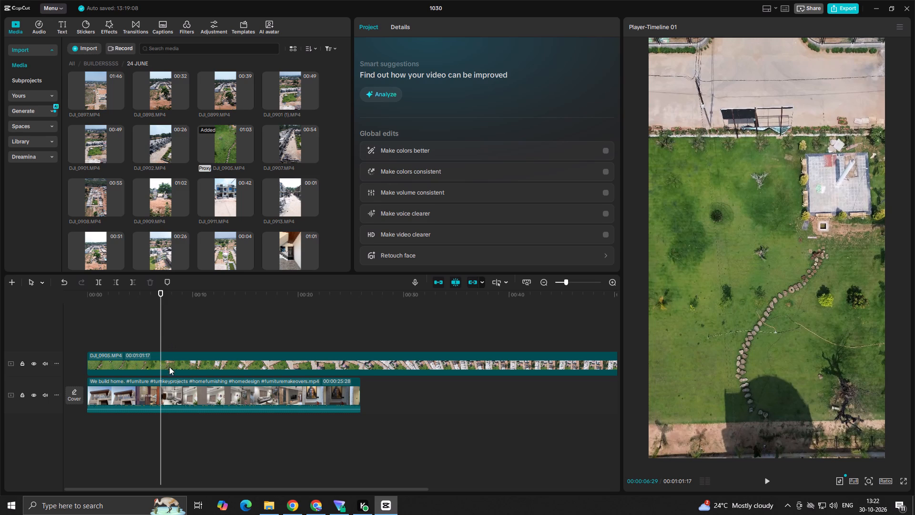
{"action": "key", "text": "space"}
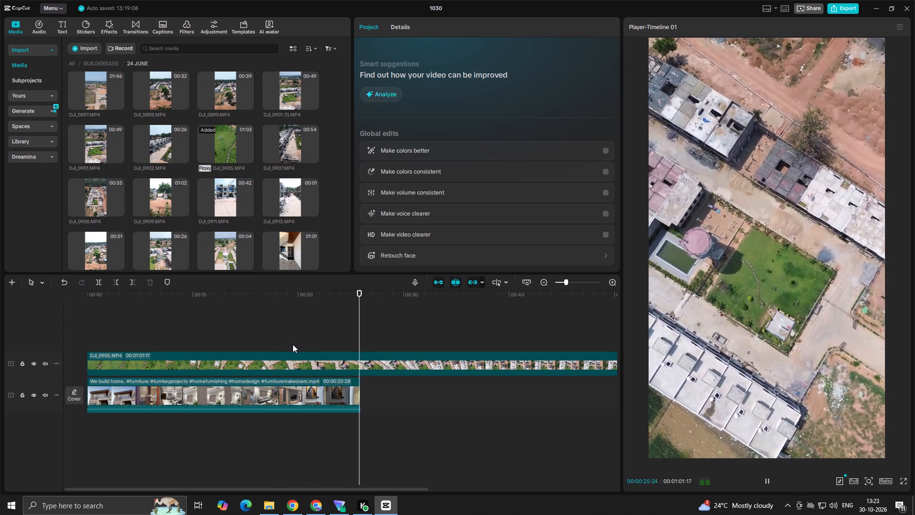
{"action": "left_click", "coordinate": [266, 337]}
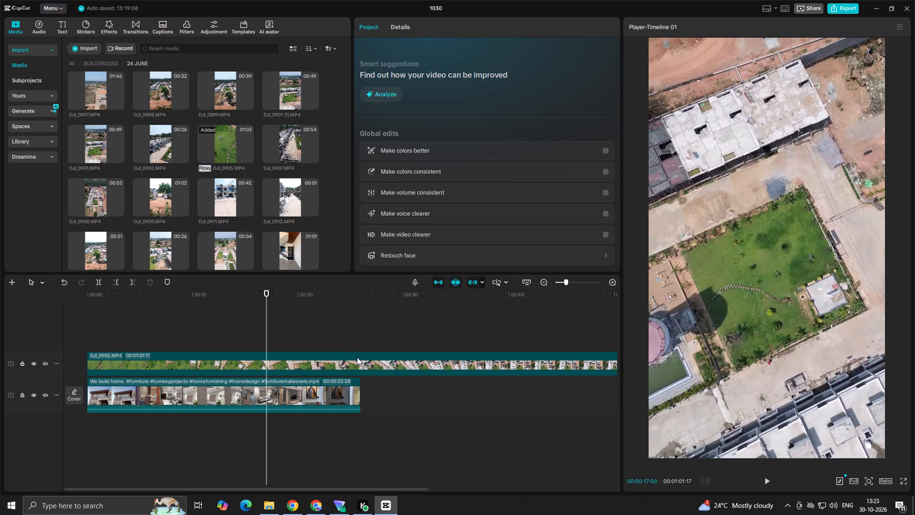
Trim the end of DJI_0905.MP4 to the end of the "We build home" clip, and shorten it further to 00:00:13:08.
{"action": "left_click", "coordinate": [356, 335]}
{"action": "left_click_drag", "start_coordinate": [356, 335], "coordinate": [360, 340]}
{"action": "left_click", "coordinate": [356, 368]}
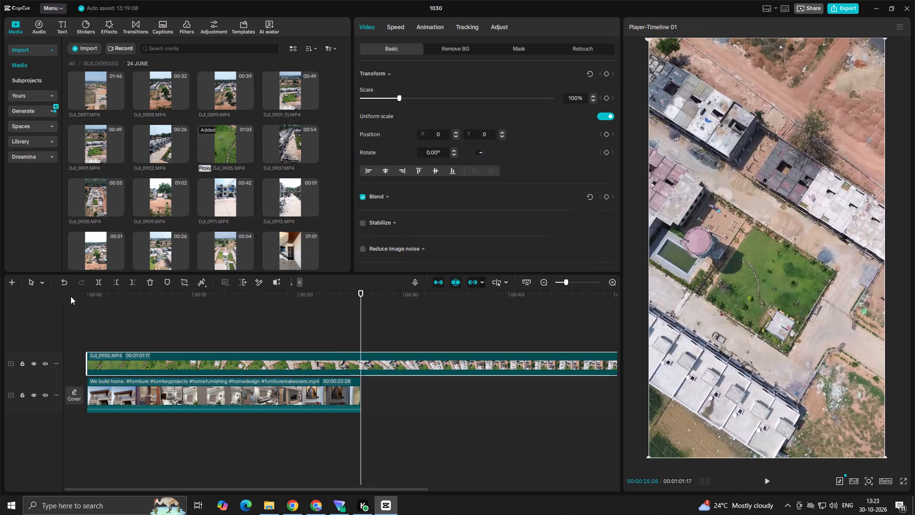
{"action": "left_click", "coordinate": [128, 282]}
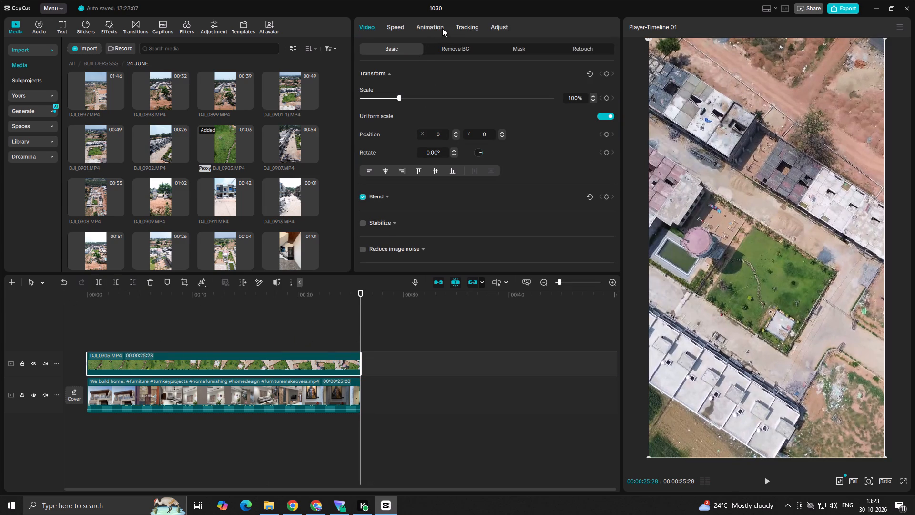
{"action": "left_click", "coordinate": [239, 357]}
{"action": "left_click_drag", "start_coordinate": [360, 362], "coordinate": [325, 367]}
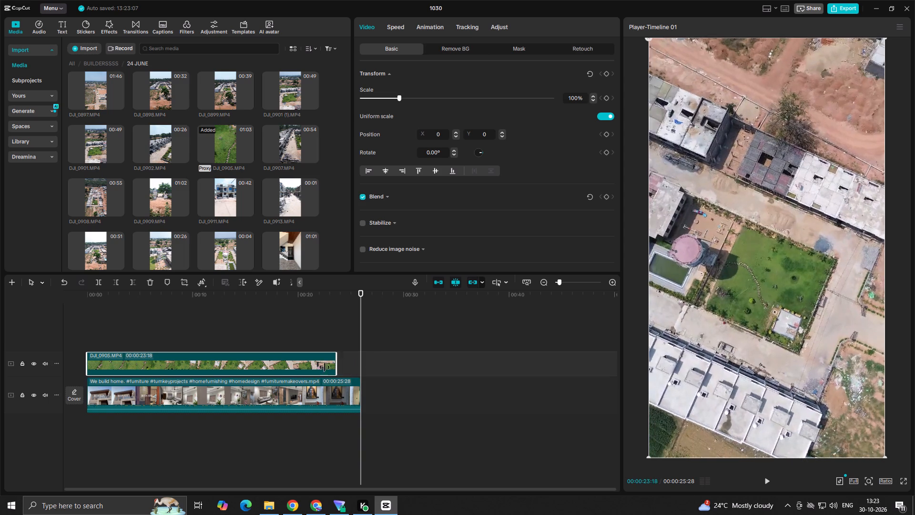
{"action": "left_click_drag", "start_coordinate": [325, 367], "coordinate": [226, 378]}
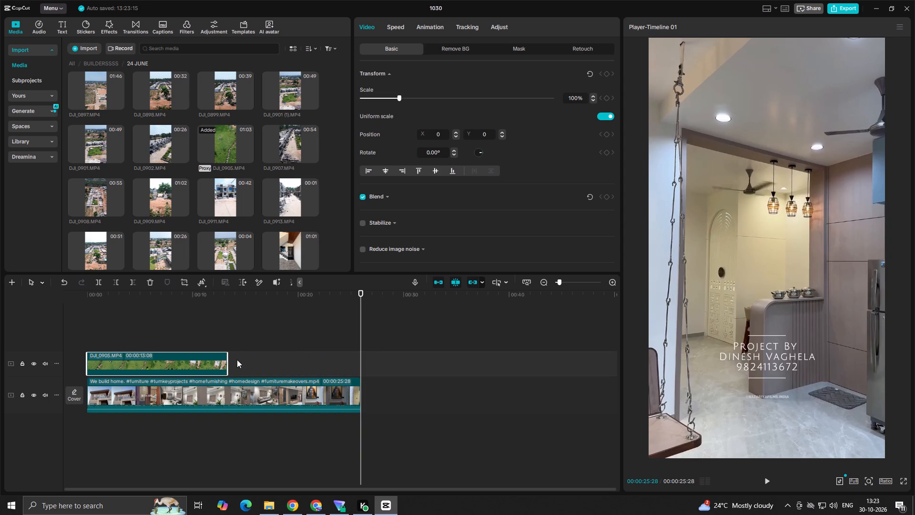
Apply the Flash in speed curve to the trimmed DJI_0905.MP4 clip.
{"action": "left_click", "coordinate": [428, 26]}
{"action": "left_click", "coordinate": [393, 24]}
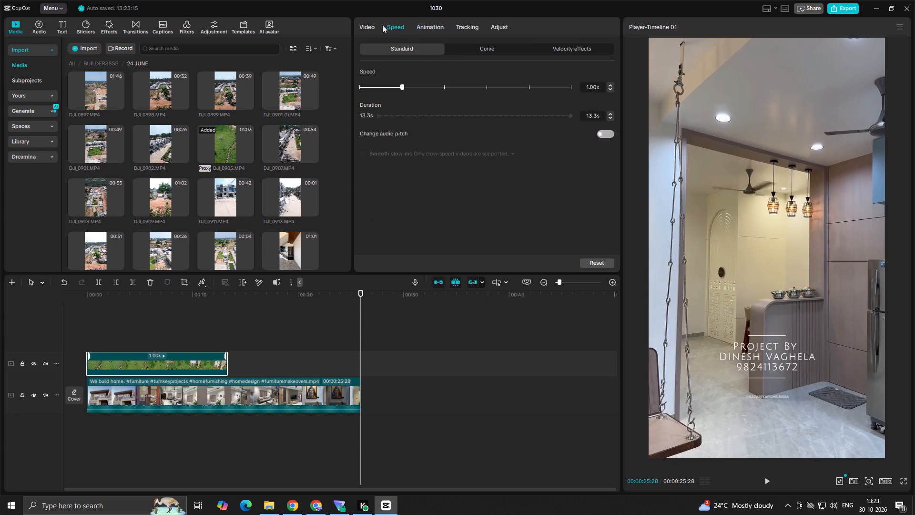
{"action": "left_click", "coordinate": [498, 52]}
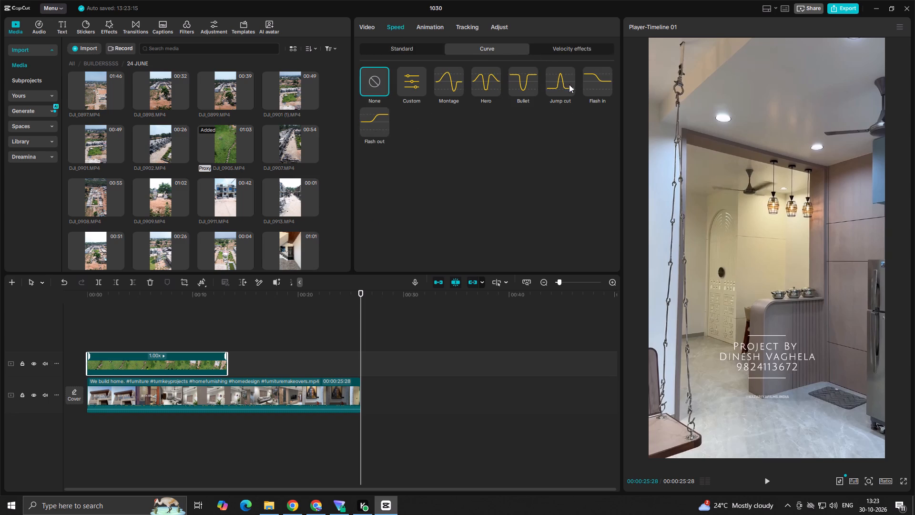
{"action": "left_click", "coordinate": [589, 86]}
Play the speed-ramped DJI_0905.MP4 from the timeline start twice to review its pacing over the first five seconds.
{"action": "left_click", "coordinate": [159, 316]}
{"action": "left_click_drag", "start_coordinate": [159, 316], "coordinate": [158, 316]}
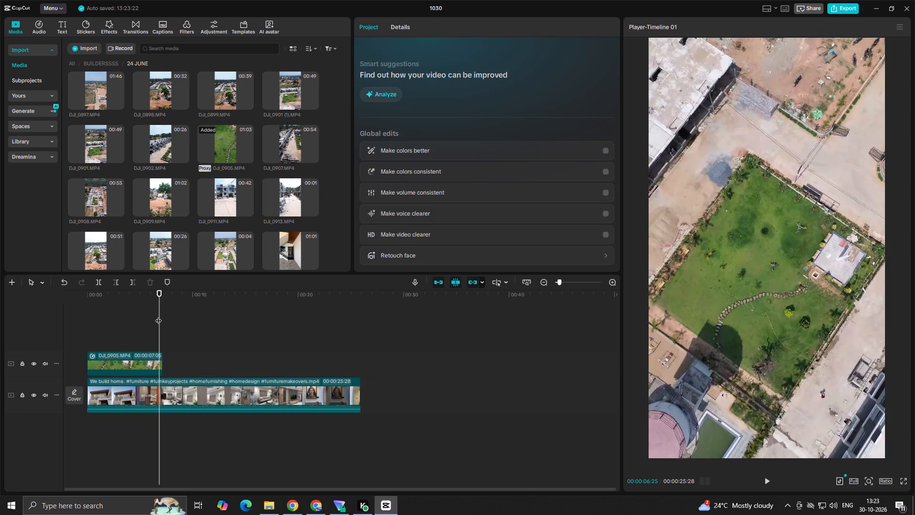
{"action": "left_click_drag", "start_coordinate": [158, 316], "coordinate": [27, 333]}
{"action": "key", "text": "space"}
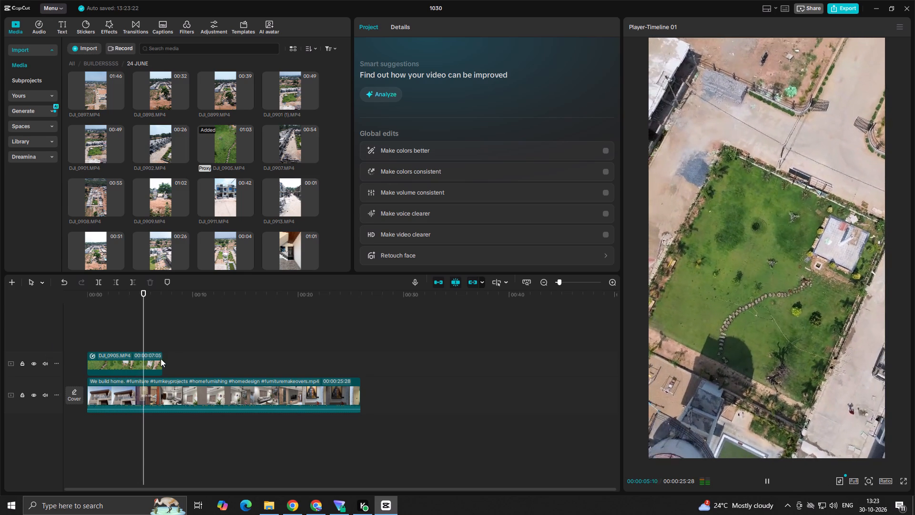
{"action": "key", "text": "space"}
{"action": "left_click", "coordinate": [122, 337]}
{"action": "left_click_drag", "start_coordinate": [122, 335], "coordinate": [20, 364]}
{"action": "key", "text": "space"}
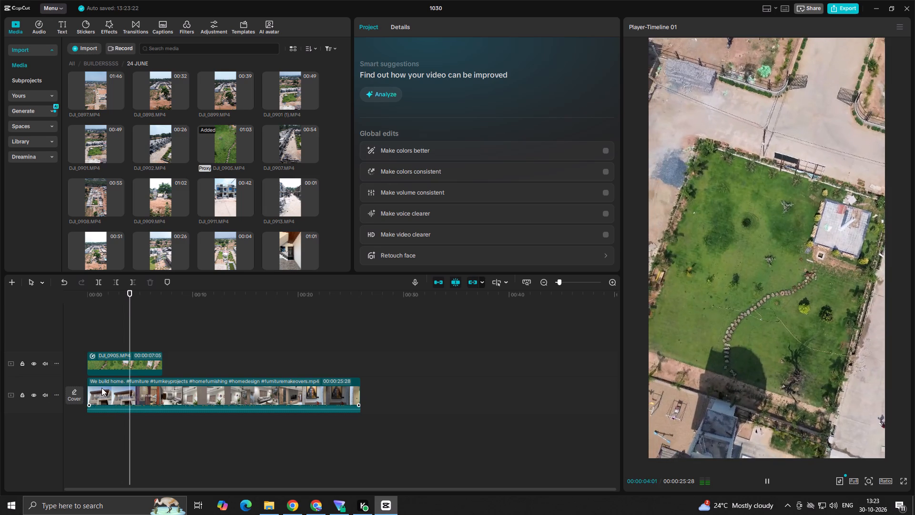
{"action": "key", "text": "space"}
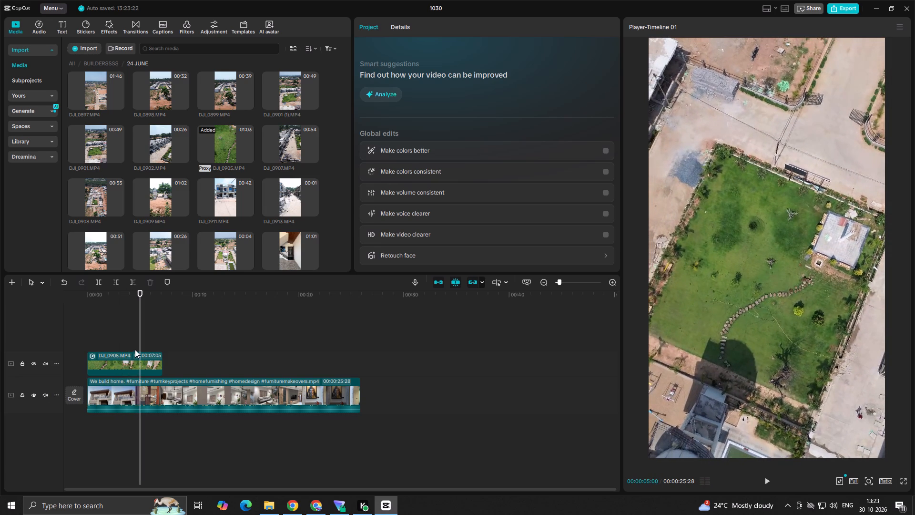
Replay DJI_0905.MP4 from the start to 00:00:04:29 and trim off everything after that point, undoing a mistaken trim of its start.
{"action": "scroll", "coordinate": [138, 350], "scroll_direction": "up", "scroll_amount": 10, "text": "ctrl"}
{"action": "left_click", "coordinate": [100, 335]}
{"action": "left_click_drag", "start_coordinate": [100, 335], "coordinate": [0, 345]}
{"action": "key", "text": "space"}
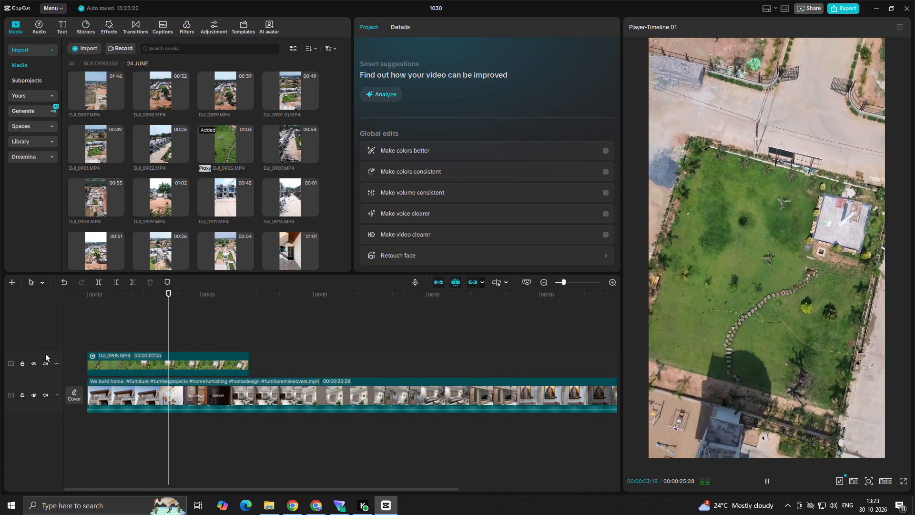
{"action": "key", "text": "space"}
{"action": "left_click", "coordinate": [181, 355]}
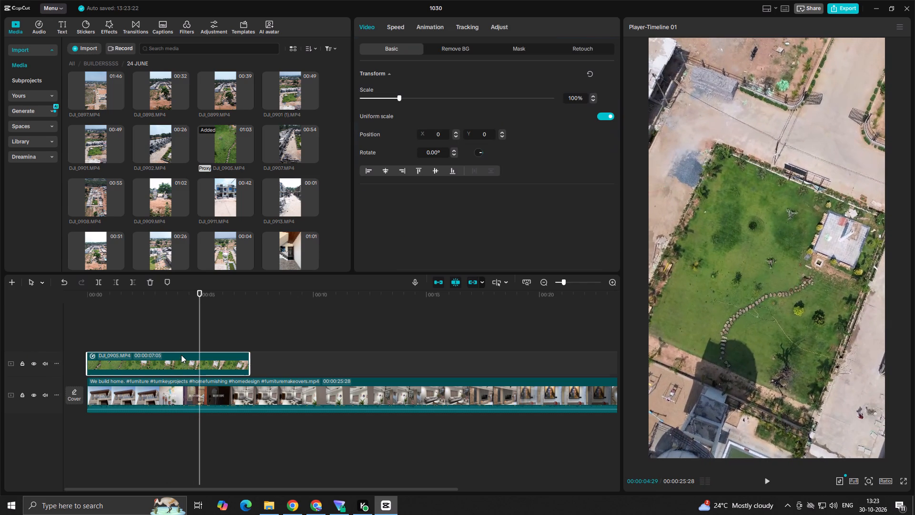
{"action": "left_click", "coordinate": [118, 281]}
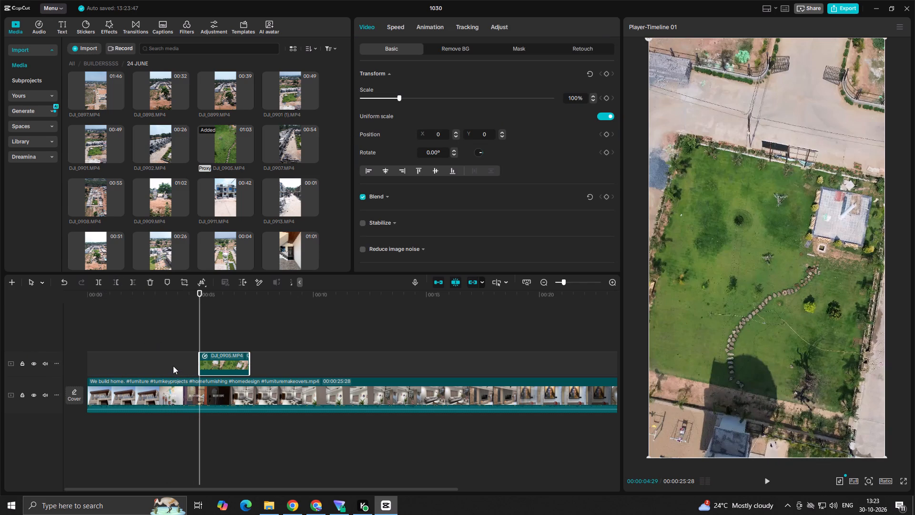
{"action": "key", "text": "ctrl+z"}
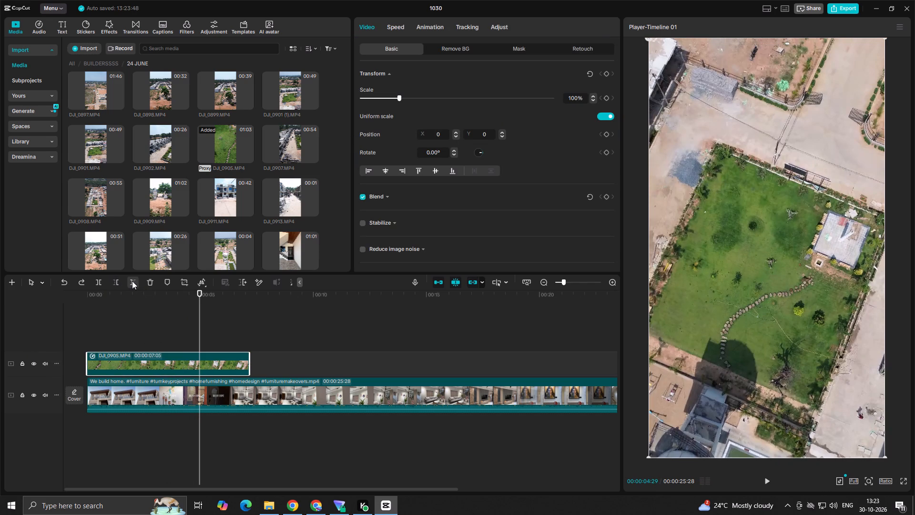
{"action": "left_click", "coordinate": [132, 281]}
Play the timeline from the start to about 00:00:06:02 to review the cut from DJI_0905.MP4 to the base clip.
{"action": "left_click", "coordinate": [174, 321]}
{"action": "left_click_drag", "start_coordinate": [174, 321], "coordinate": [47, 335]}
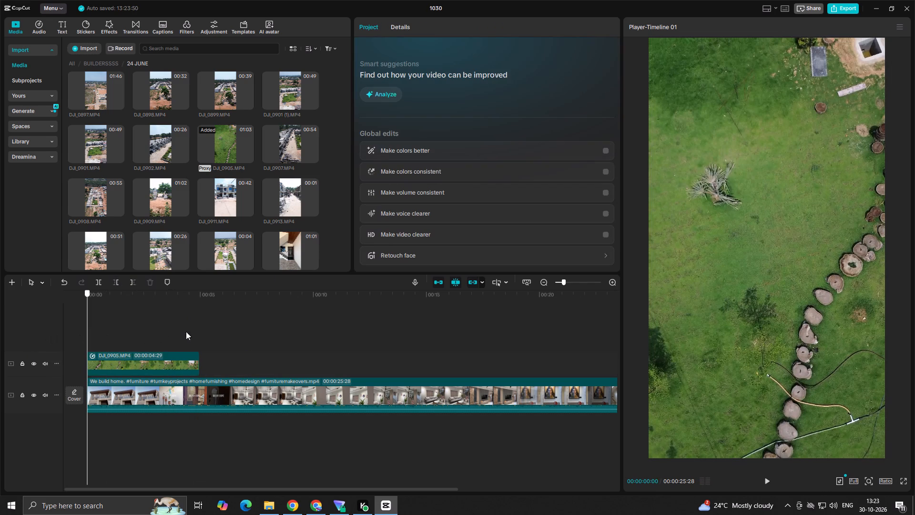
{"action": "key", "text": "space"}
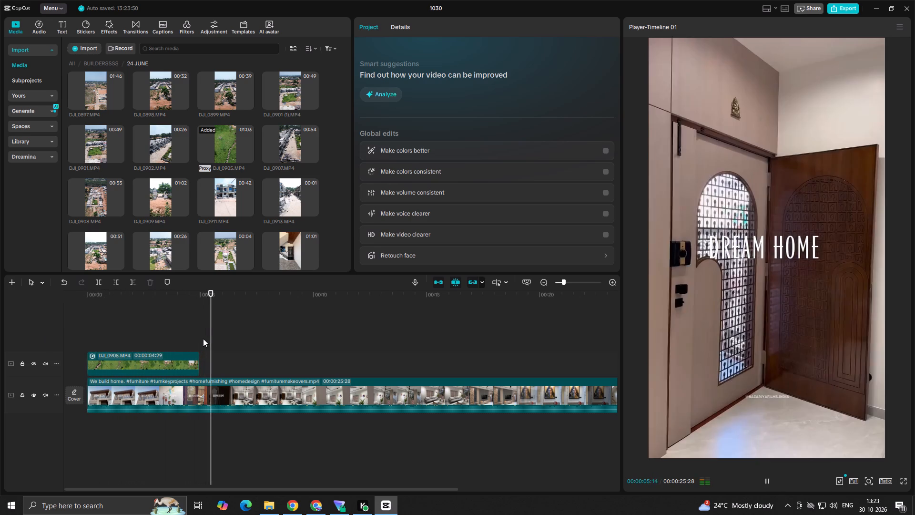
{"action": "key", "text": "space"}
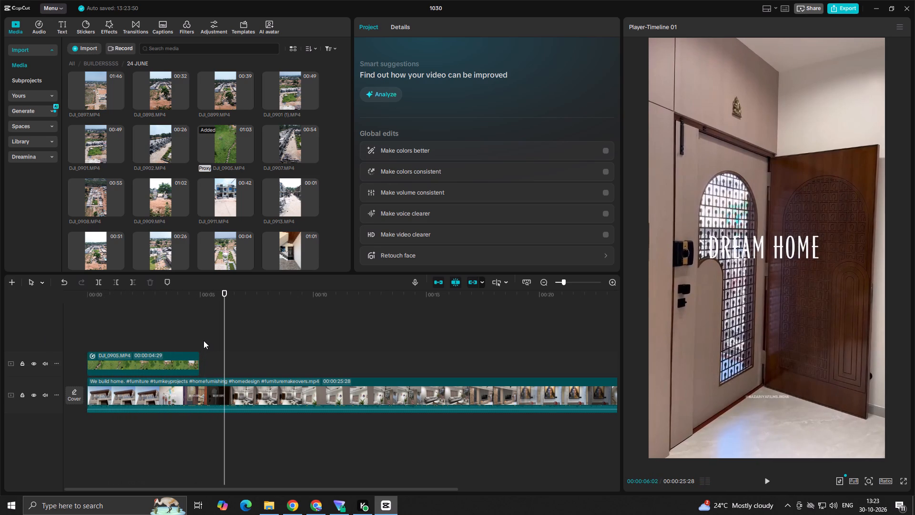
Extract the audio of the "We build home" clip to its own track and delete the clip's video.
{"action": "left_click", "coordinate": [213, 396]}
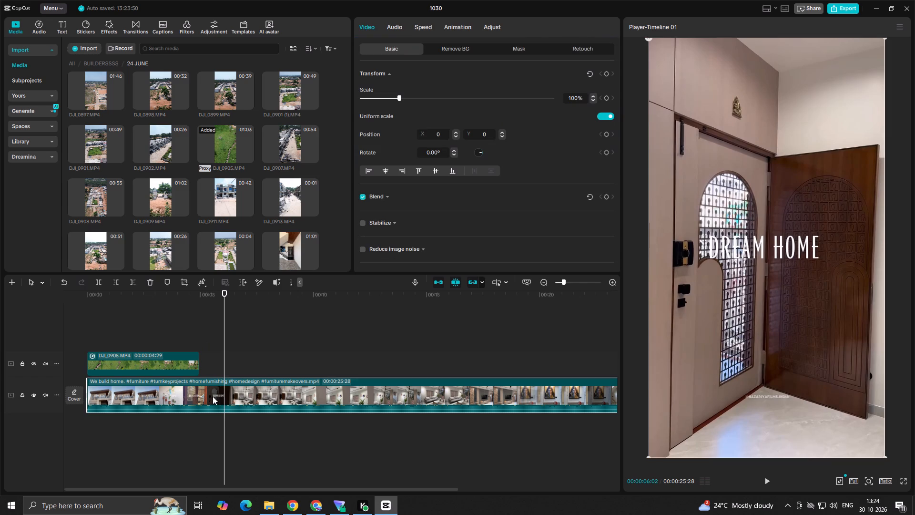
{"action": "key", "text": "ctrl+shift+s"}
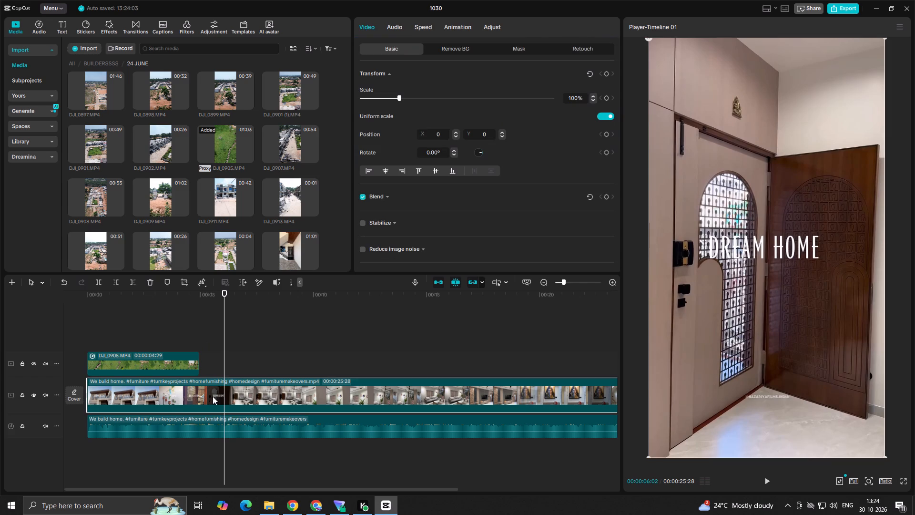
{"action": "key", "text": "Insert"}
{"action": "key", "text": "BackSpace"}
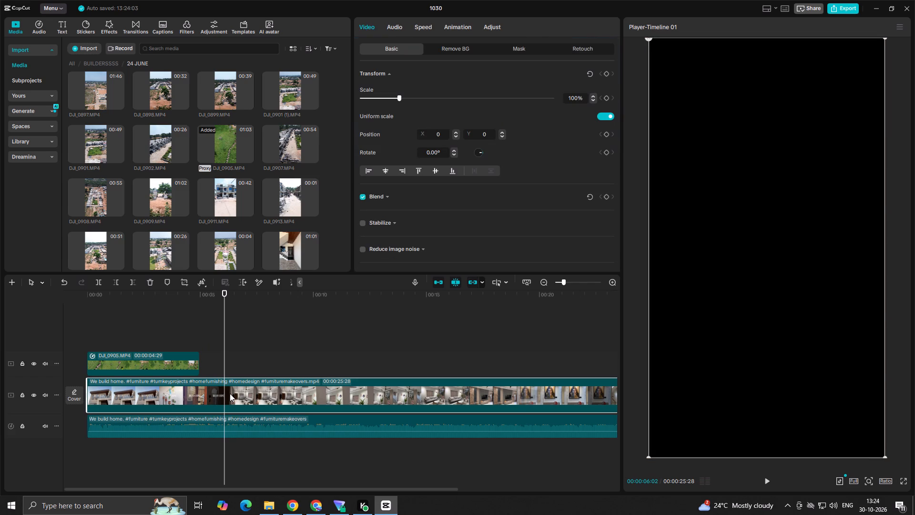
Move DJI_0905.MP4 onto the main track at the timeline start and play it against the extracted audio.
{"action": "left_click_drag", "start_coordinate": [158, 362], "coordinate": [158, 391]}
{"action": "left_click", "coordinate": [147, 350]}
{"action": "left_click_drag", "start_coordinate": [147, 350], "coordinate": [61, 357]}
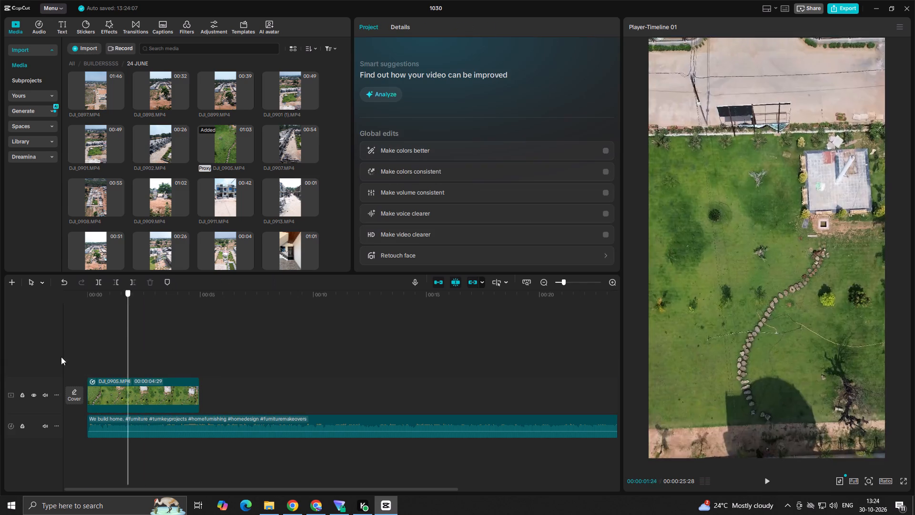
{"action": "left_click_drag", "start_coordinate": [61, 357], "coordinate": [0, 373]}
{"action": "key", "text": "space"}
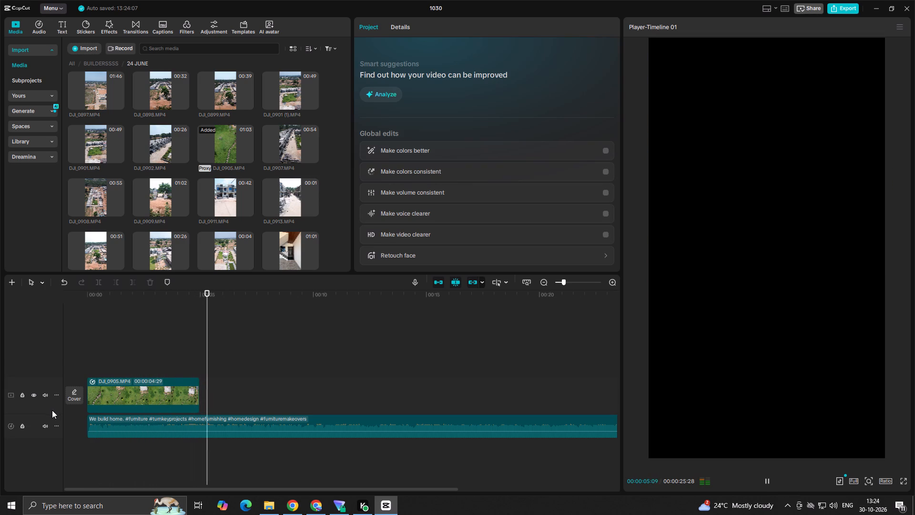
{"action": "key", "text": "space"}
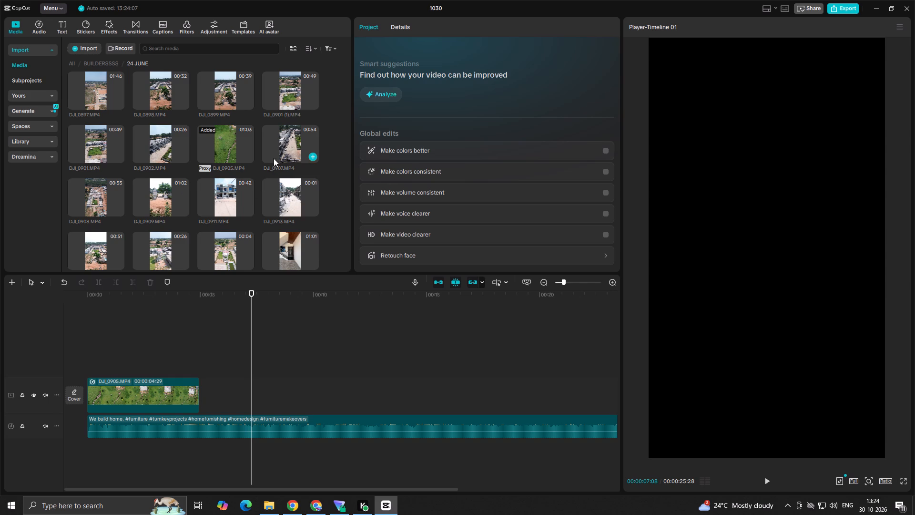
Preview DJI_0911.MP4 and DJI_0913.MP4 in the media library, and add DJI_0911.MP4 to the main track right after DJI_0905.MP4.
{"action": "scroll", "coordinate": [296, 206], "scroll_direction": "down", "scroll_amount": 3}
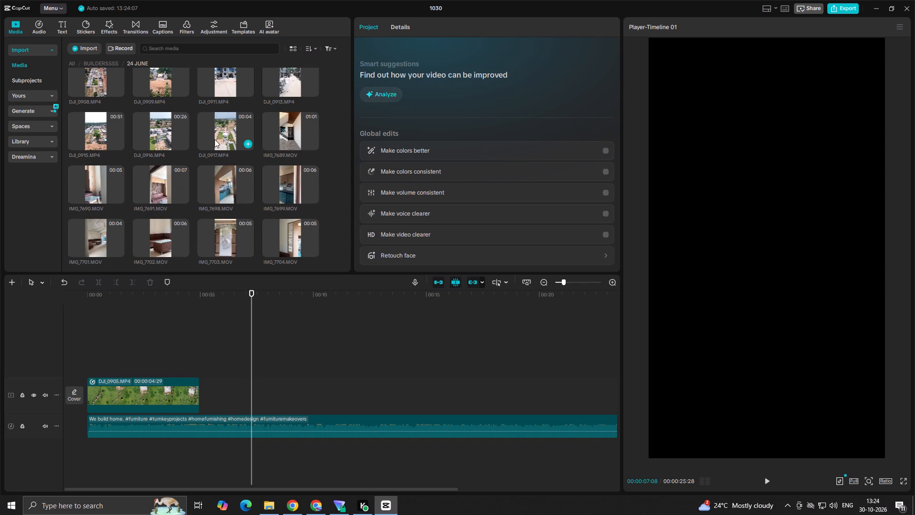
{"action": "scroll", "coordinate": [181, 148], "scroll_direction": "up", "scroll_amount": 2}
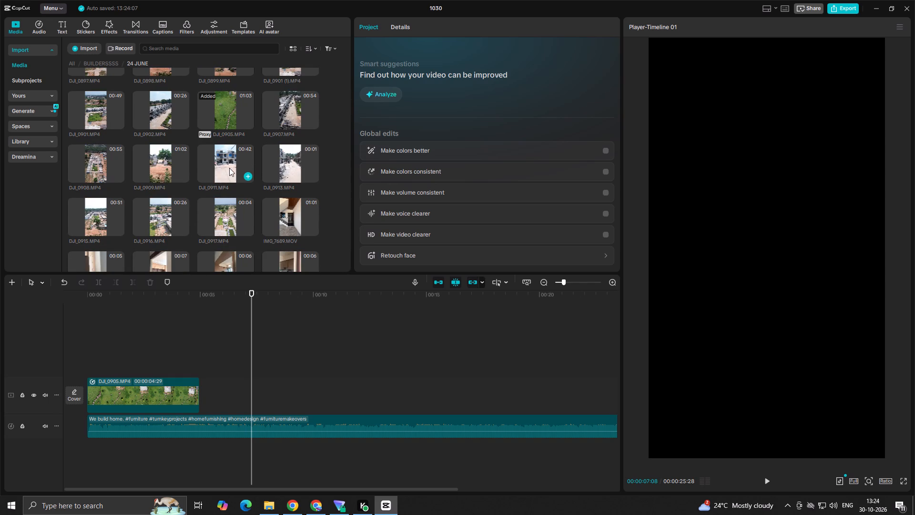
{"action": "left_click", "coordinate": [228, 168]}
{"action": "left_click", "coordinate": [220, 158]}
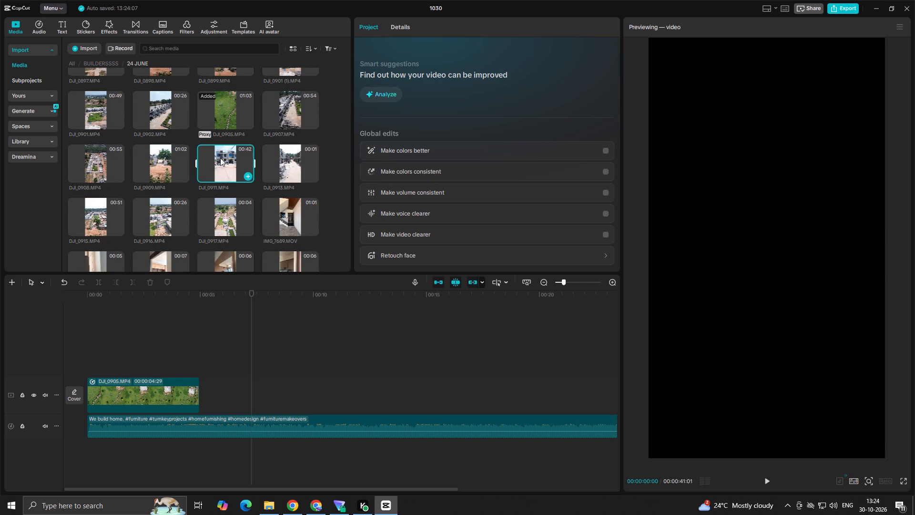
{"action": "key", "text": "space"}
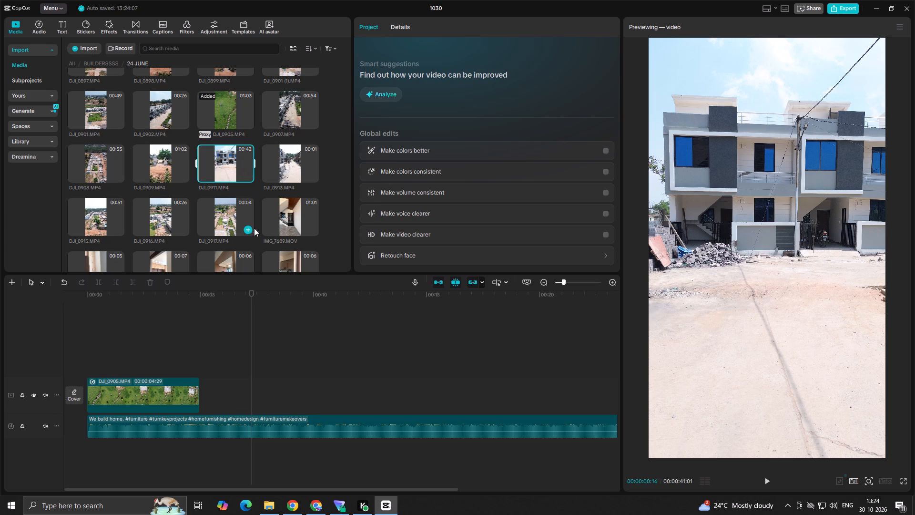
{"action": "left_click", "coordinate": [290, 163]}
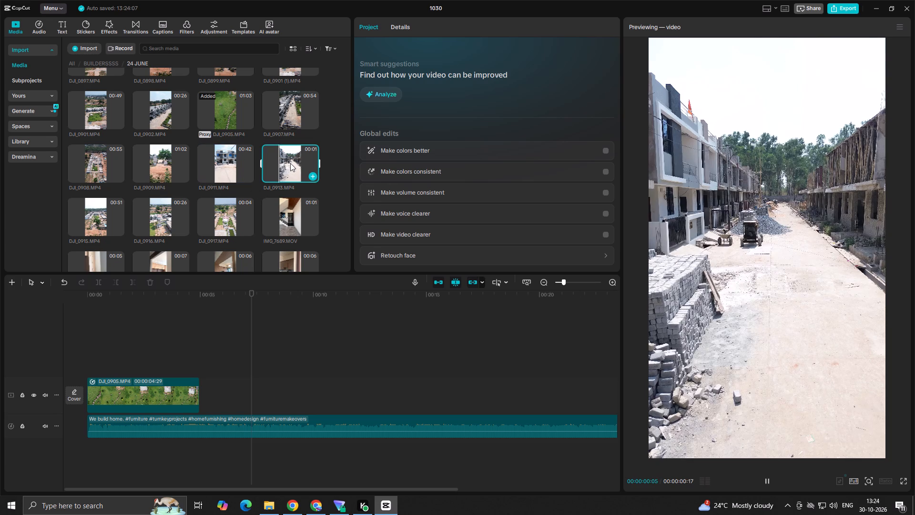
{"action": "left_click", "coordinate": [214, 165]}
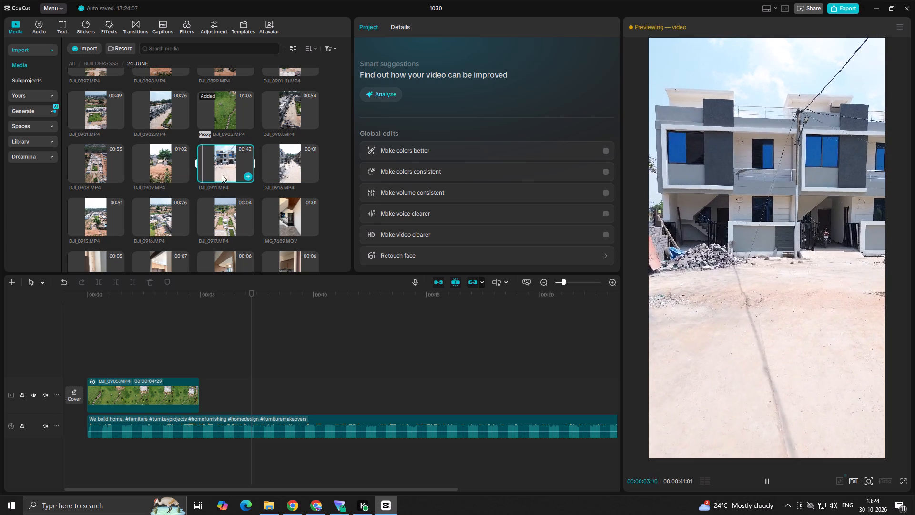
{"action": "key", "text": "space"}
{"action": "left_click_drag", "start_coordinate": [220, 167], "coordinate": [242, 356]}
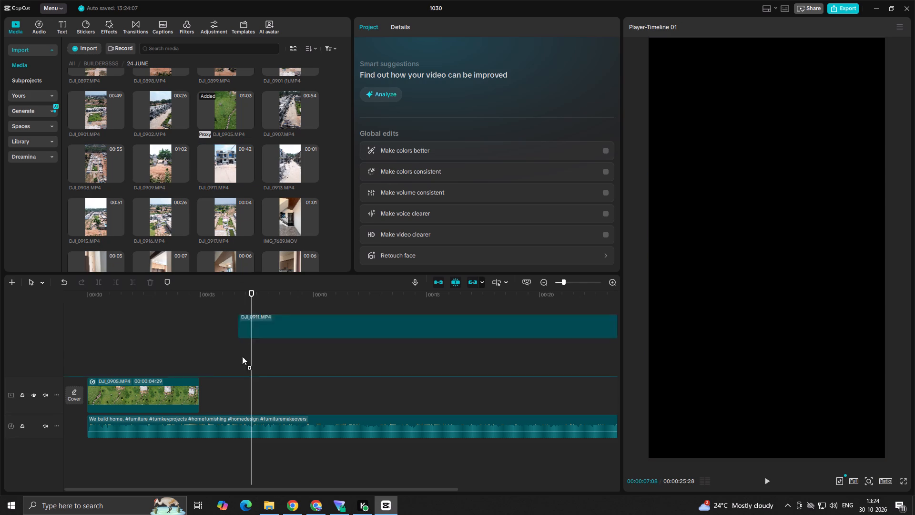
{"action": "left_click_drag", "start_coordinate": [242, 356], "coordinate": [230, 392]}
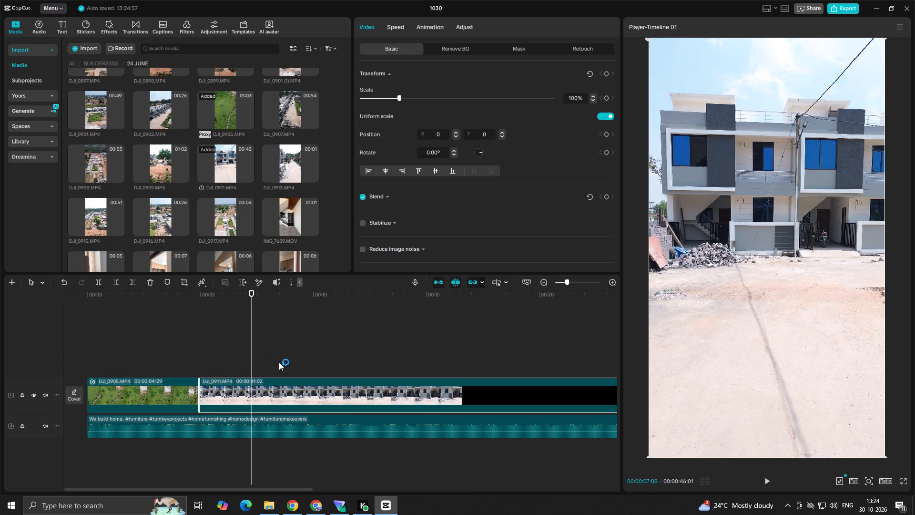
Find the angled view of the house fronts in DJI_0911.MP4 at 00:00:20:08 and trim off everything before it.
{"action": "left_click", "coordinate": [295, 362]}
{"action": "left_click_drag", "start_coordinate": [295, 362], "coordinate": [542, 348]}
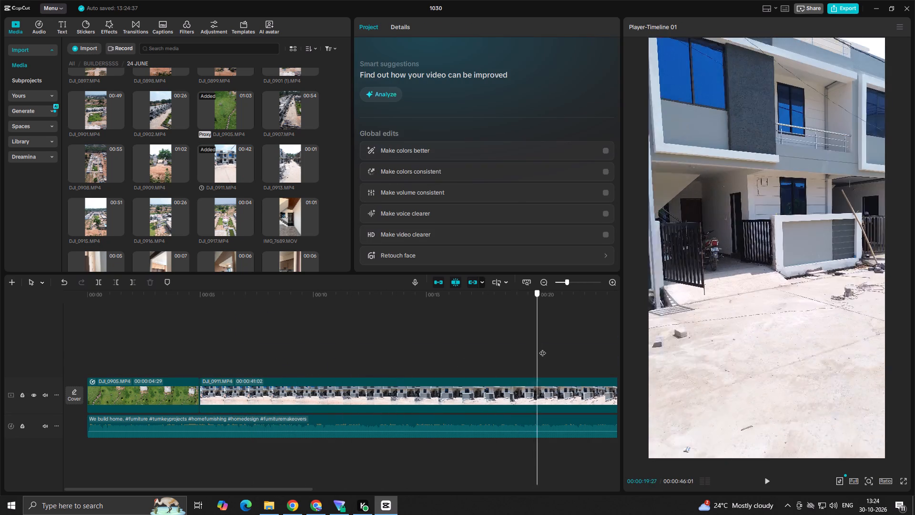
{"action": "left_click_drag", "start_coordinate": [542, 348], "coordinate": [524, 356]}
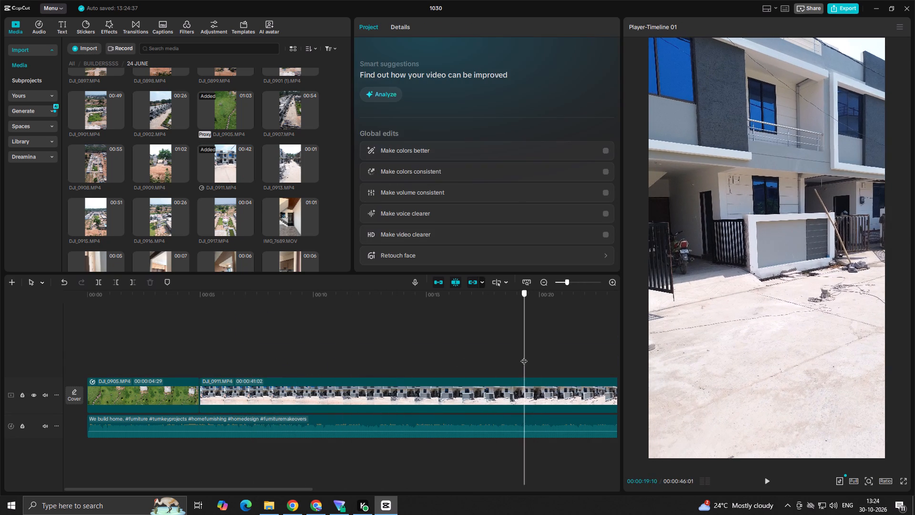
{"action": "left_click_drag", "start_coordinate": [524, 356], "coordinate": [542, 376]}
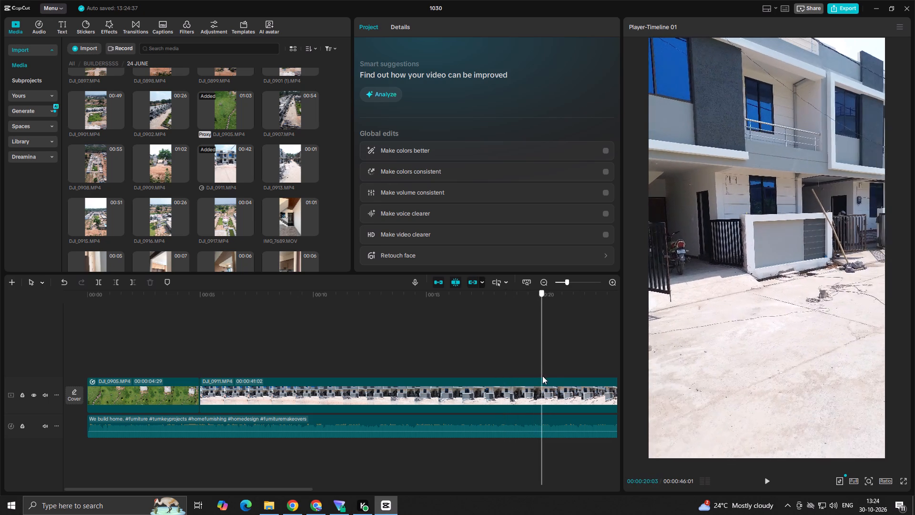
{"action": "left_click_drag", "start_coordinate": [542, 376], "coordinate": [578, 374]}
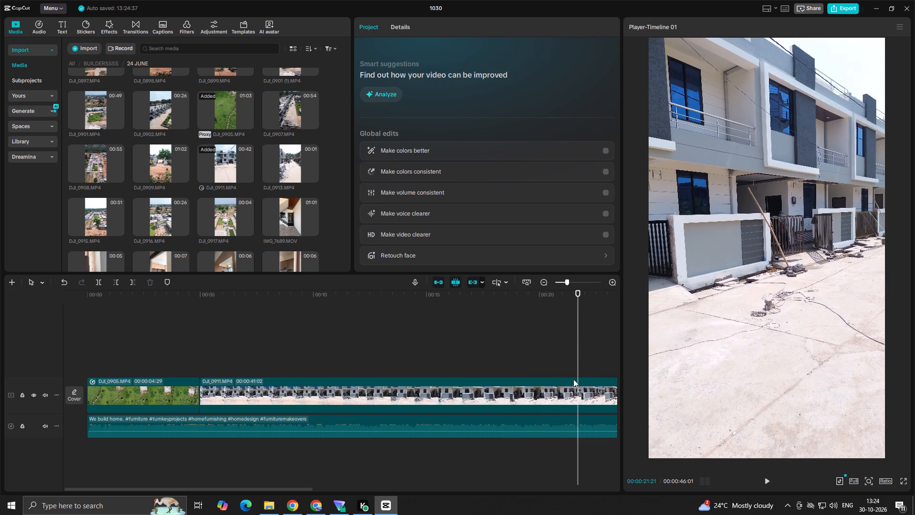
{"action": "left_click", "coordinate": [545, 369]}
{"action": "left_click", "coordinate": [555, 389]}
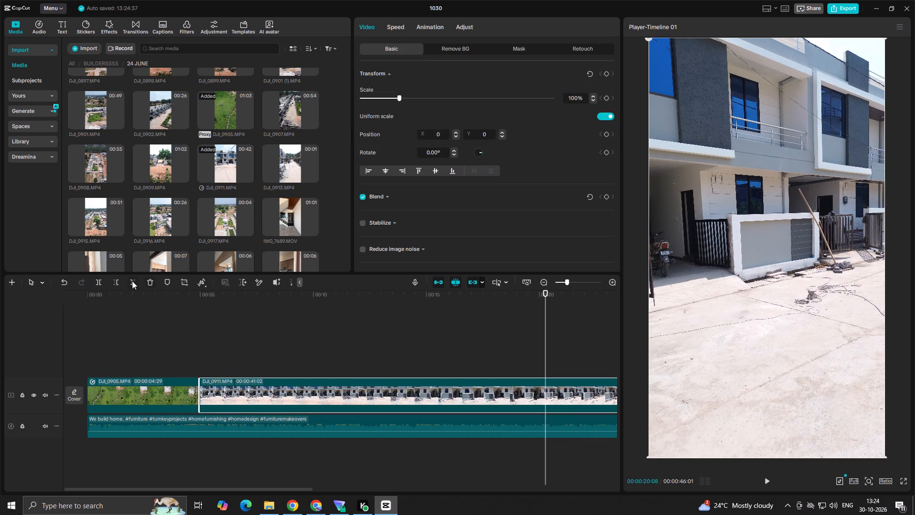
{"action": "left_click", "coordinate": [113, 281]}
Play the cut into DJI_0911.MP4 with the music and trim off everything in the clip after 00:00:05:17.
{"action": "key", "text": "space"}
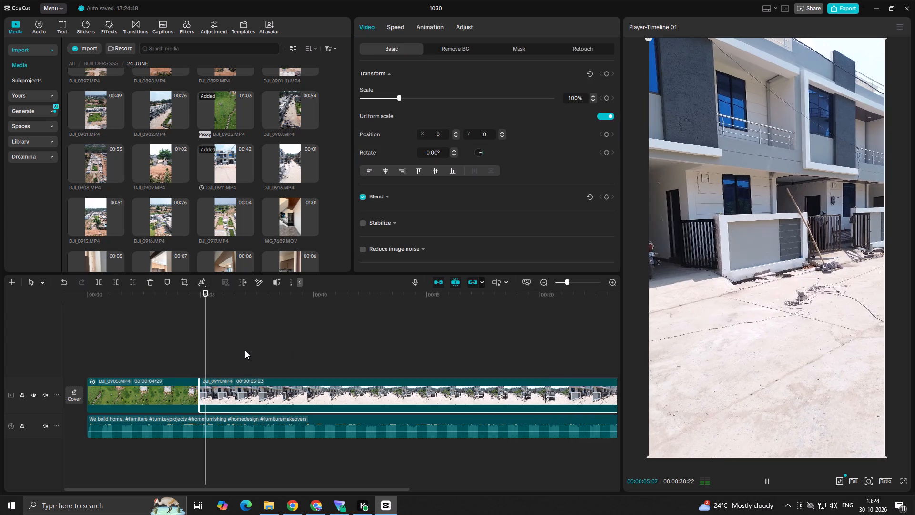
{"action": "key", "text": "space"}
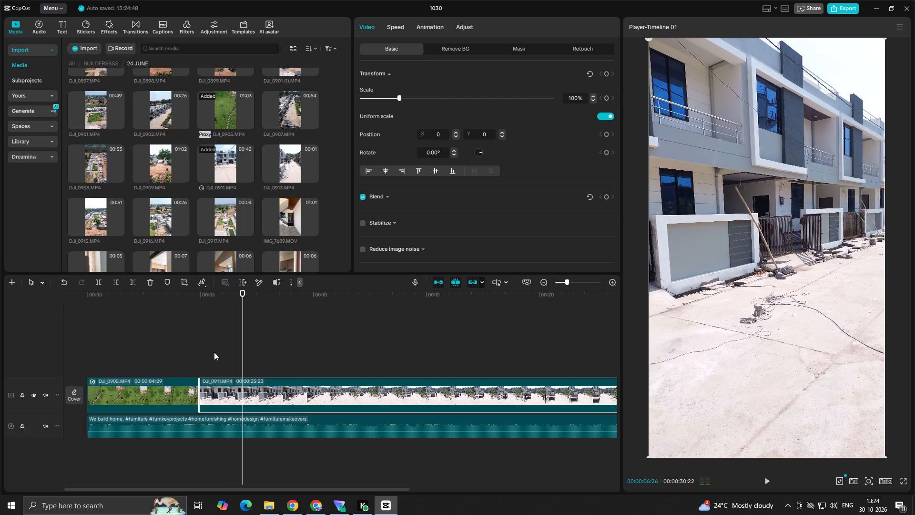
{"action": "scroll", "coordinate": [211, 354], "scroll_direction": "up", "scroll_amount": 8, "text": "ctrl"}
{"action": "left_click", "coordinate": [157, 363]}
{"action": "key", "text": "space"}
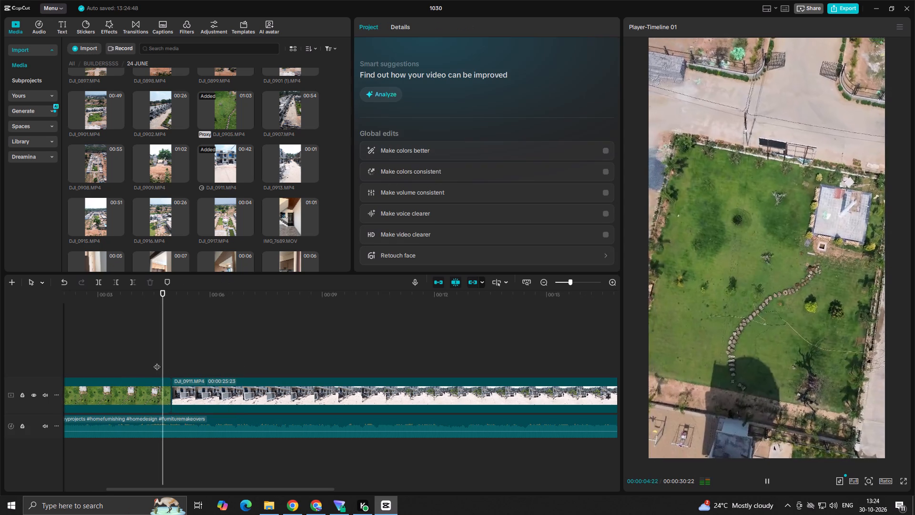
{"action": "key", "text": "space"}
{"action": "left_click", "coordinate": [193, 376]}
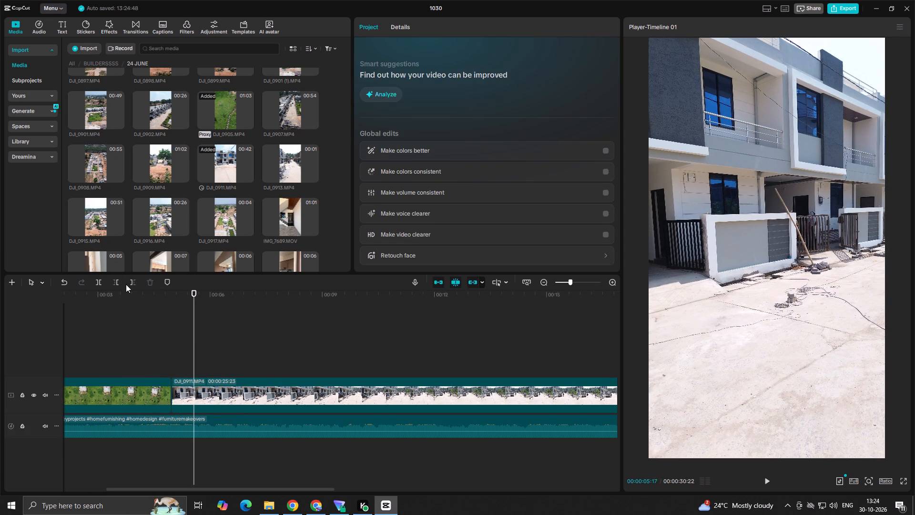
{"action": "left_click", "coordinate": [129, 284]}
Replay the short DJI_0911.MP4 clip against the music and extend its end to about 00:00:05:20.
{"action": "left_click", "coordinate": [106, 357]}
{"action": "key", "text": "space"}
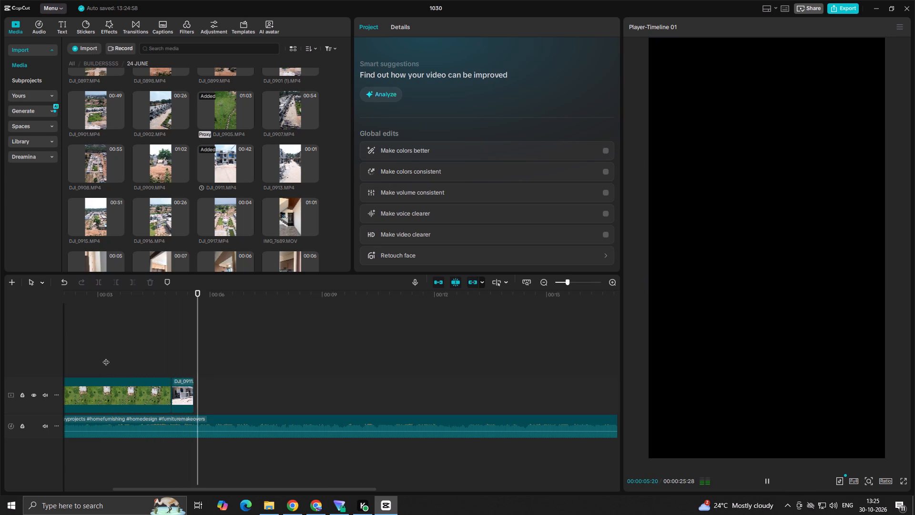
{"action": "key", "text": "space"}
{"action": "scroll", "coordinate": [203, 379], "scroll_direction": "up", "scroll_amount": 7, "text": "ctrl"}
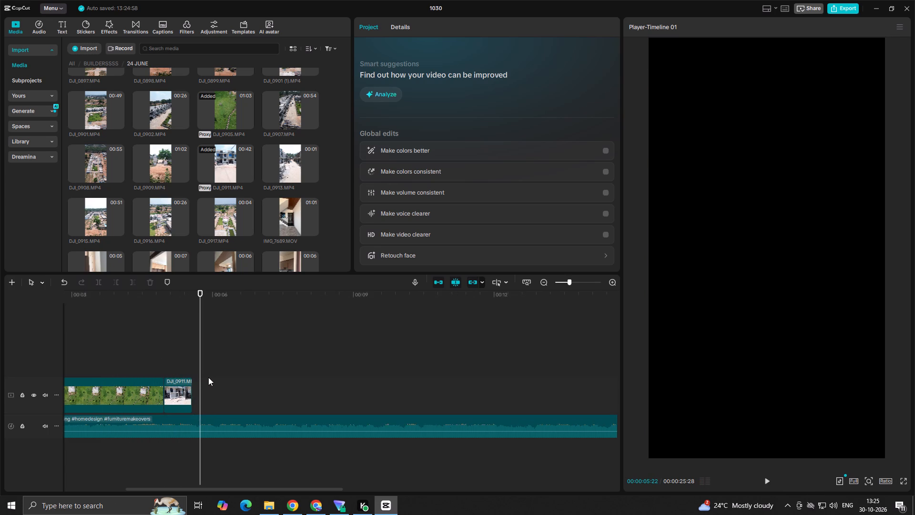
{"action": "scroll", "coordinate": [208, 377], "scroll_direction": "up", "scroll_amount": 6, "text": "ctrl"}
{"action": "left_click", "coordinate": [123, 363]}
{"action": "key", "text": "space"}
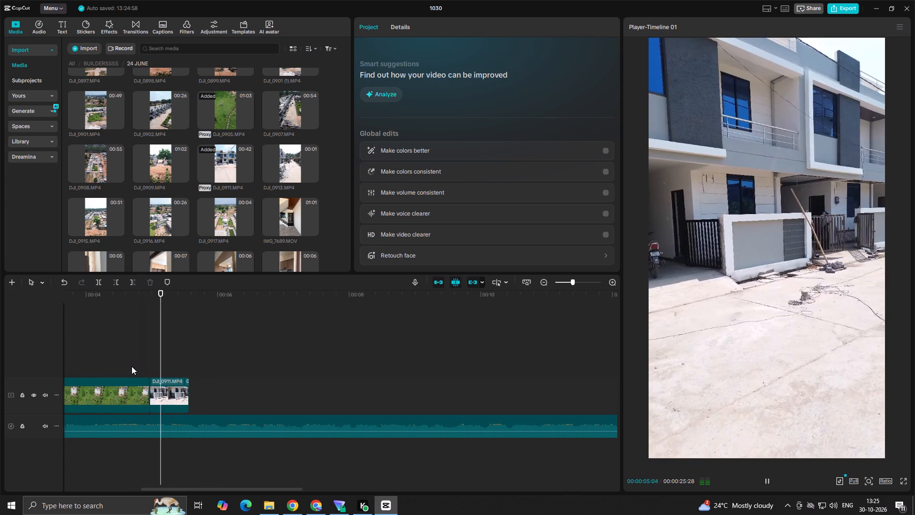
{"action": "key", "text": "space"}
{"action": "key", "text": "space"}
{"action": "key", "text": "space"}
{"action": "key", "text": "space"}
{"action": "key", "text": "space"}
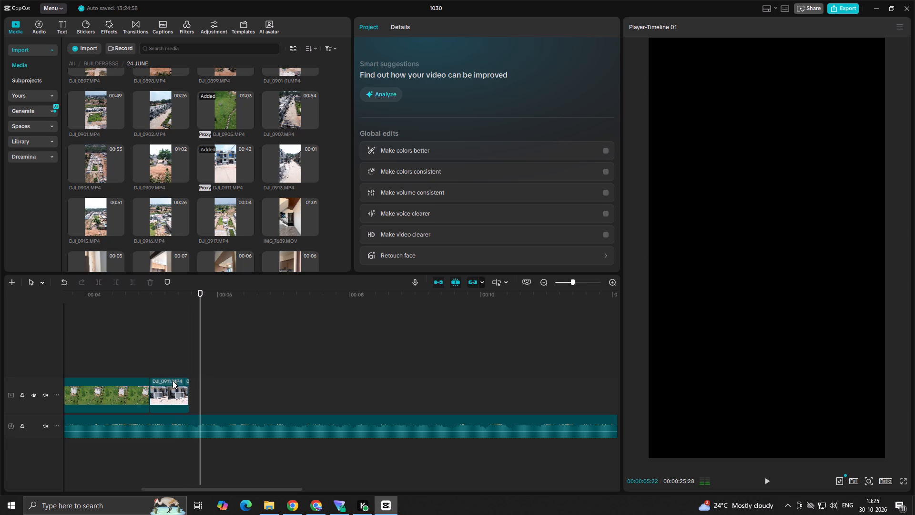
{"action": "left_click", "coordinate": [177, 391]}
{"action": "left_click", "coordinate": [190, 391]}
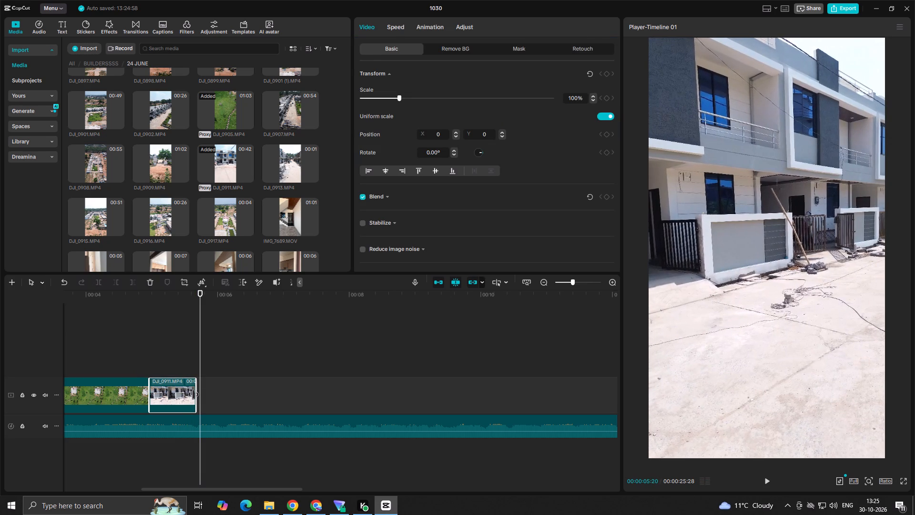
Scale DJI_0911.MP4 up to 108%, shift it slightly down in the frame, and replay the cut into it.
{"action": "left_click", "coordinate": [174, 364]}
{"action": "left_click_drag", "start_coordinate": [168, 362], "coordinate": [145, 365]}
{"action": "left_click", "coordinate": [183, 398]}
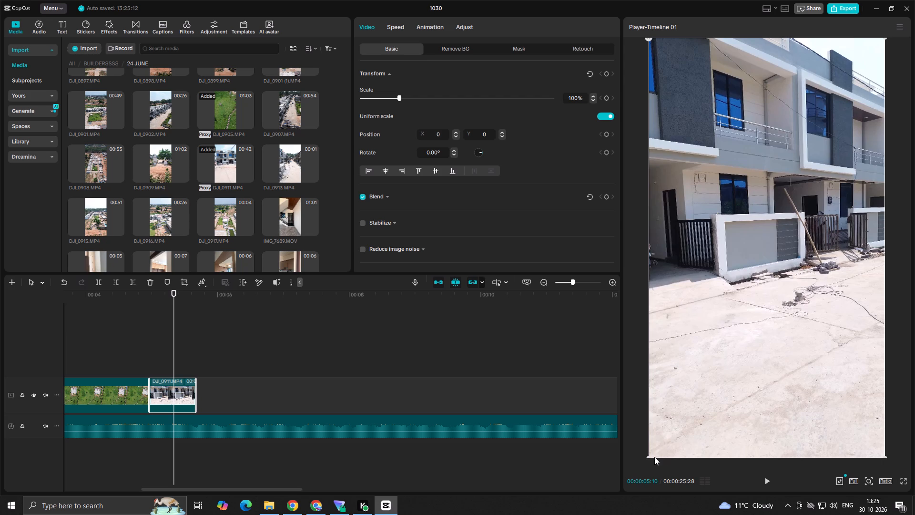
{"action": "left_click_drag", "start_coordinate": [651, 457], "coordinate": [631, 477]}
{"action": "left_click_drag", "start_coordinate": [731, 319], "coordinate": [731, 364]}
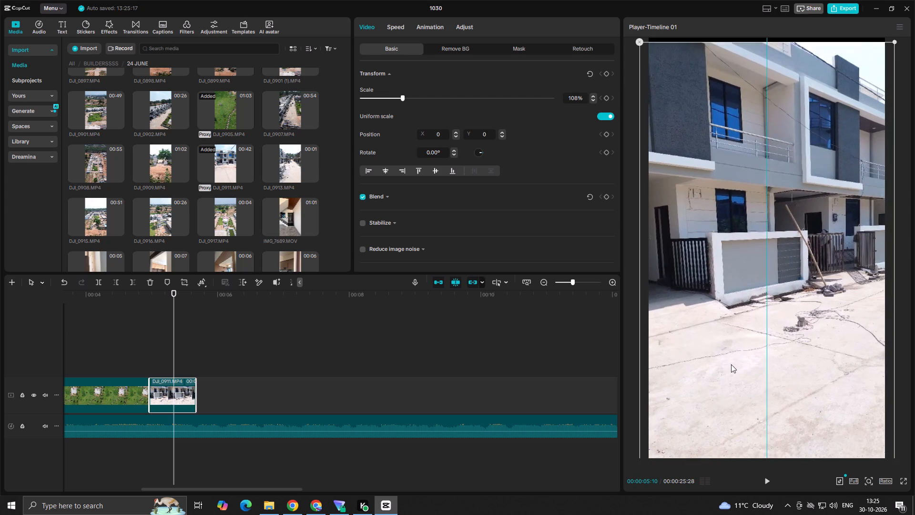
{"action": "left_click_drag", "start_coordinate": [731, 364], "coordinate": [728, 336]}
{"action": "left_click", "coordinate": [130, 364]}
{"action": "key", "text": "space"}
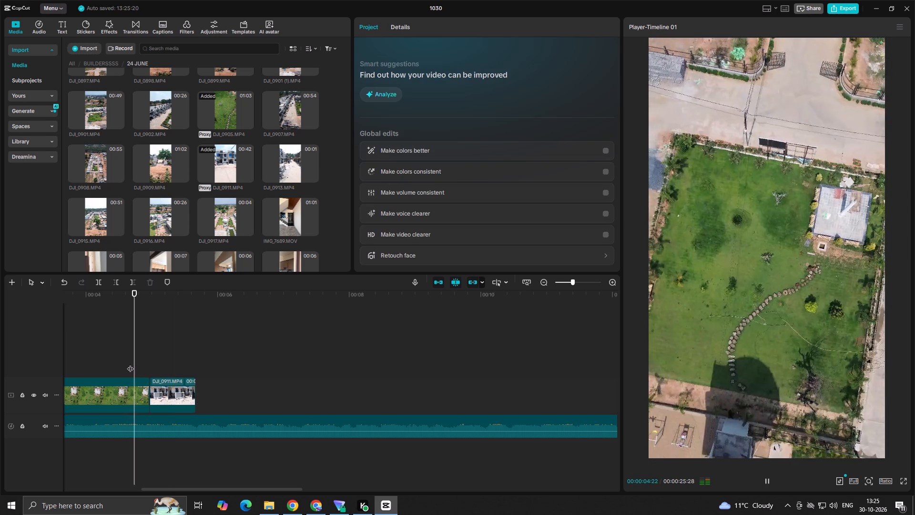
{"action": "key", "text": "space"}
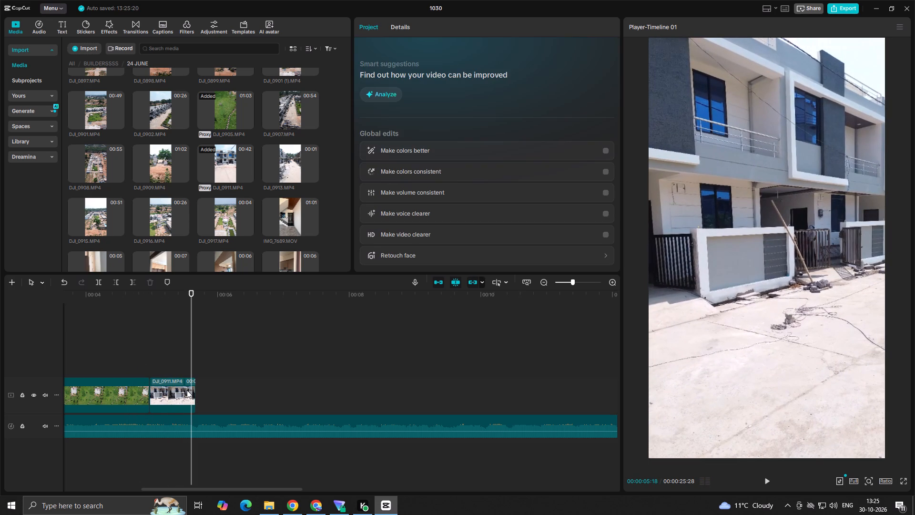
Play past the end of DJI_0911.MP4, and preview interior clips IMG_7689, IMG_7699, IMG_7691, IMG_7701 and IMG_7690 as possible next shots.
{"action": "key", "text": "space"}
{"action": "key", "text": "space"}
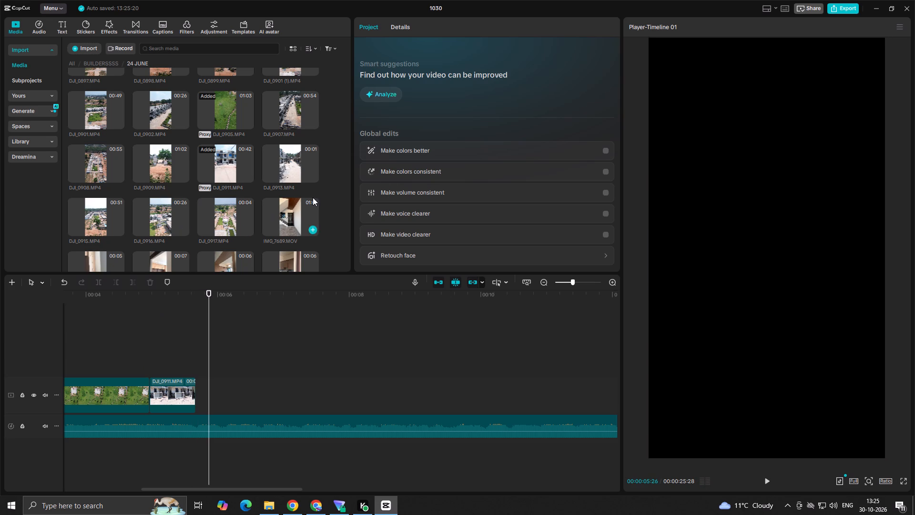
{"action": "left_click", "coordinate": [298, 216]}
{"action": "key", "text": "space"}
{"action": "scroll", "coordinate": [298, 214], "scroll_direction": "down", "scroll_amount": 2}
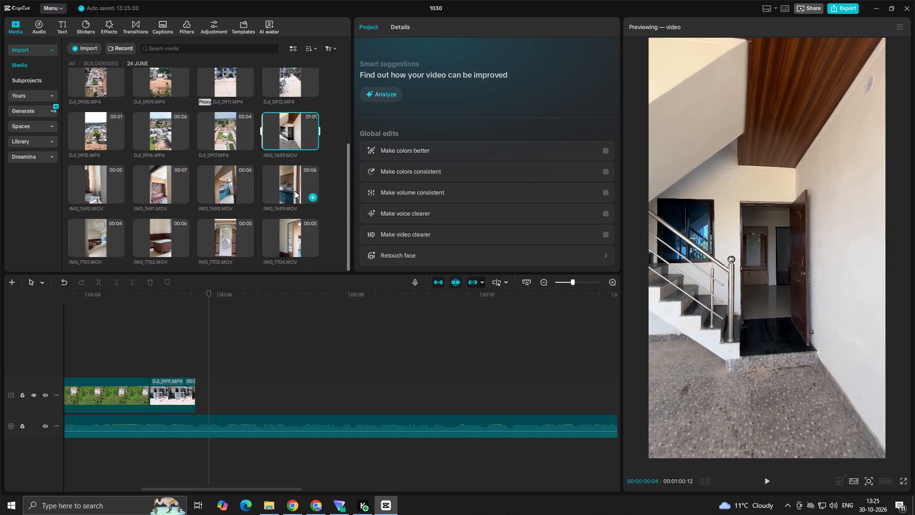
{"action": "left_click", "coordinate": [291, 186]}
{"action": "key", "text": "space"}
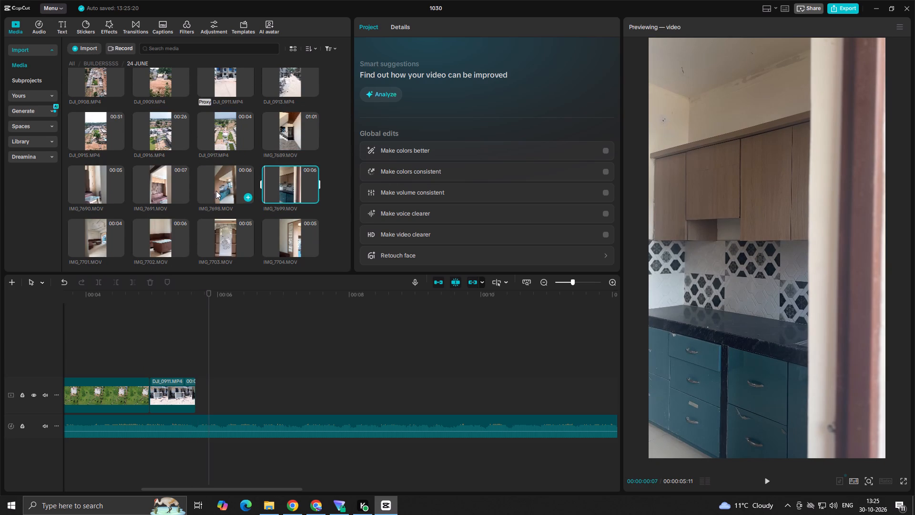
{"action": "left_click", "coordinate": [158, 193]}
{"action": "key", "text": "space"}
{"action": "scroll", "coordinate": [246, 193], "scroll_direction": "down", "scroll_amount": 1}
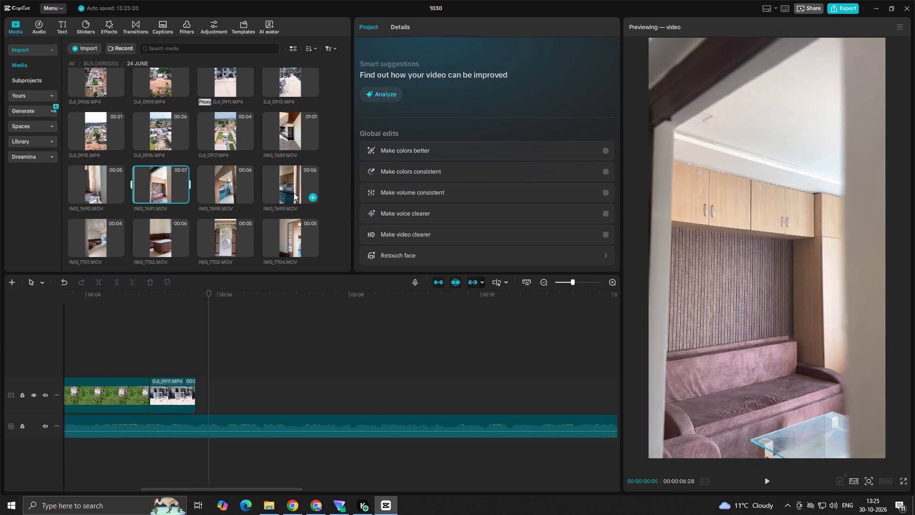
{"action": "scroll", "coordinate": [294, 193], "scroll_direction": "down", "scroll_amount": 3}
{"action": "left_click", "coordinate": [106, 235]}
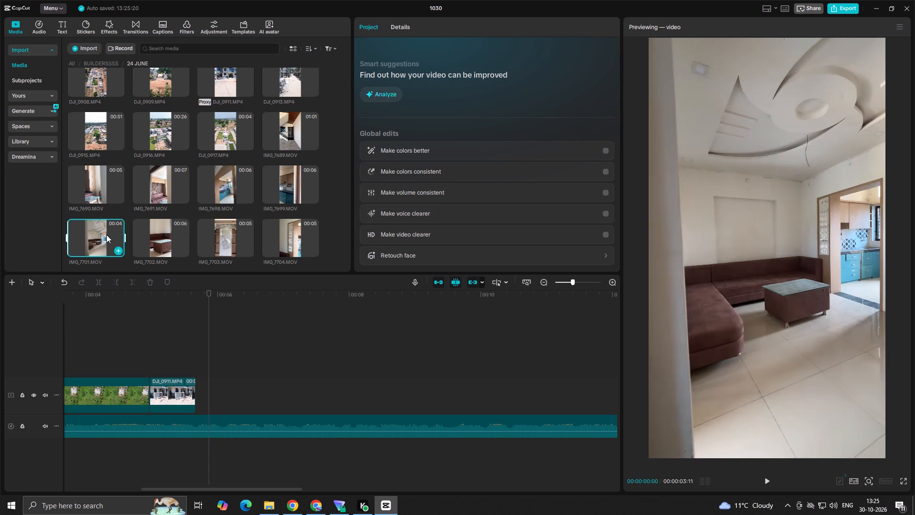
{"action": "key", "text": "space"}
{"action": "left_click", "coordinate": [95, 195]}
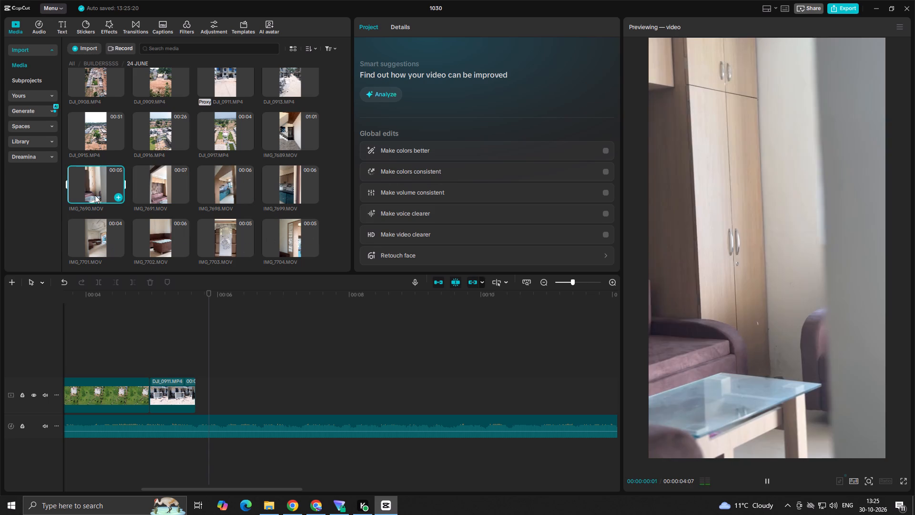
{"action": "key", "text": "space"}
{"action": "left_click", "coordinate": [159, 191]}
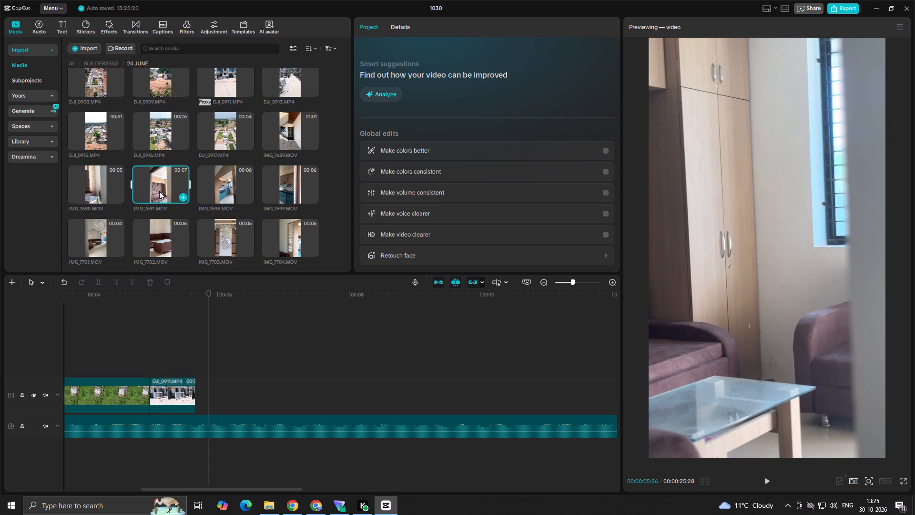
{"action": "key", "text": "space"}
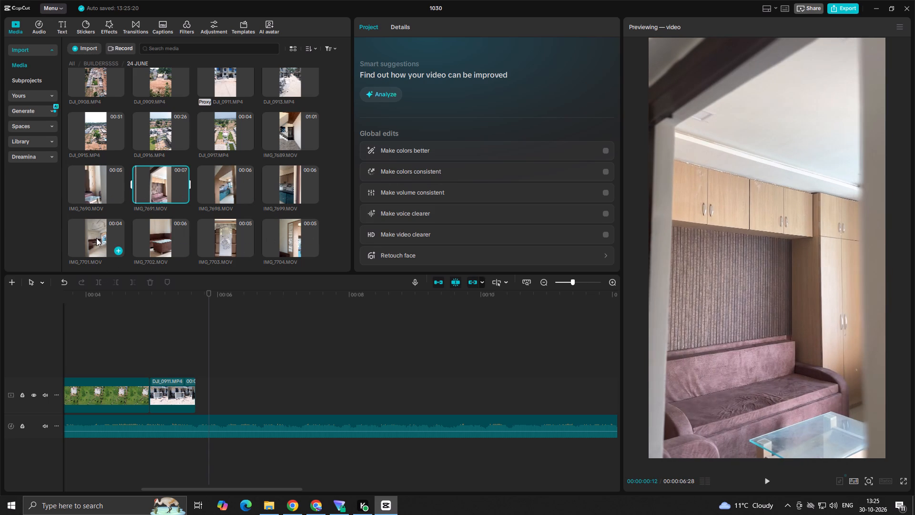
{"action": "left_click", "coordinate": [96, 238]}
{"action": "key", "text": "space"}
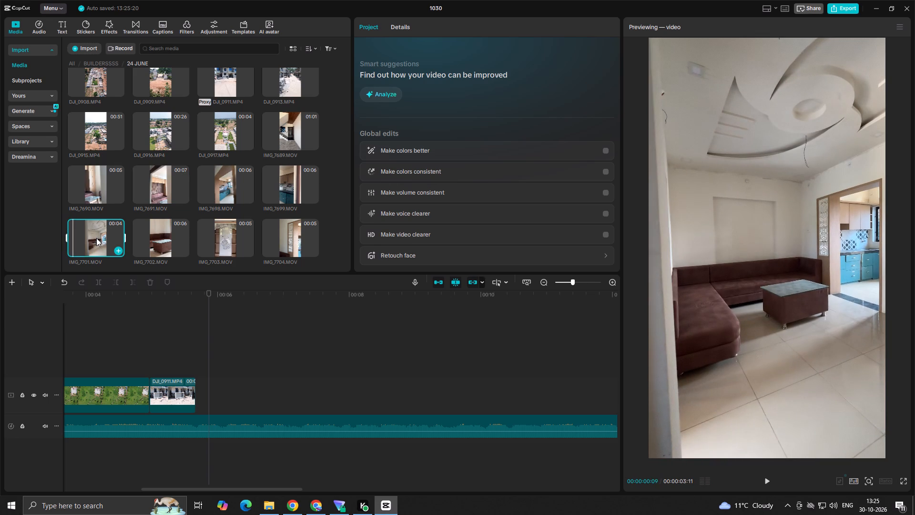
Replay the cut from DJI_0905.MP4 into DJI_0911.MP4 with the music and delete the DJI_0911.MP4 clip from the timeline.
{"action": "scroll", "coordinate": [320, 319], "scroll_direction": "down", "scroll_amount": 5, "text": "ctrl"}
{"action": "scroll", "coordinate": [369, 340], "scroll_direction": "down", "scroll_amount": 8, "text": "ctrl"}
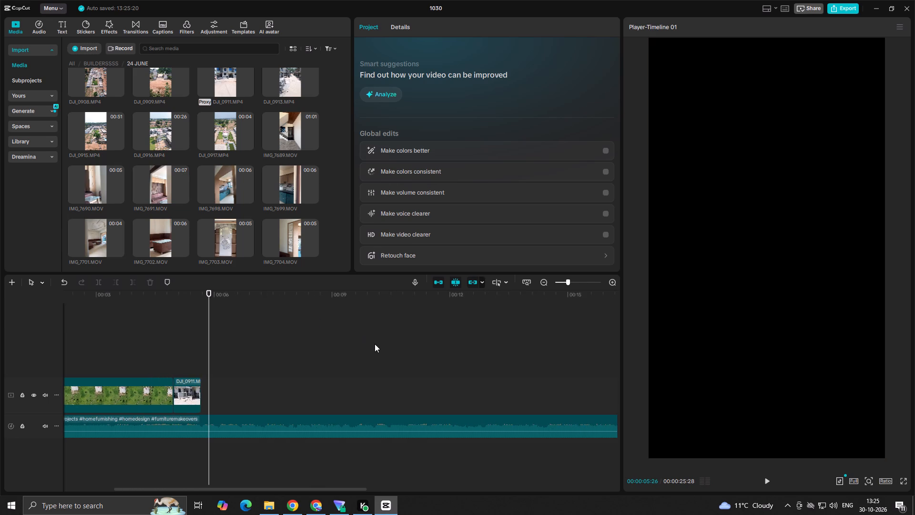
{"action": "scroll", "coordinate": [376, 345], "scroll_direction": "down", "scroll_amount": 13, "text": "ctrl"}
{"action": "scroll", "coordinate": [426, 358], "scroll_direction": "down", "scroll_amount": 1, "text": "ctrl"}
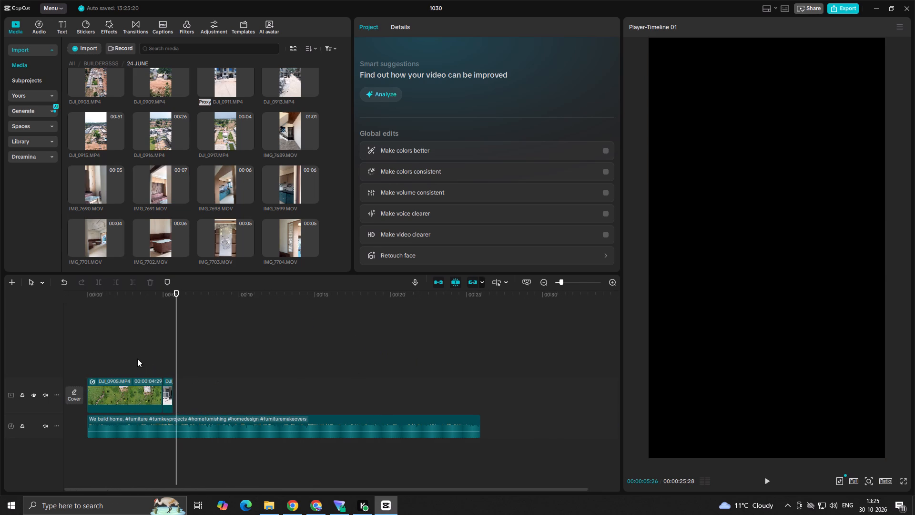
{"action": "left_click", "coordinate": [137, 359]}
{"action": "key", "text": "space"}
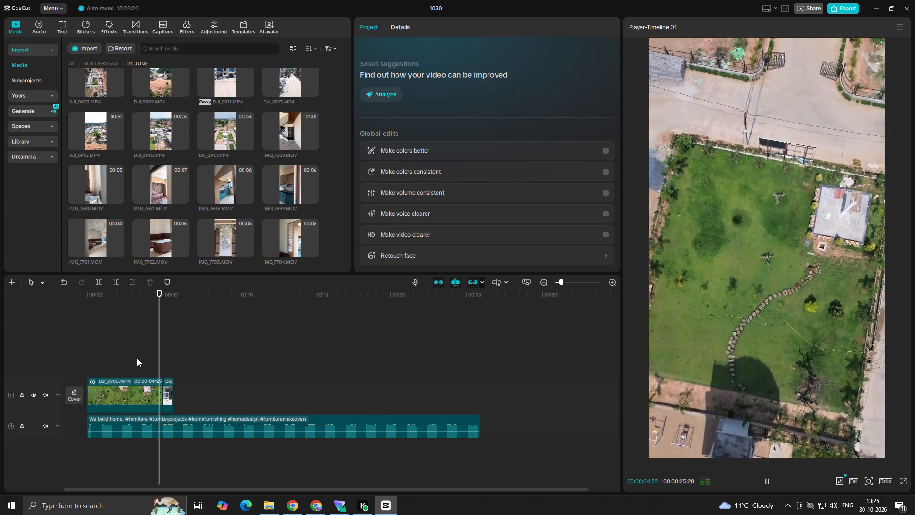
{"action": "key", "text": "space"}
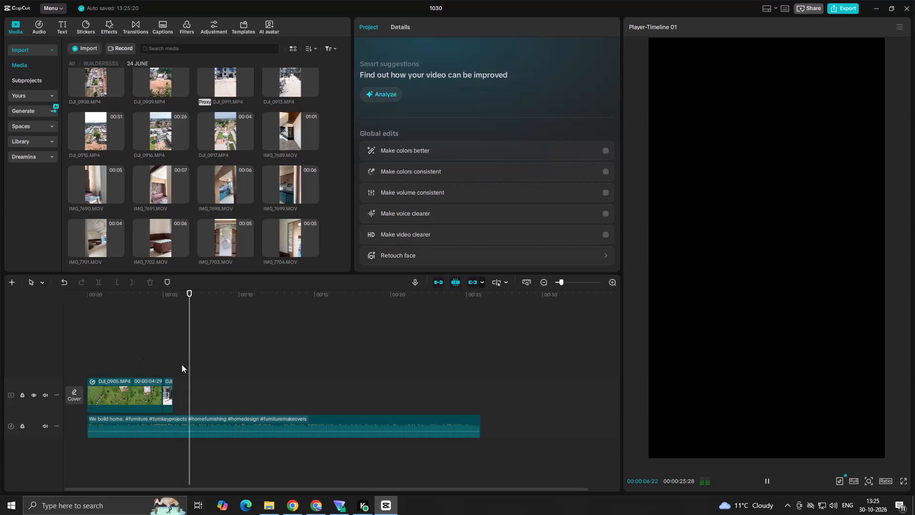
{"action": "left_click", "coordinate": [171, 391]}
{"action": "key", "text": "BackSpace"}
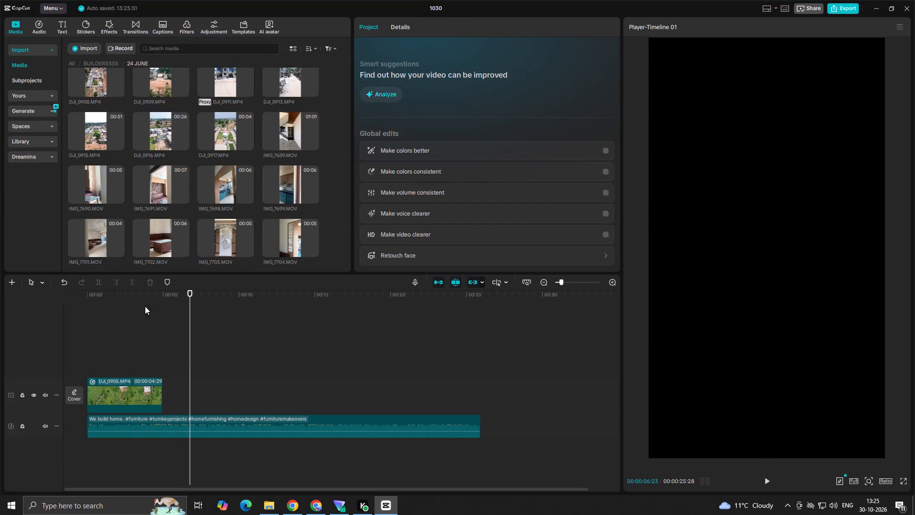
Preview drone clips DJI_0907, DJI_0902, DJI_0901, DJI_0901 (1), DJI_0917 and DJI_0916 as candidates for the second shot.
{"action": "scroll", "coordinate": [173, 272], "scroll_direction": "up", "scroll_amount": 3}
{"action": "scroll", "coordinate": [205, 214], "scroll_direction": "up", "scroll_amount": 3}
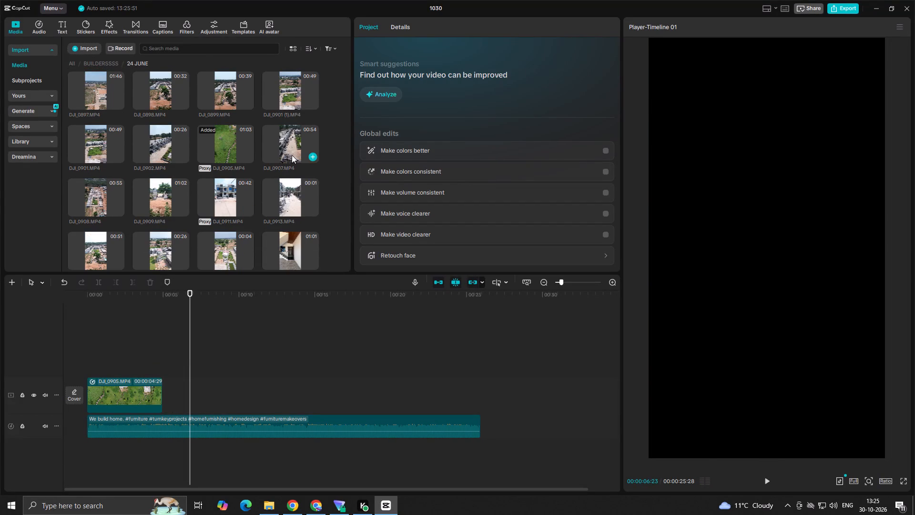
{"action": "left_click", "coordinate": [292, 154]}
{"action": "key", "text": "space"}
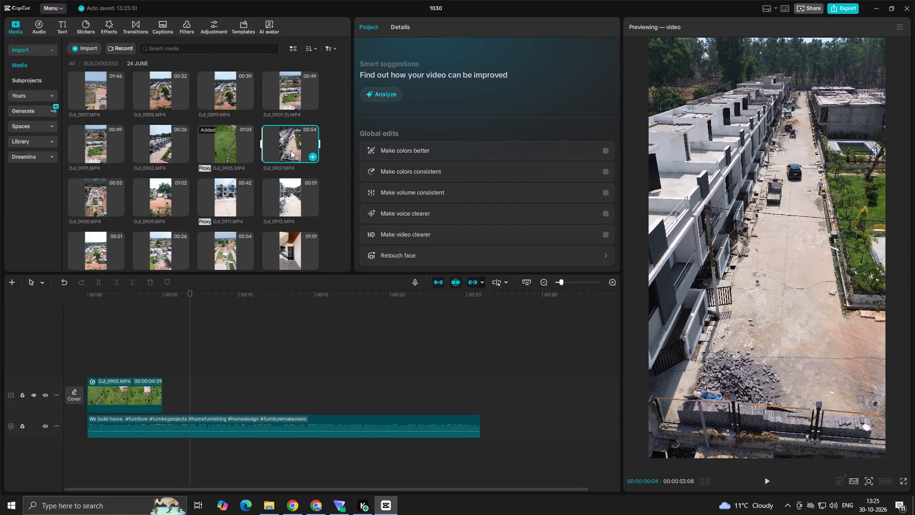
{"action": "left_click", "coordinate": [157, 145]}
{"action": "key", "text": "space"}
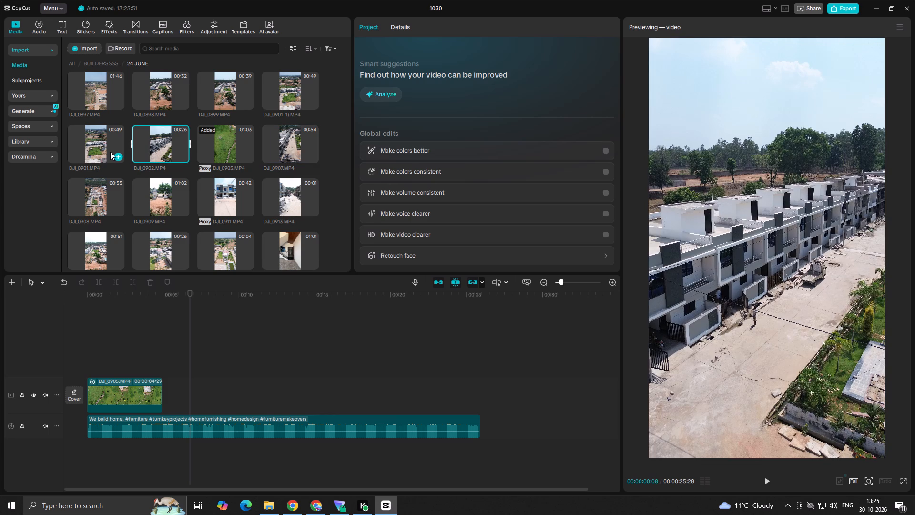
{"action": "left_click", "coordinate": [109, 150]}
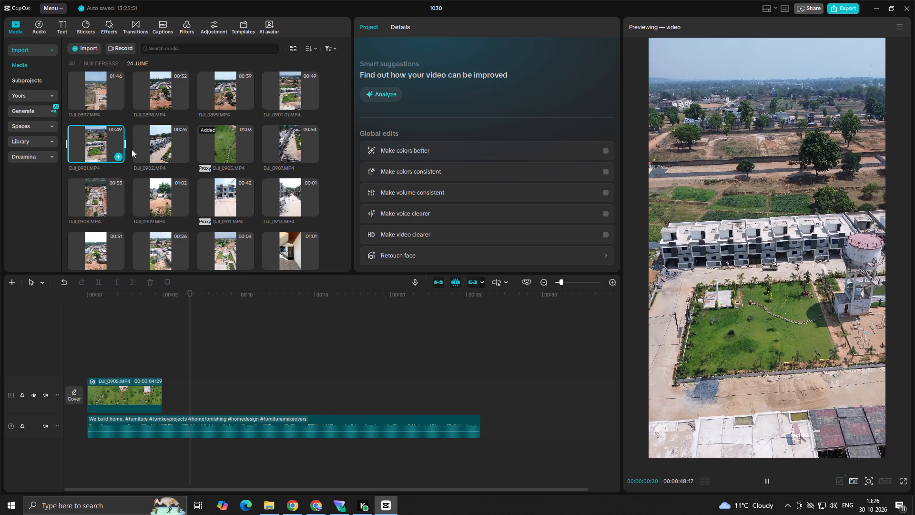
{"action": "left_click", "coordinate": [294, 140]}
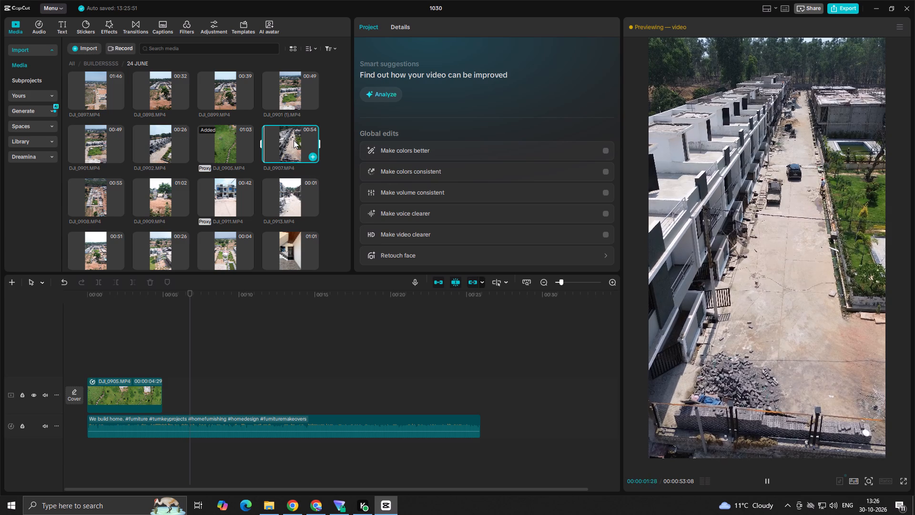
{"action": "key", "text": "space"}
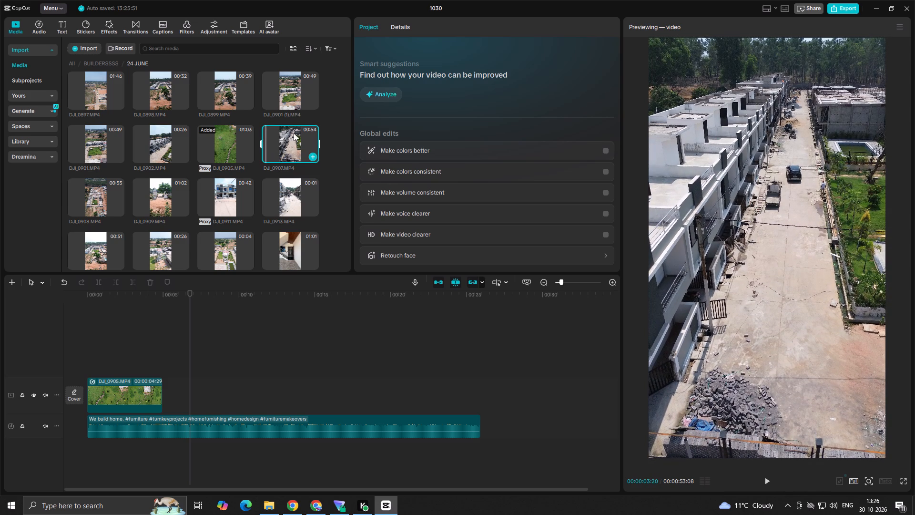
{"action": "left_click", "coordinate": [289, 96]}
{"action": "key", "text": "space"}
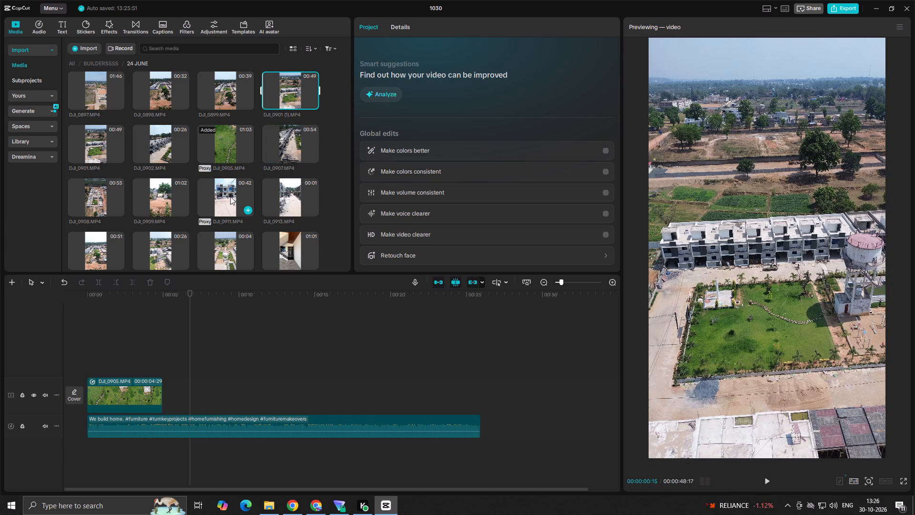
{"action": "left_click", "coordinate": [228, 247]}
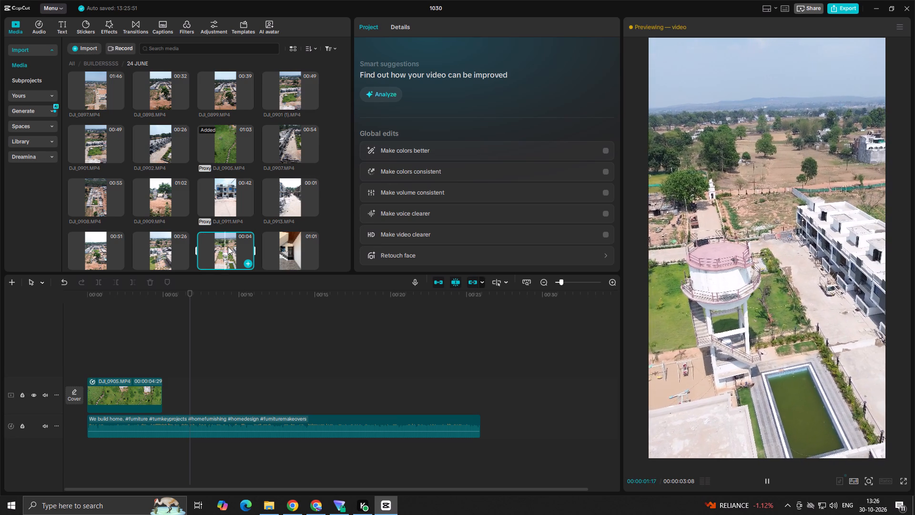
{"action": "key", "text": "space"}
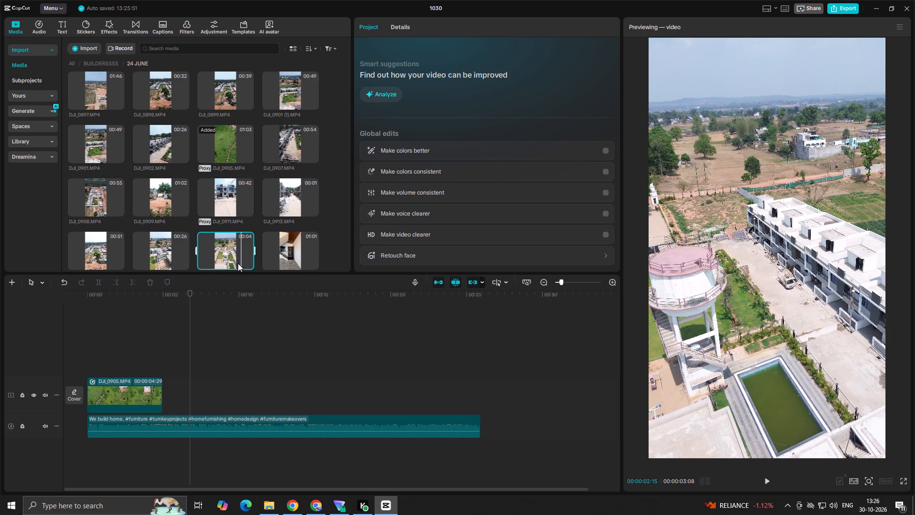
{"action": "left_click", "coordinate": [154, 251]}
{"action": "key", "text": "space"}
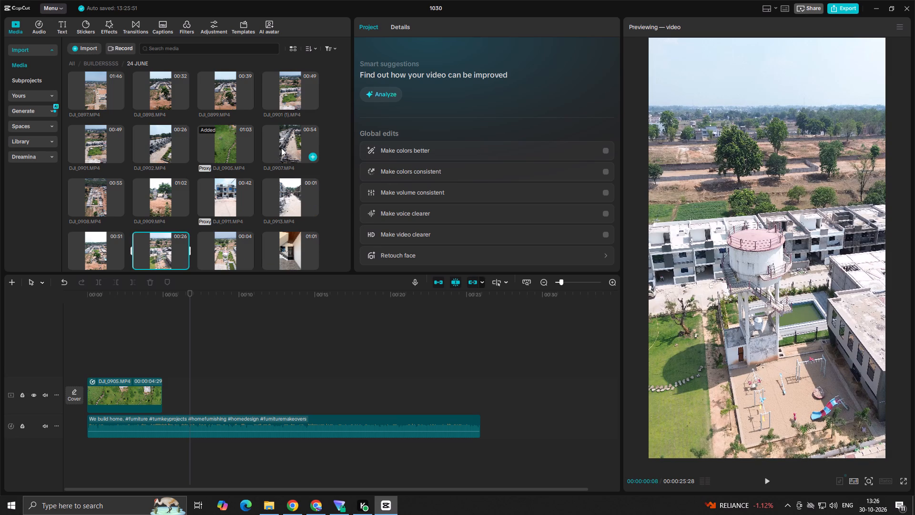
Place DJI_0907.MP4 directly after DJI_0905.MP4 on the main track and play across the cut with the music.
{"action": "left_click_drag", "start_coordinate": [292, 151], "coordinate": [171, 386]}
{"action": "left_click", "coordinate": [130, 351]}
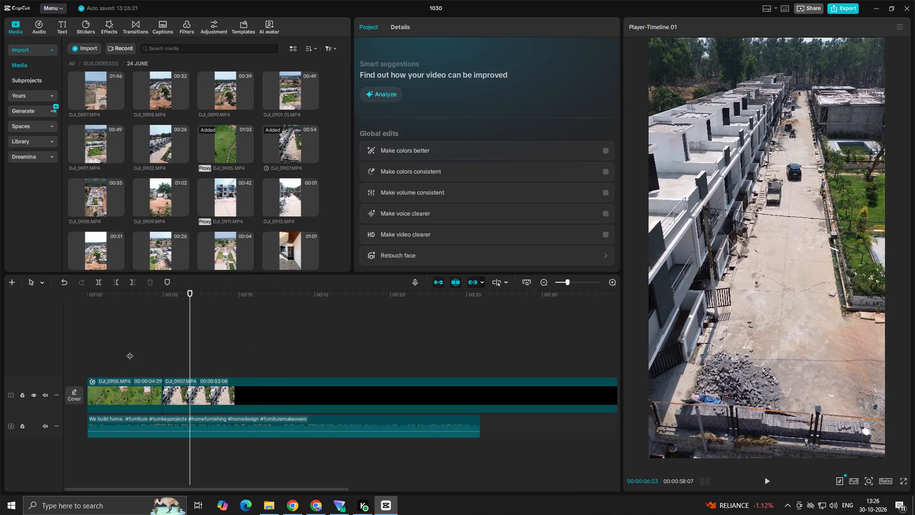
{"action": "key", "text": "space"}
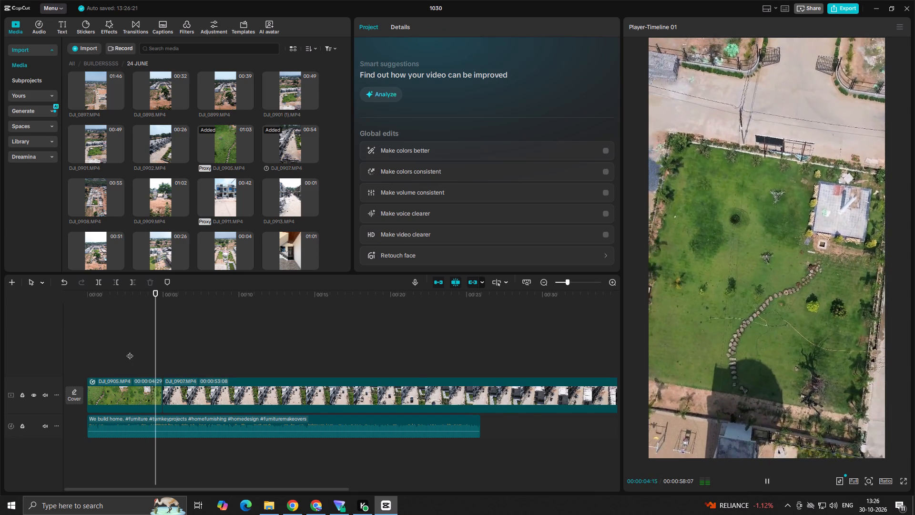
{"action": "key", "text": "space"}
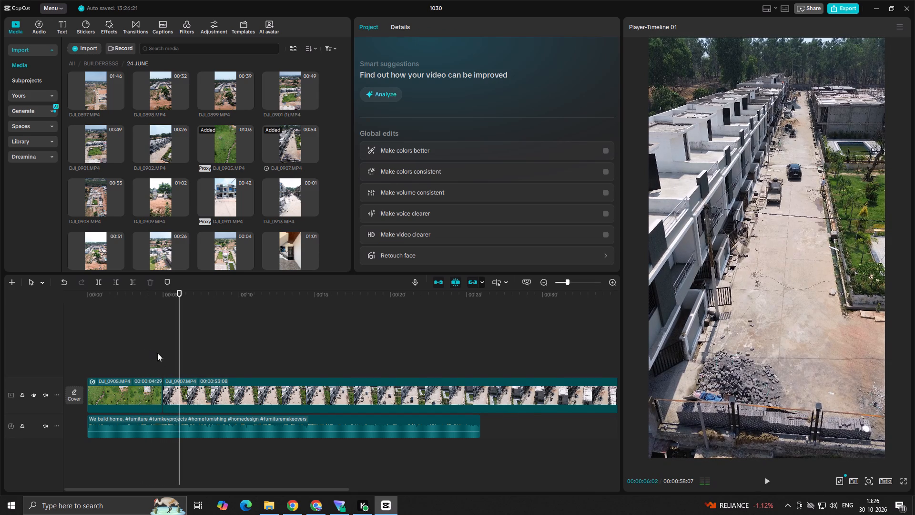
Play further into DJI_0907.MP4 to the street view at 00:00:11:05 and trim off everything in the clip before it.
{"action": "left_click", "coordinate": [247, 343]}
{"action": "key", "text": "space"}
{"action": "key", "text": "space"}
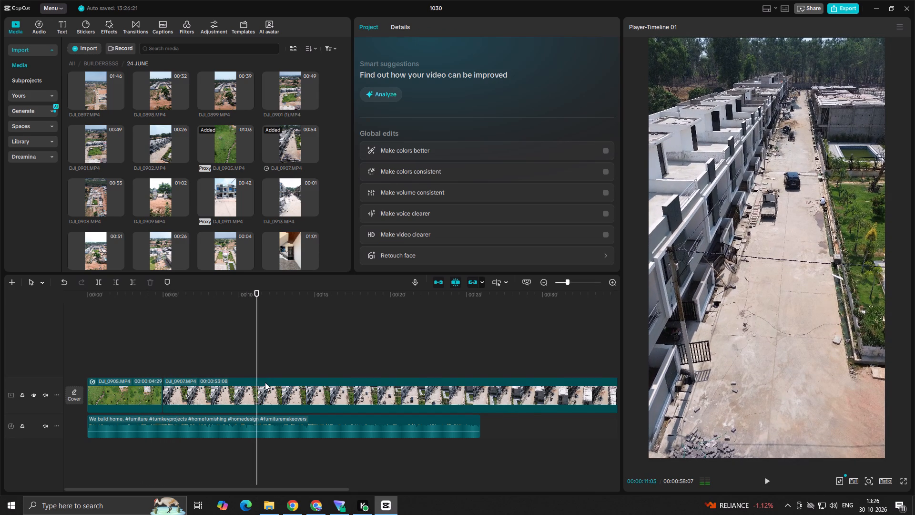
{"action": "left_click", "coordinate": [265, 383]}
{"action": "left_click", "coordinate": [119, 282]}
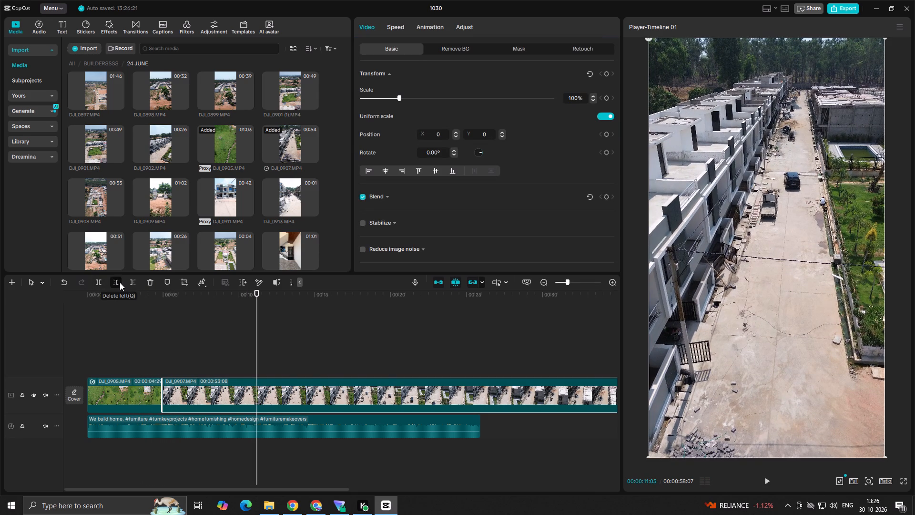
Play the cut into DJI_0907.MP4 with the music and trim off everything in the clip after 00:00:09:13.
{"action": "left_click", "coordinate": [152, 357]}
{"action": "key", "text": "space"}
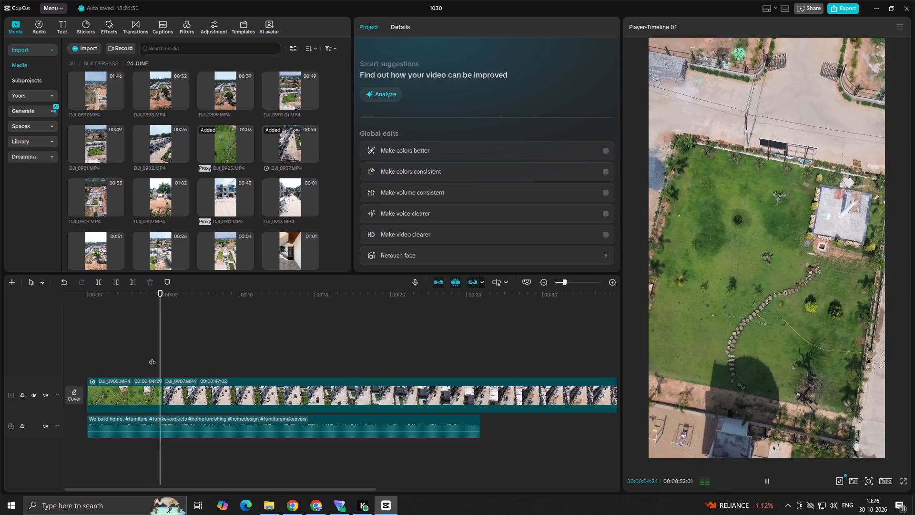
{"action": "key", "text": "space"}
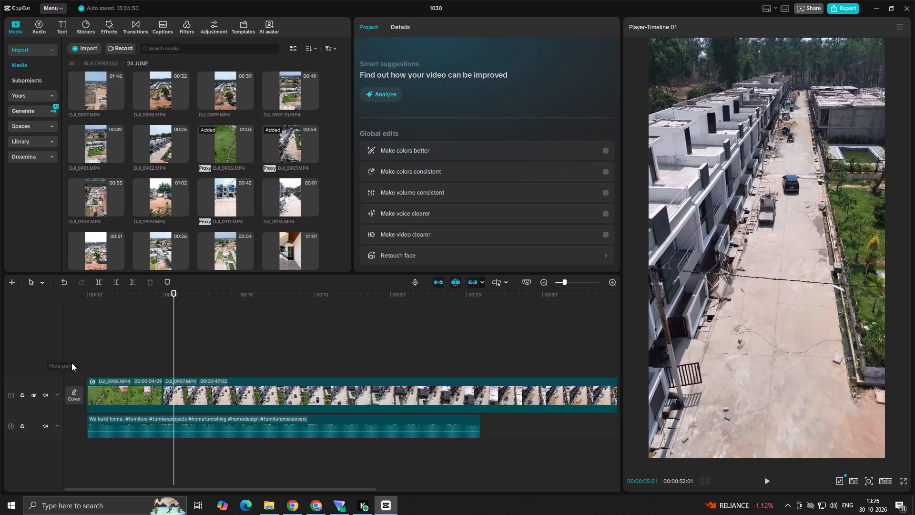
{"action": "left_click", "coordinate": [137, 359]}
{"action": "key", "text": "space"}
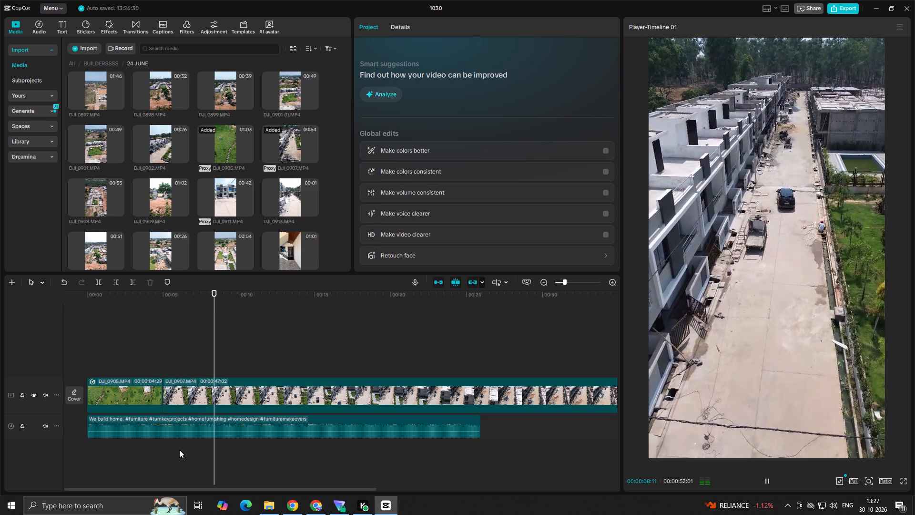
{"action": "key", "text": "space"}
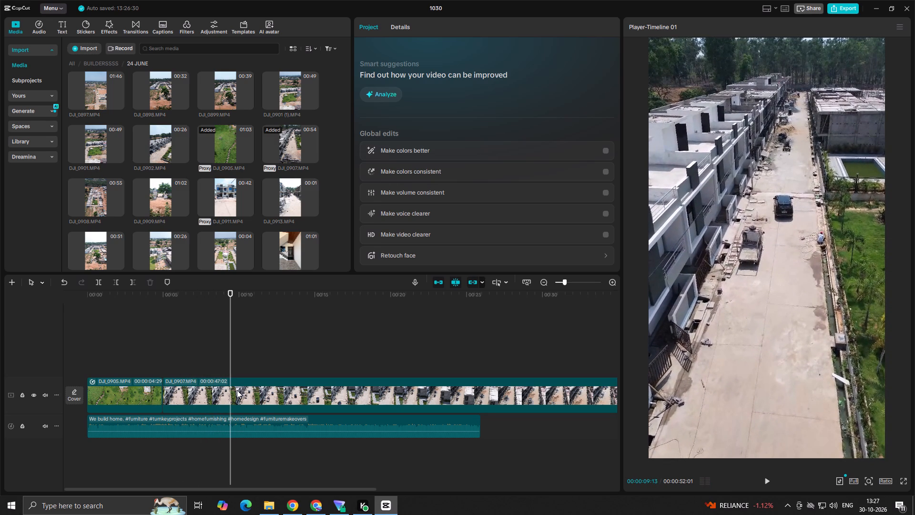
{"action": "left_click", "coordinate": [237, 390]}
{"action": "left_click", "coordinate": [130, 283]}
Play DJI_0907.MP4 with the music to find the beat and trim off everything in the clip after 00:00:06:24.
{"action": "left_click", "coordinate": [157, 361]}
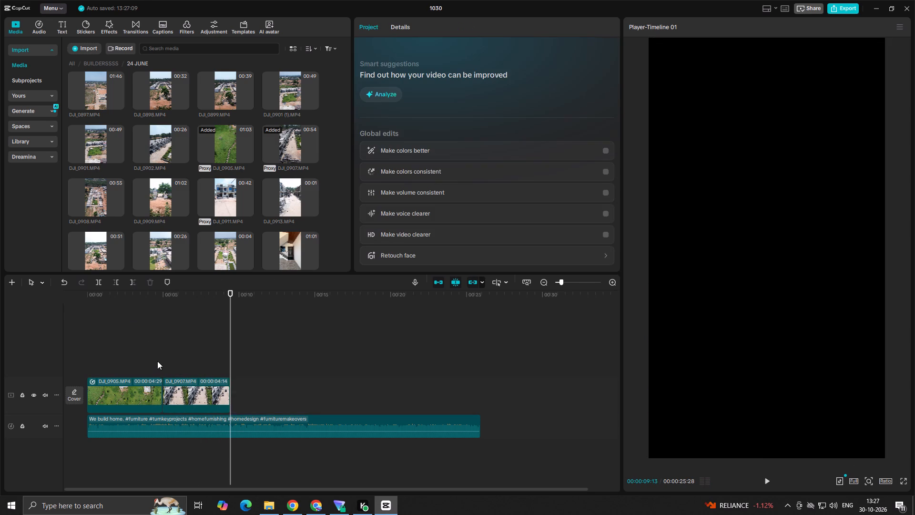
{"action": "key", "text": "space"}
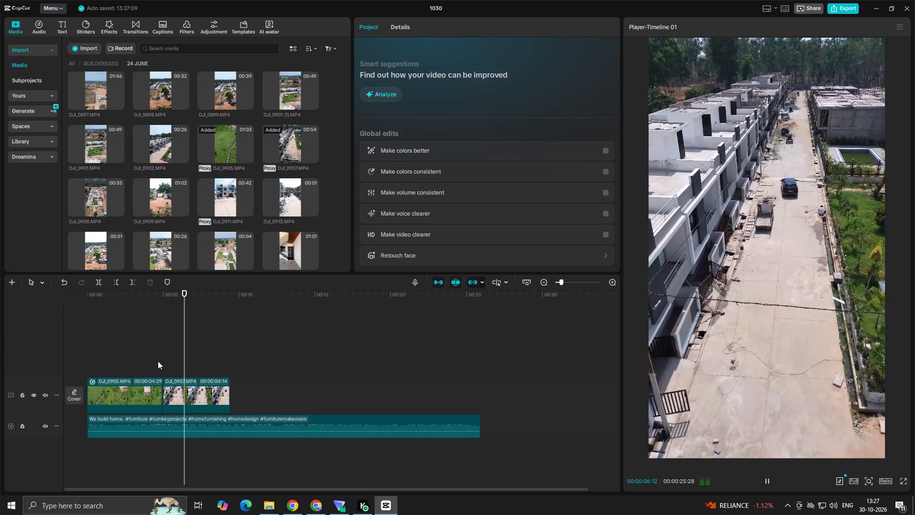
{"action": "left_click", "coordinate": [167, 371]}
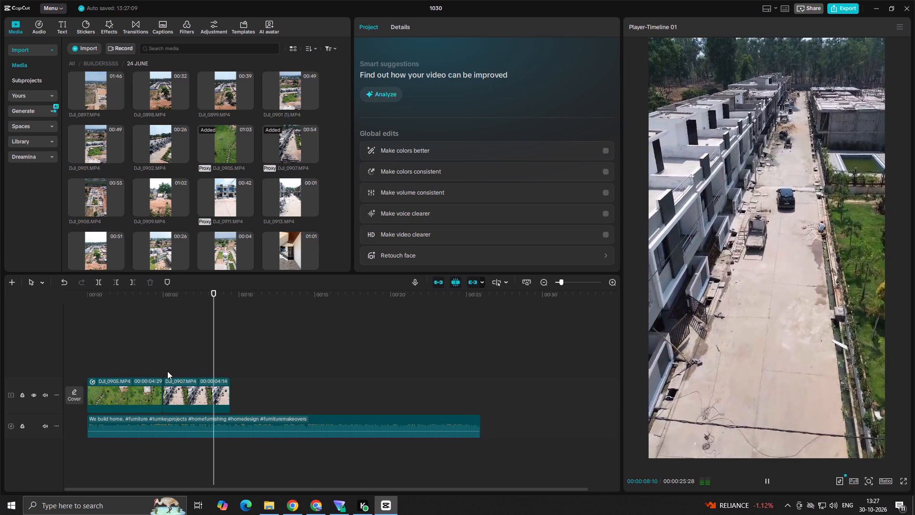
{"action": "key", "text": "space"}
{"action": "key", "text": "space"}
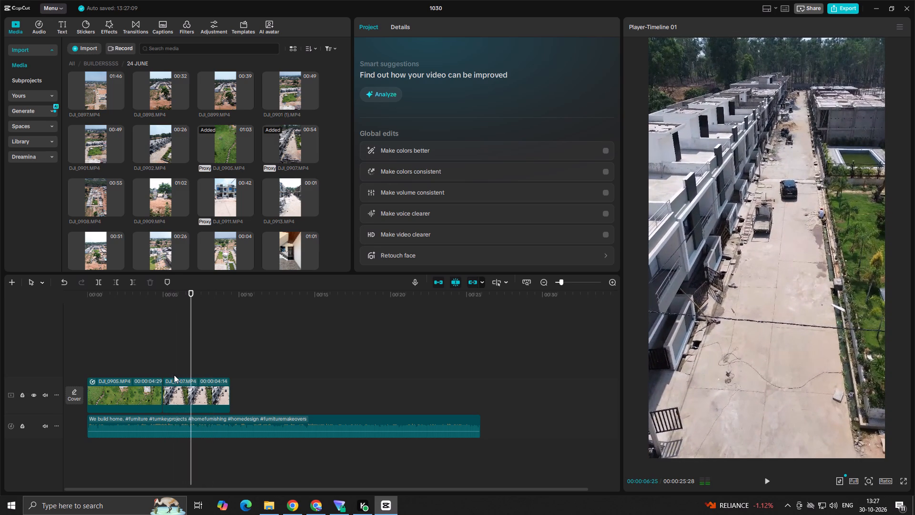
{"action": "scroll", "coordinate": [185, 383], "scroll_direction": "up", "scroll_amount": 16, "text": "ctrl"}
{"action": "left_click", "coordinate": [160, 370]}
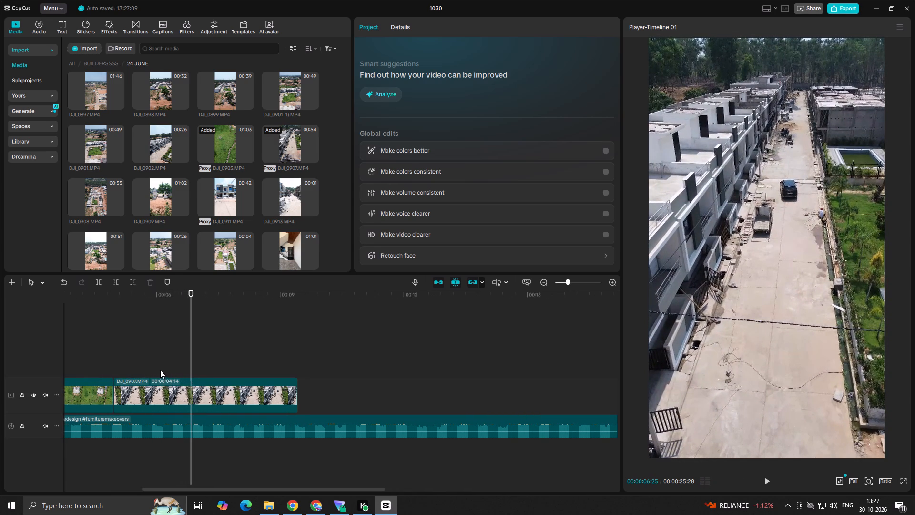
{"action": "key", "text": "space"}
{"action": "key", "text": "space"}
{"action": "left_click", "coordinate": [184, 372]}
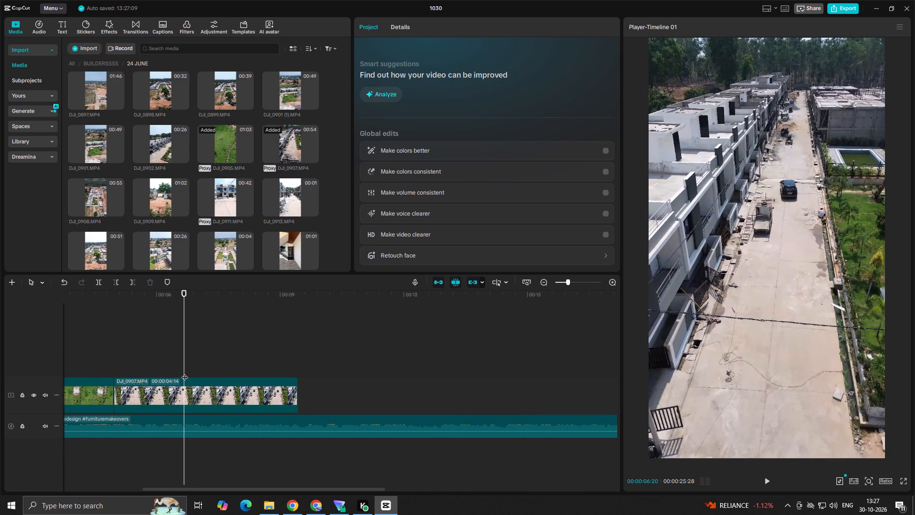
{"action": "key", "text": "space"}
{"action": "key", "text": "space"}
{"action": "left_click", "coordinate": [186, 389]}
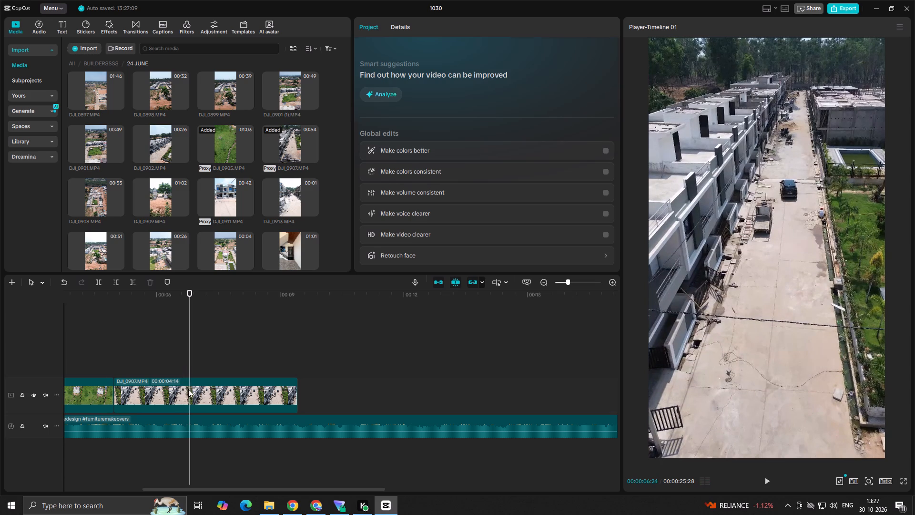
{"action": "left_click", "coordinate": [132, 281]}
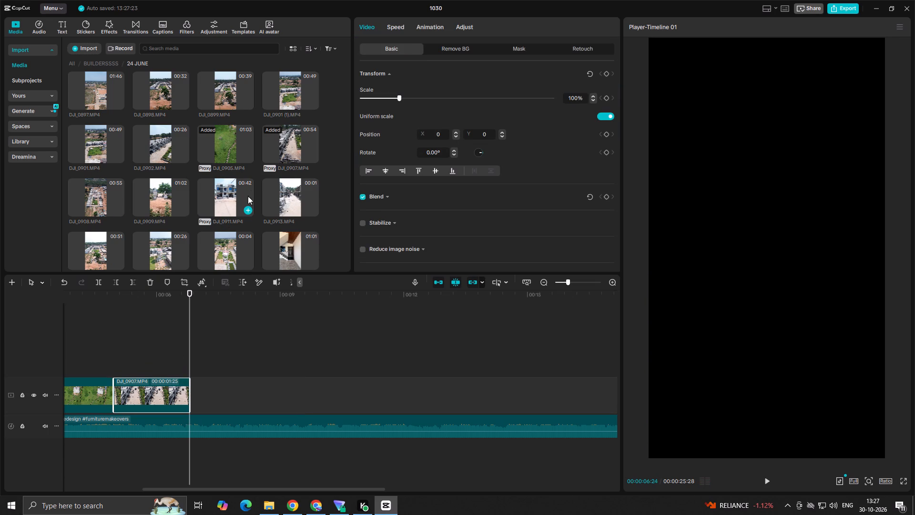
Preview DJI_0911.MP4 and place it directly after DJI_0907.MP4 on the main track.
{"action": "left_click", "coordinate": [224, 193]}
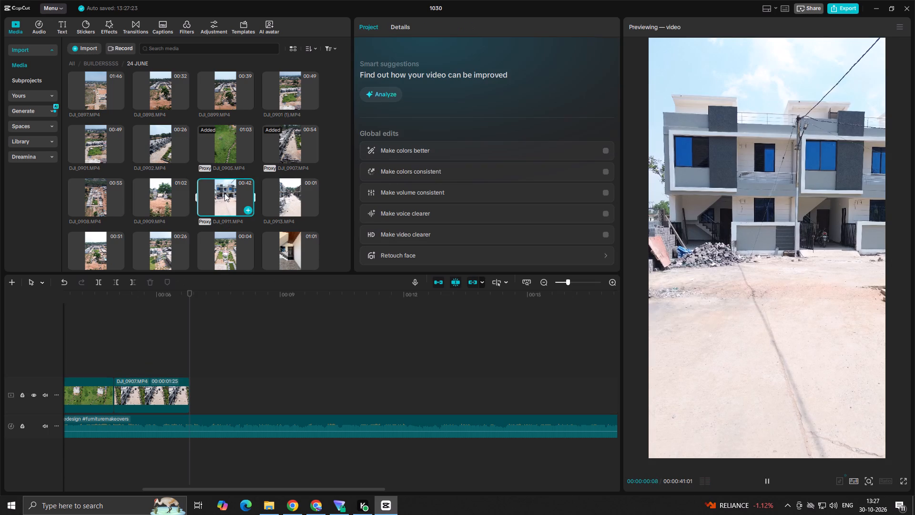
{"action": "key", "text": "space"}
{"action": "left_click_drag", "start_coordinate": [224, 193], "coordinate": [226, 389]}
Skim through DJI_0911.MP4 to the house gate view at 00:00:20:14 and trim off everything in the clip before it.
{"action": "left_click", "coordinate": [288, 354]}
{"action": "left_click", "coordinate": [346, 363]}
{"action": "left_click_drag", "start_coordinate": [352, 359], "coordinate": [362, 359]}
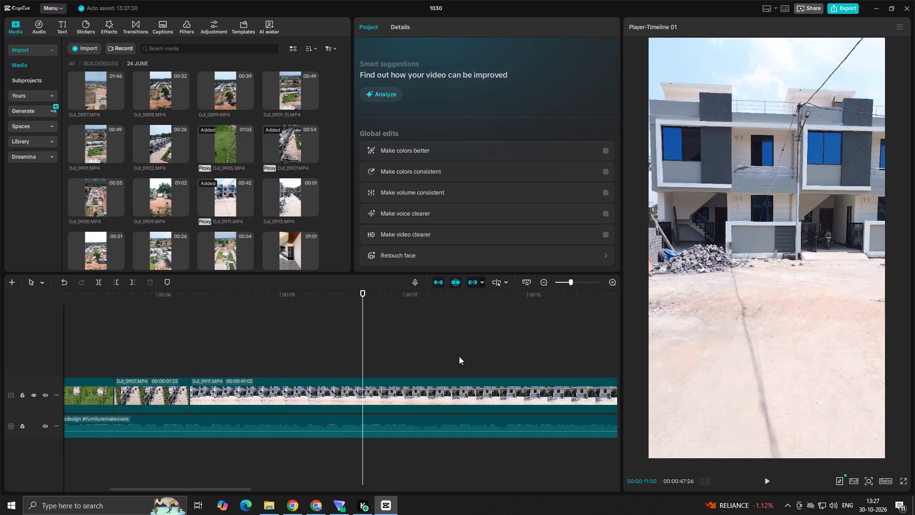
{"action": "left_click", "coordinate": [459, 356]}
{"action": "left_click", "coordinate": [459, 356]}
{"action": "left_click", "coordinate": [486, 354]}
{"action": "left_click", "coordinate": [520, 360]}
{"action": "left_click", "coordinate": [537, 360]}
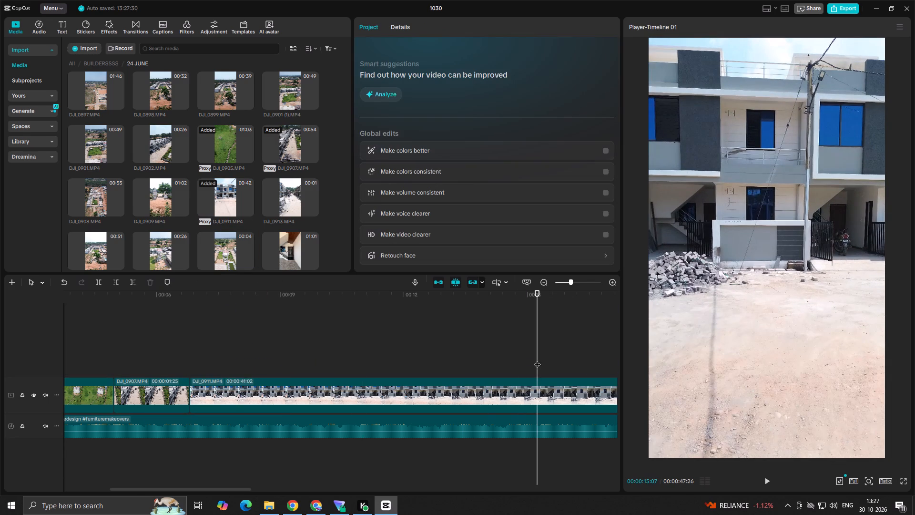
{"action": "left_click", "coordinate": [585, 365]}
{"action": "left_click_drag", "start_coordinate": [585, 365], "coordinate": [597, 365]}
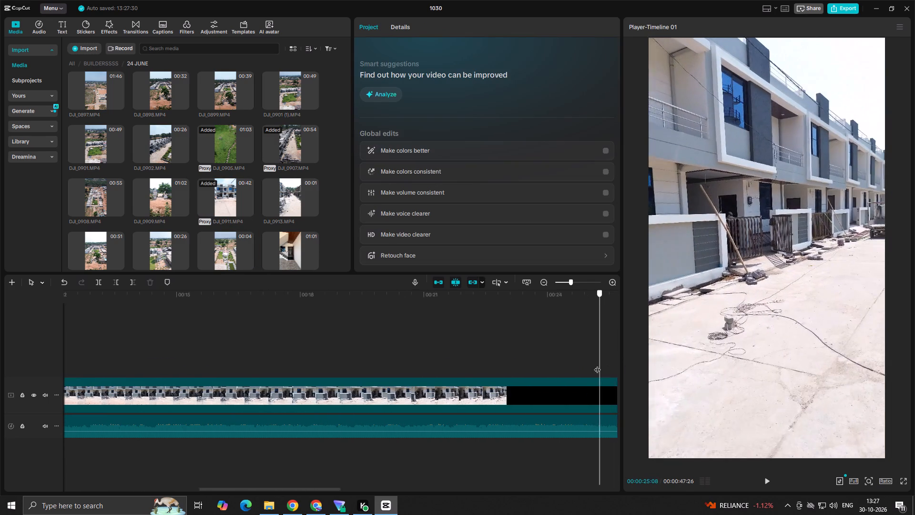
{"action": "left_click_drag", "start_coordinate": [597, 365], "coordinate": [546, 368]}
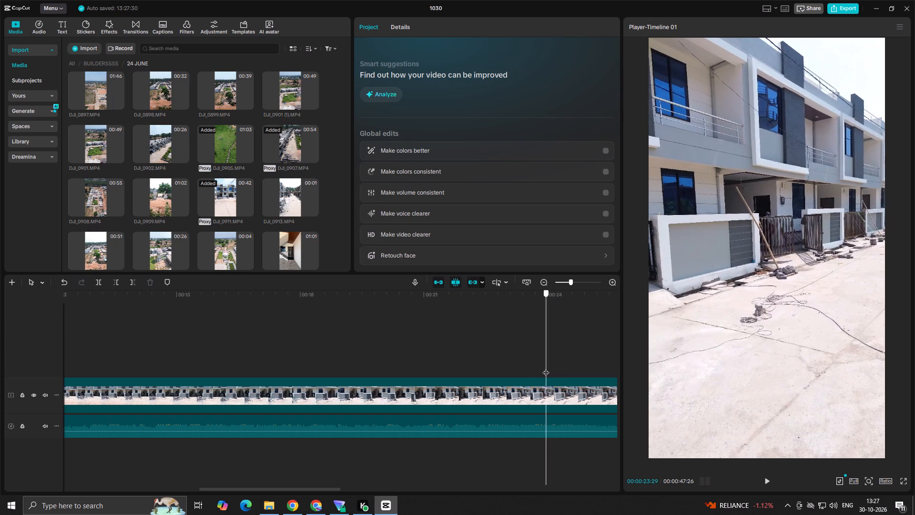
{"action": "left_click_drag", "start_coordinate": [546, 368], "coordinate": [553, 367]}
{"action": "left_click_drag", "start_coordinate": [553, 367], "coordinate": [503, 380]}
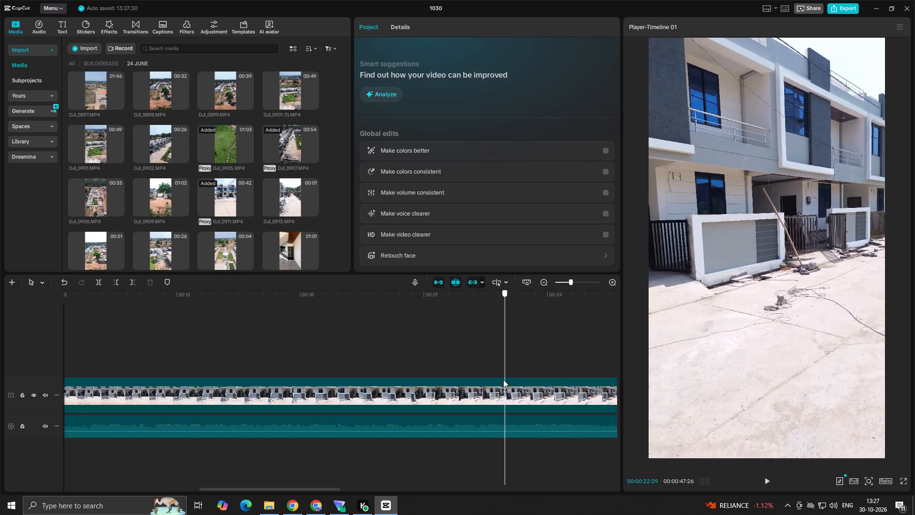
{"action": "left_click_drag", "start_coordinate": [503, 380], "coordinate": [501, 381]}
{"action": "left_click", "coordinate": [501, 396]}
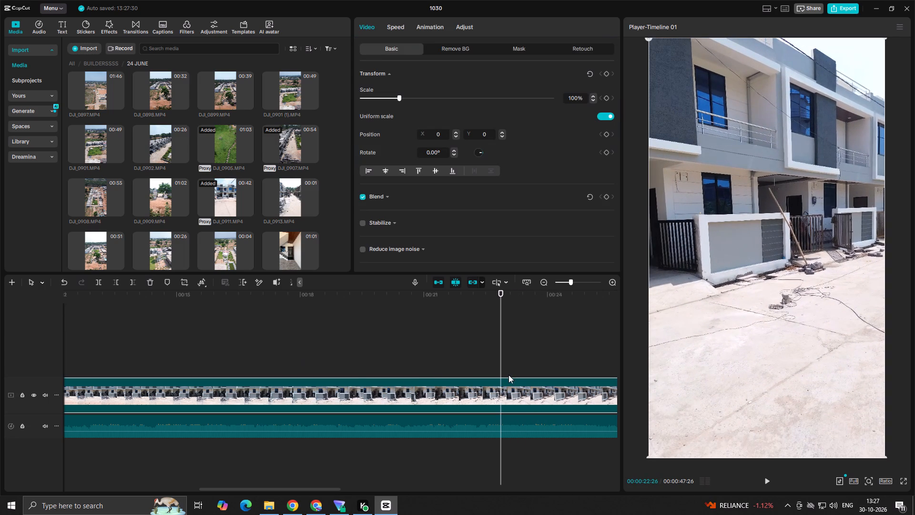
{"action": "left_click_drag", "start_coordinate": [504, 368], "coordinate": [476, 369]}
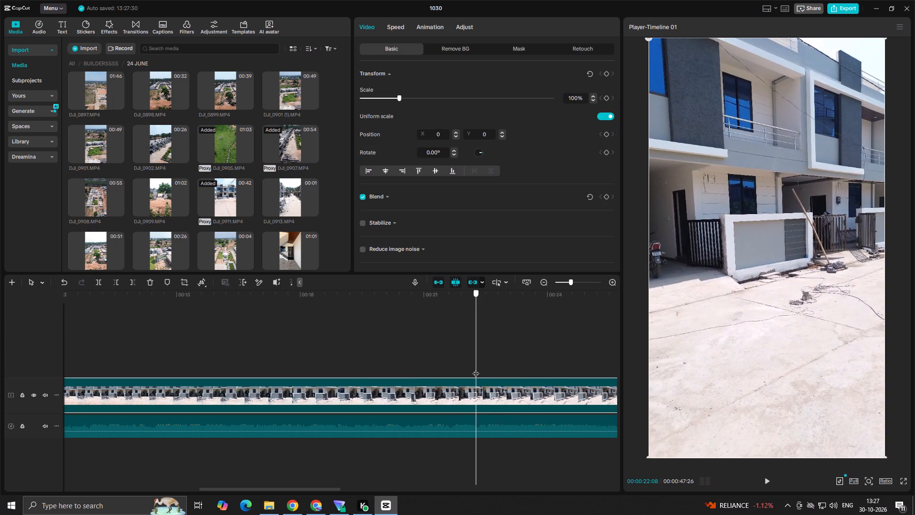
{"action": "left_click_drag", "start_coordinate": [476, 369], "coordinate": [464, 370]}
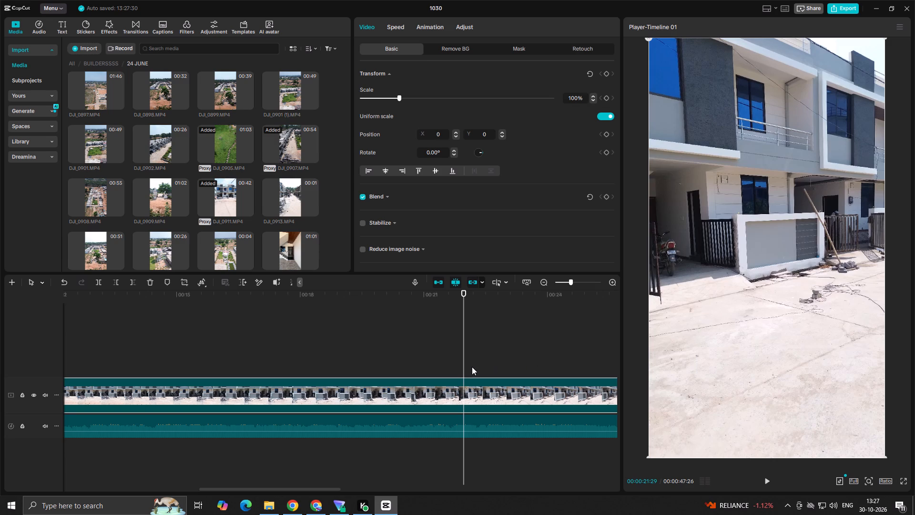
{"action": "left_click_drag", "start_coordinate": [467, 369], "coordinate": [402, 377]}
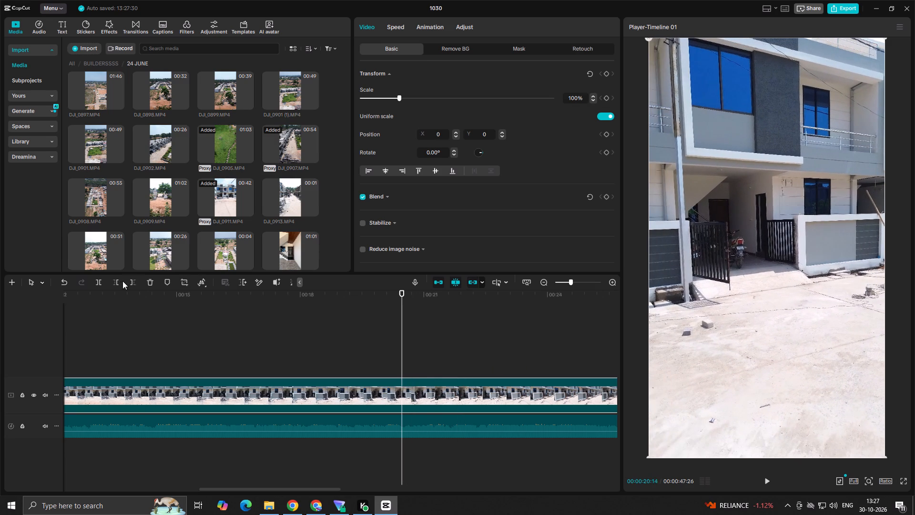
{"action": "left_click", "coordinate": [119, 283]}
Play the sequence with the music from DJI_0905.MP4 across both cuts into DJI_0911.MP4.
{"action": "left_click", "coordinate": [279, 339]}
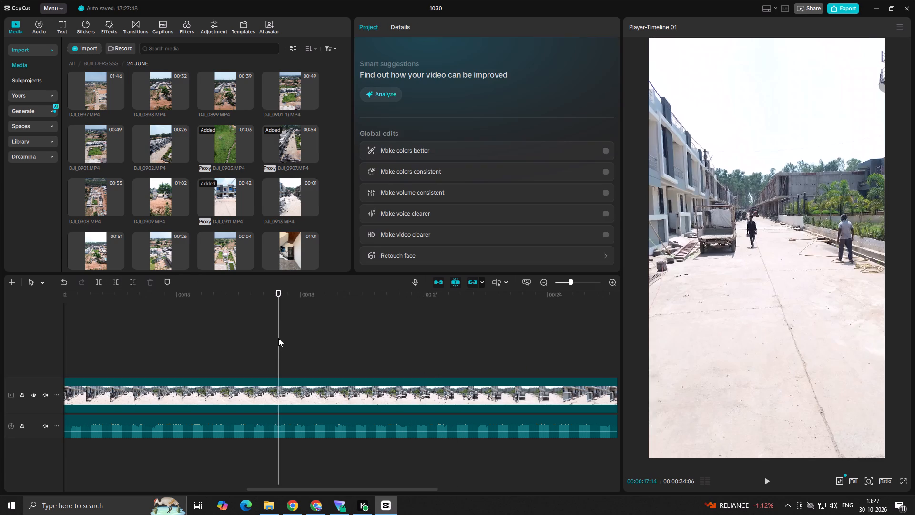
{"action": "scroll", "coordinate": [278, 338], "scroll_direction": "down", "scroll_amount": 20}
{"action": "scroll", "coordinate": [278, 338], "scroll_direction": "down", "scroll_amount": 1}
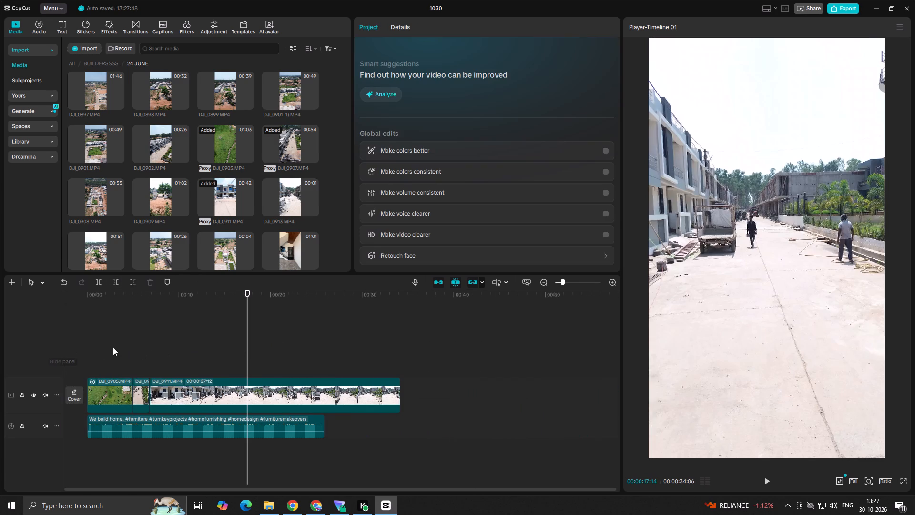
{"action": "left_click", "coordinate": [113, 347]}
{"action": "key", "text": "space"}
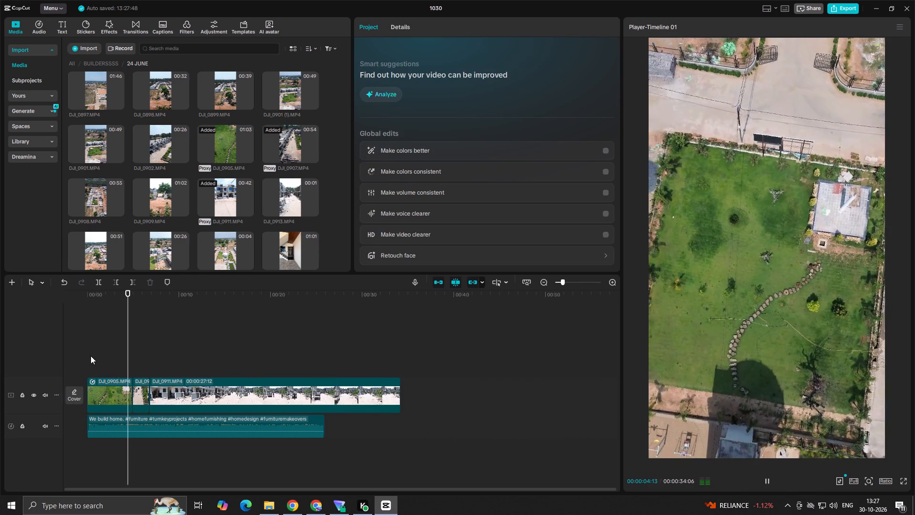
{"action": "scroll", "coordinate": [456, 0], "scroll_direction": "up", "scroll_amount": 6}
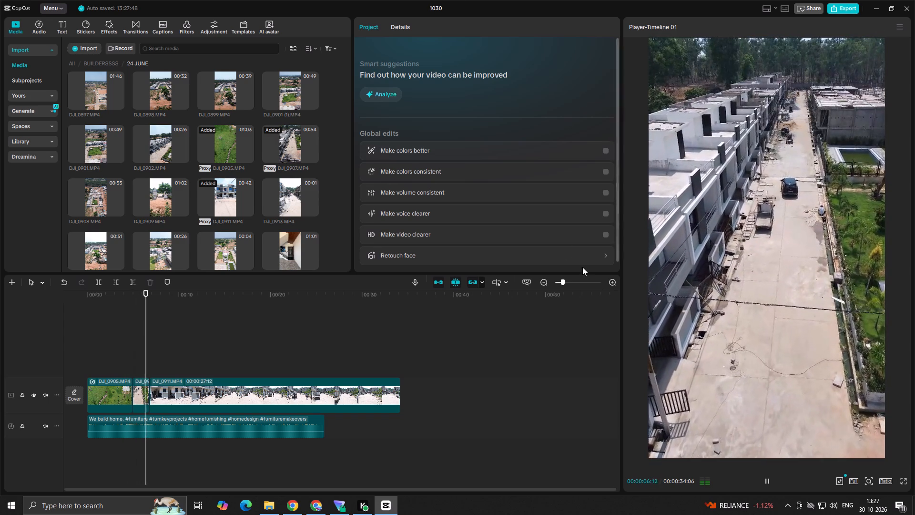
{"action": "key", "text": "space"}
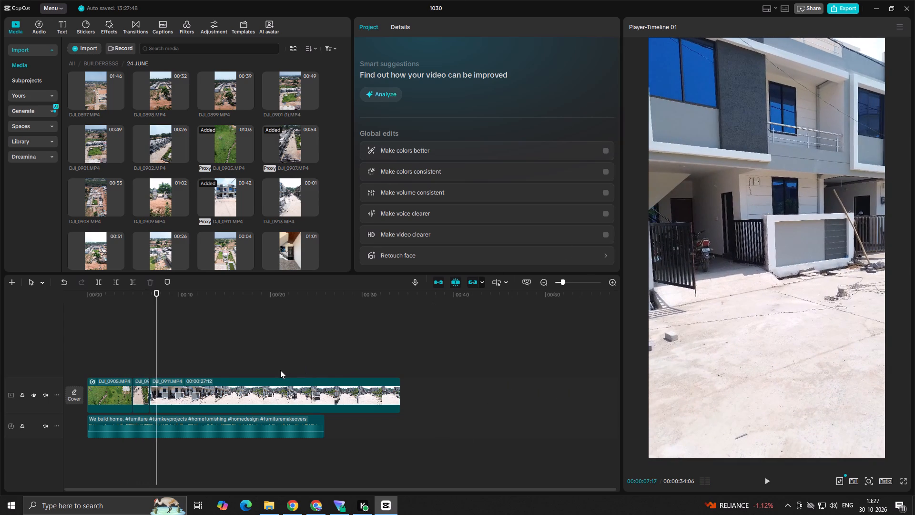
{"action": "scroll", "coordinate": [276, 371], "scroll_direction": "up", "scroll_amount": 5, "text": "ctrl"}
{"action": "key", "text": "space"}
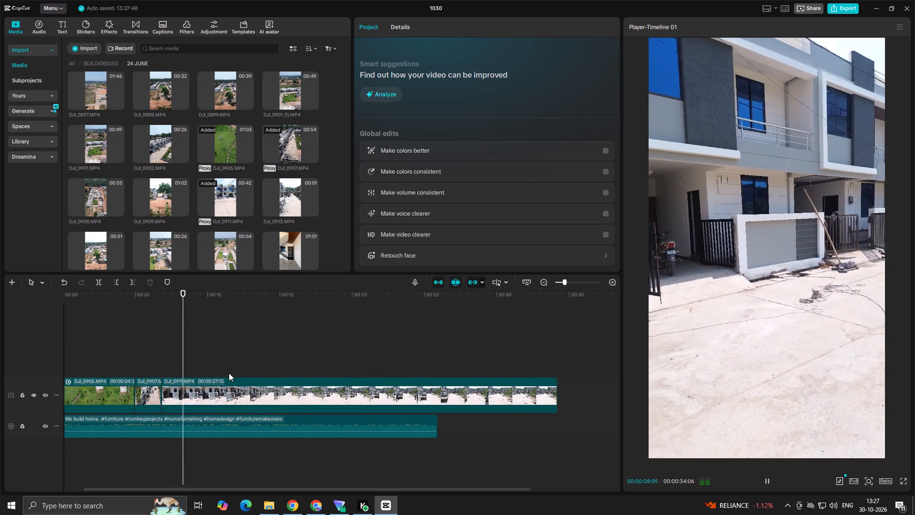
{"action": "key", "text": "space"}
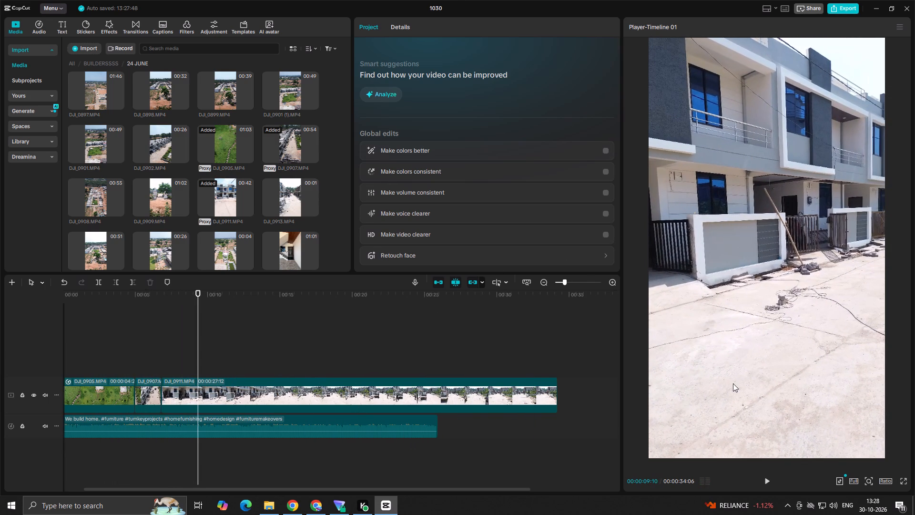
Reframe DJI_0911.MP4 by scaling it to 109% and moving it vertically to Y -182.
{"action": "left_click", "coordinate": [733, 383]}
{"action": "left_click_drag", "start_coordinate": [648, 454], "coordinate": [648, 454]}
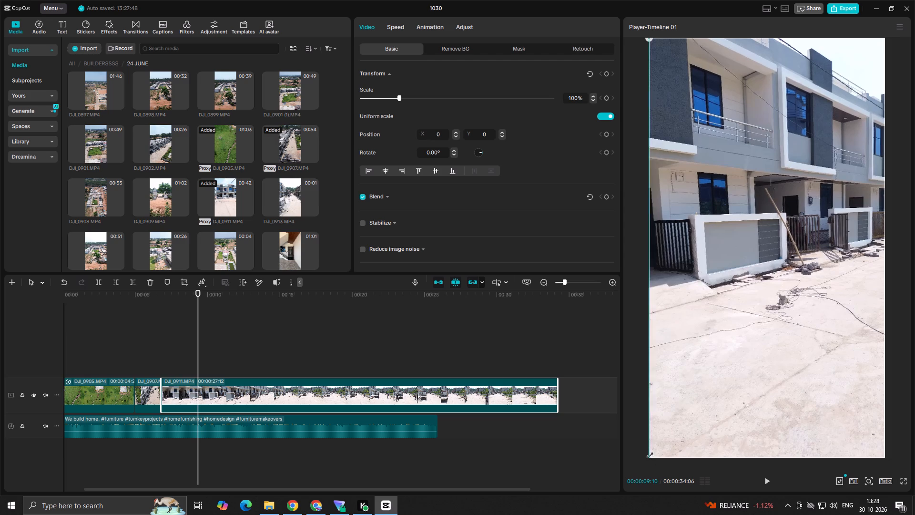
{"action": "left_click_drag", "start_coordinate": [648, 454], "coordinate": [642, 491]}
{"action": "left_click_drag", "start_coordinate": [859, 241], "coordinate": [857, 256]}
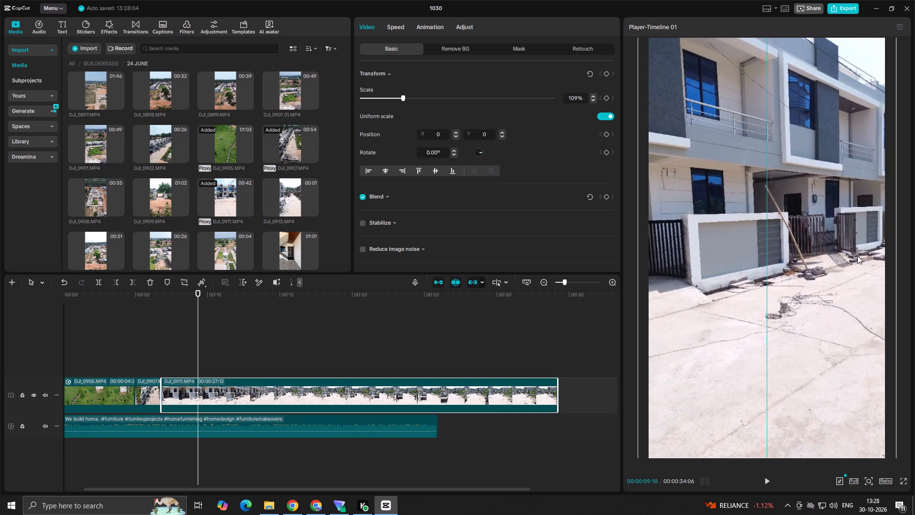
{"action": "left_click_drag", "start_coordinate": [857, 256], "coordinate": [857, 259]}
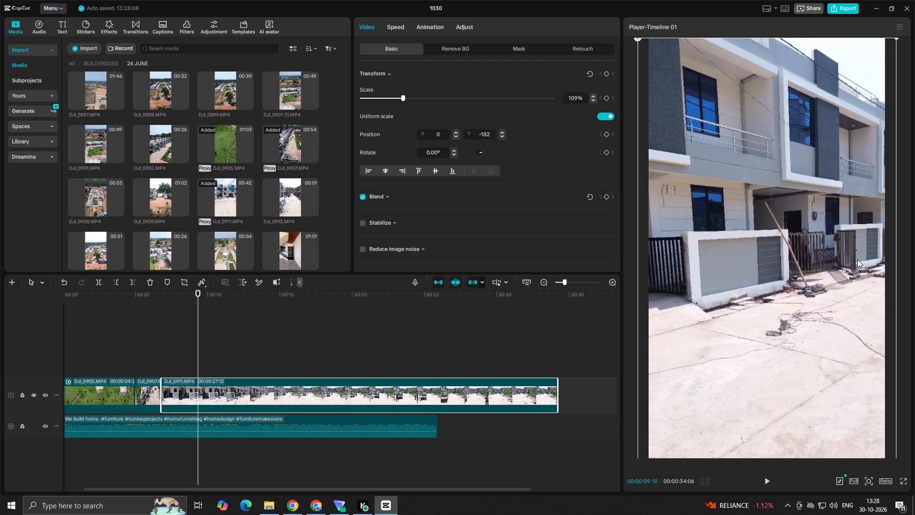
Play the reframed DJI_0911.MP4 with the music and trim off everything in the clip after 00:00:11:21.
{"action": "left_click", "coordinate": [154, 353]}
{"action": "key", "text": "space"}
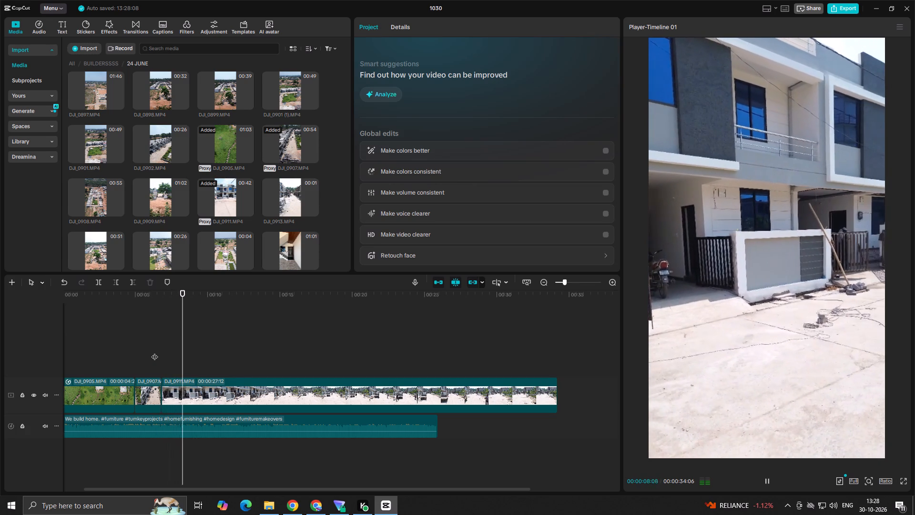
{"action": "key", "text": "space"}
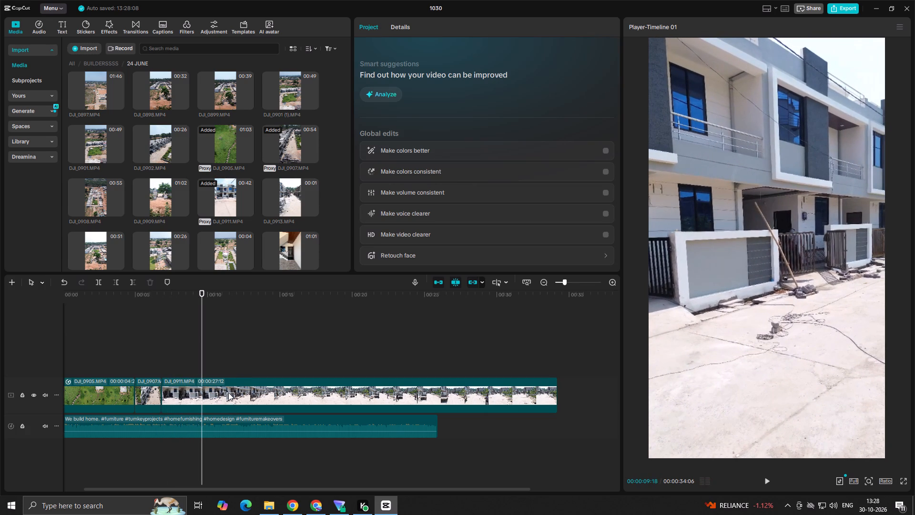
{"action": "left_click", "coordinate": [231, 366]}
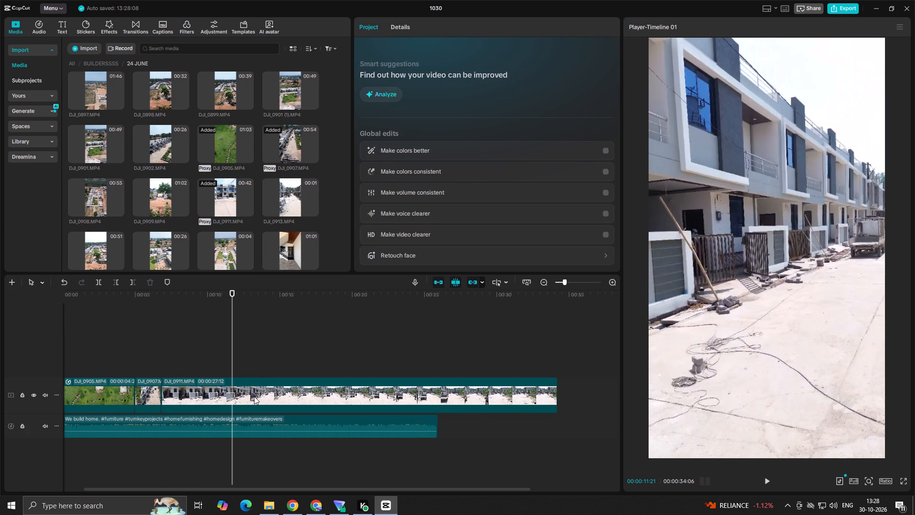
{"action": "left_click", "coordinate": [254, 396]}
{"action": "left_click", "coordinate": [135, 279]}
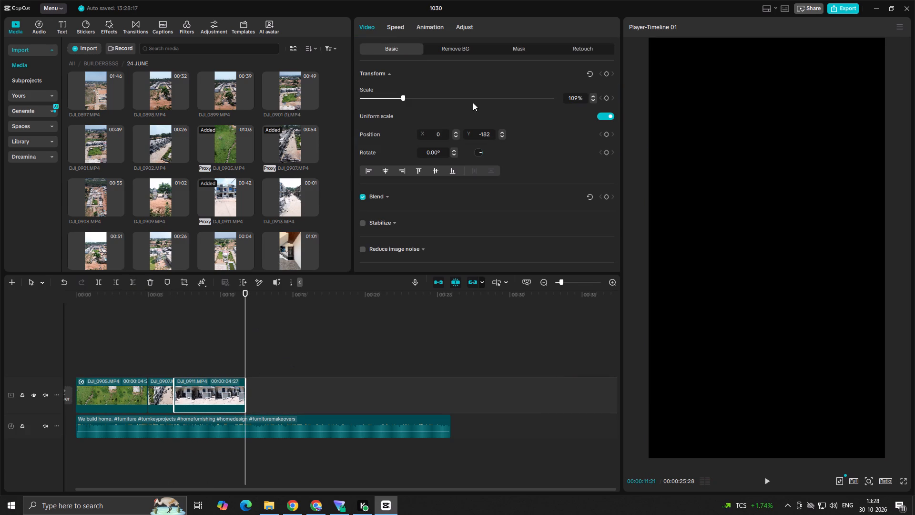
Apply the Bullet speed curve to DJI_0911.MP4 and play the cut into it with the music.
{"action": "left_click", "coordinate": [403, 28]}
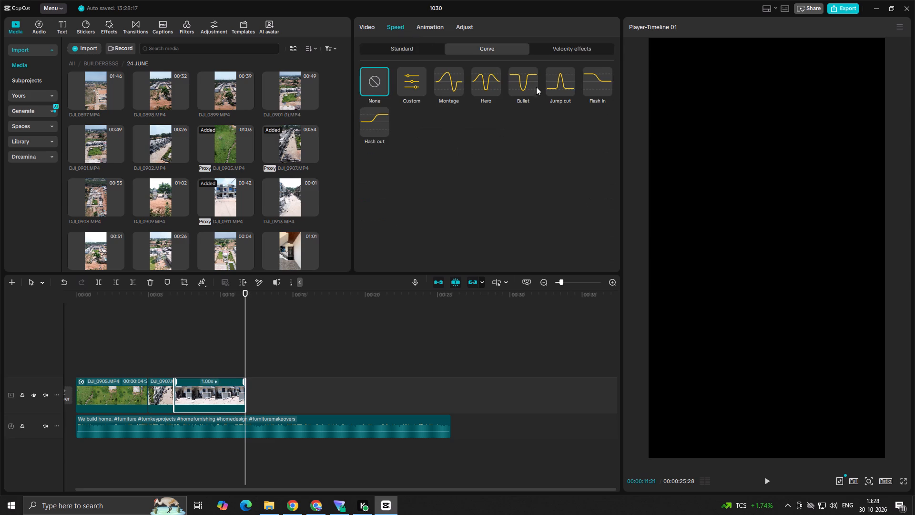
{"action": "left_click", "coordinate": [522, 85]}
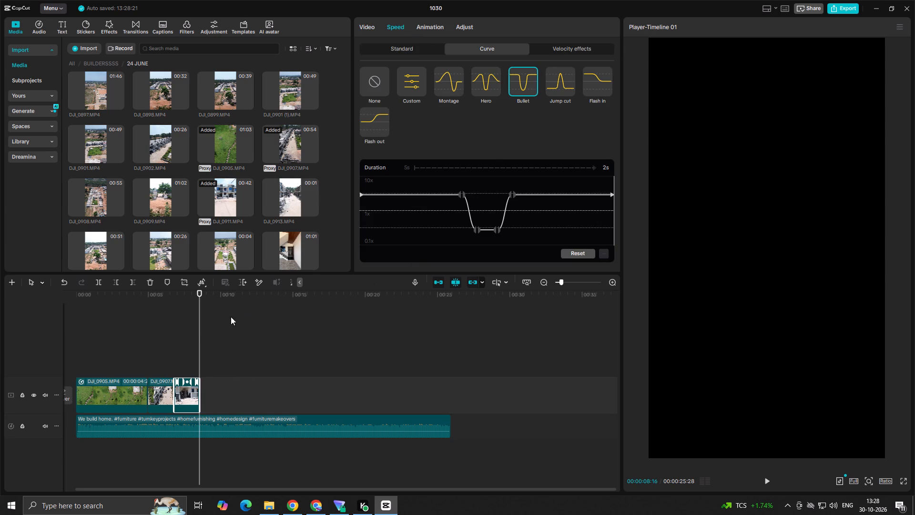
{"action": "left_click", "coordinate": [170, 342]}
{"action": "key", "text": "space"}
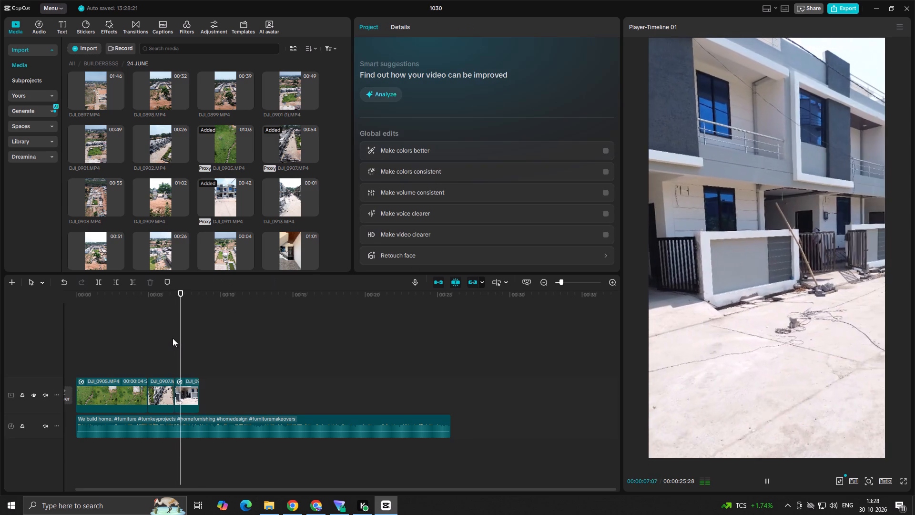
Replace the speed curve on DJI_0911.MP4 with Flash in and play the clip with the music.
{"action": "key", "text": "space"}
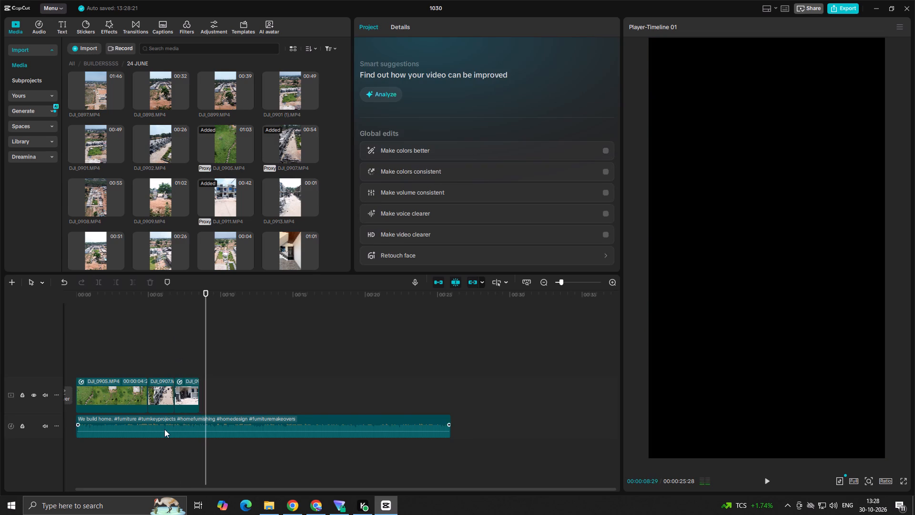
{"action": "left_click", "coordinate": [192, 397]}
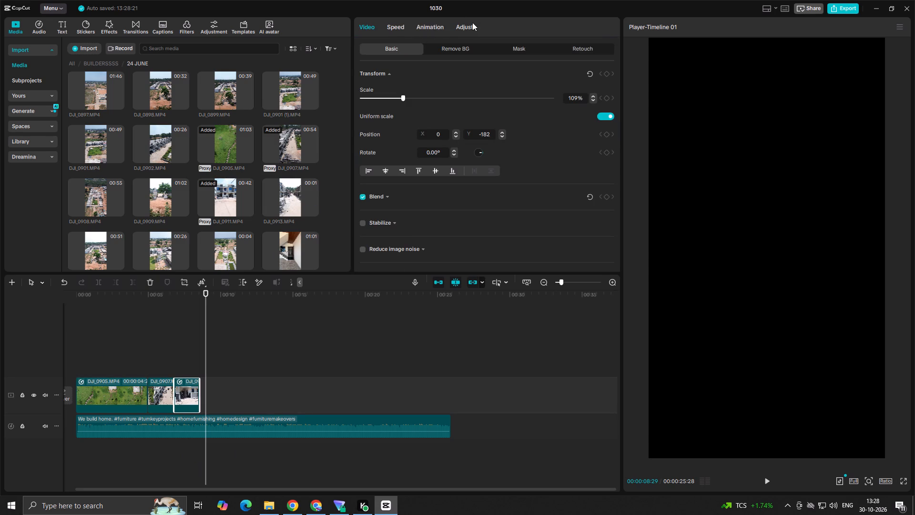
{"action": "left_click", "coordinate": [395, 24]}
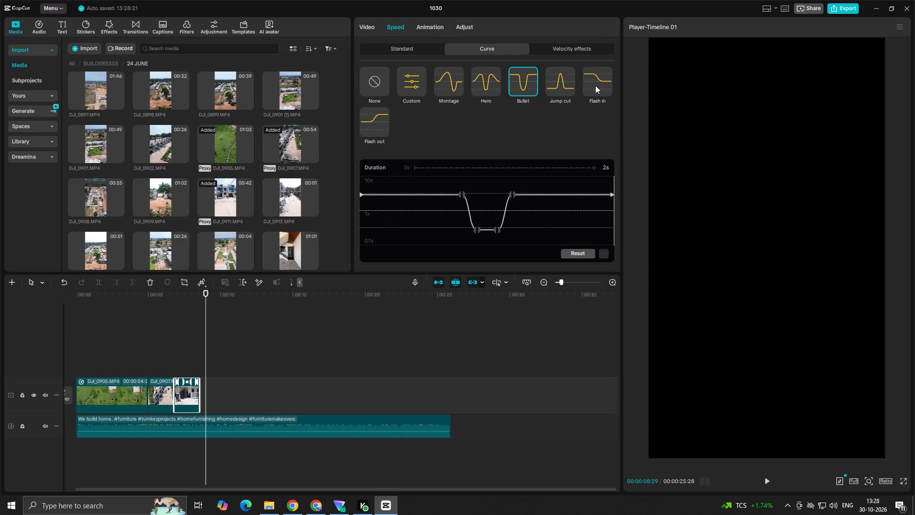
{"action": "left_click", "coordinate": [596, 85]}
{"action": "left_click", "coordinate": [157, 341]}
{"action": "key", "text": "space"}
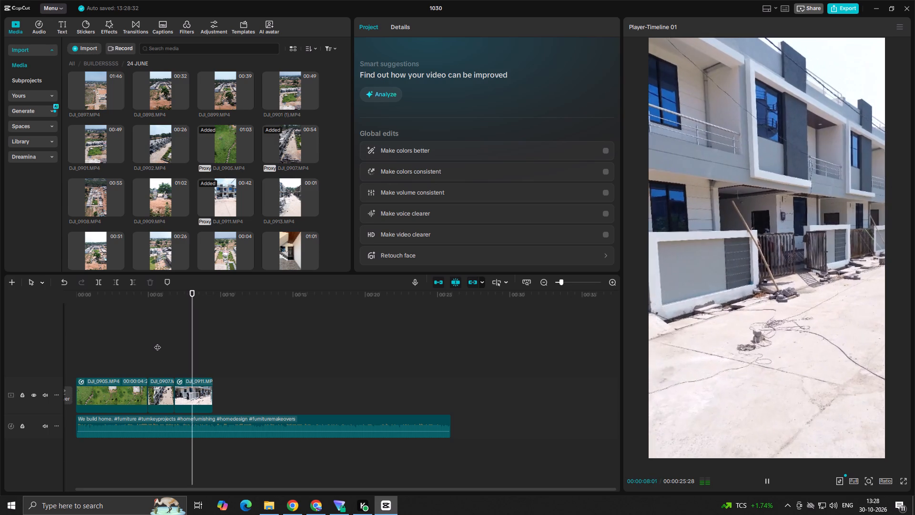
{"action": "key", "text": "space"}
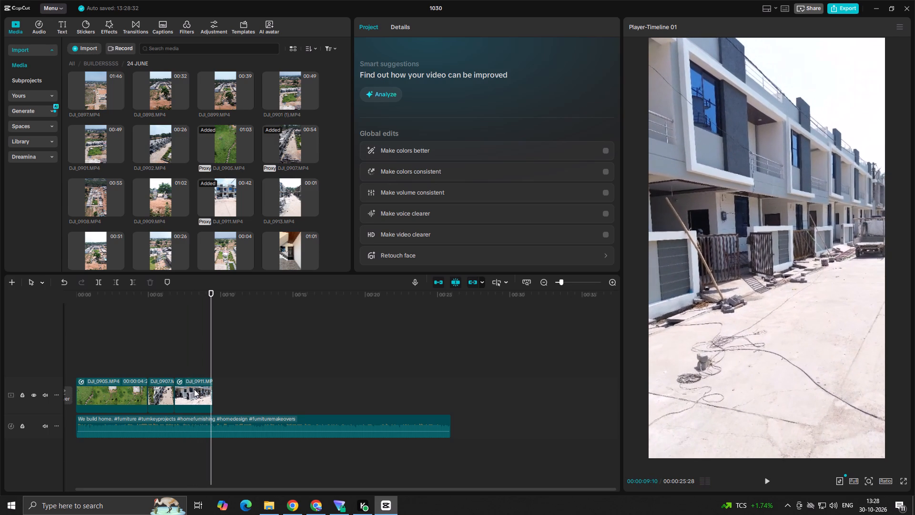
Steepen the Flash in curve on DJI_0911.MP4 by moving its 1.00x point earlier, close to the fast point, and play the result.
{"action": "left_click", "coordinate": [194, 389]}
{"action": "left_click", "coordinate": [400, 27]}
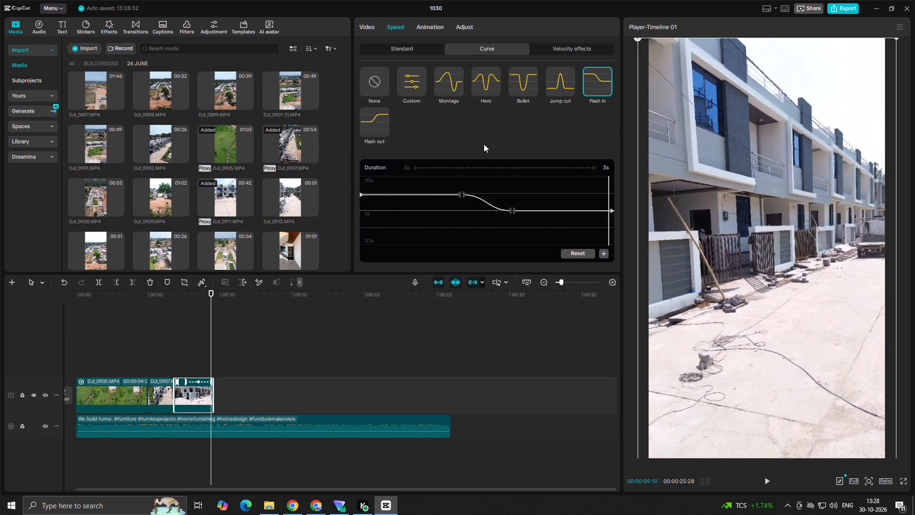
{"action": "left_click_drag", "start_coordinate": [511, 208], "coordinate": [458, 210]}
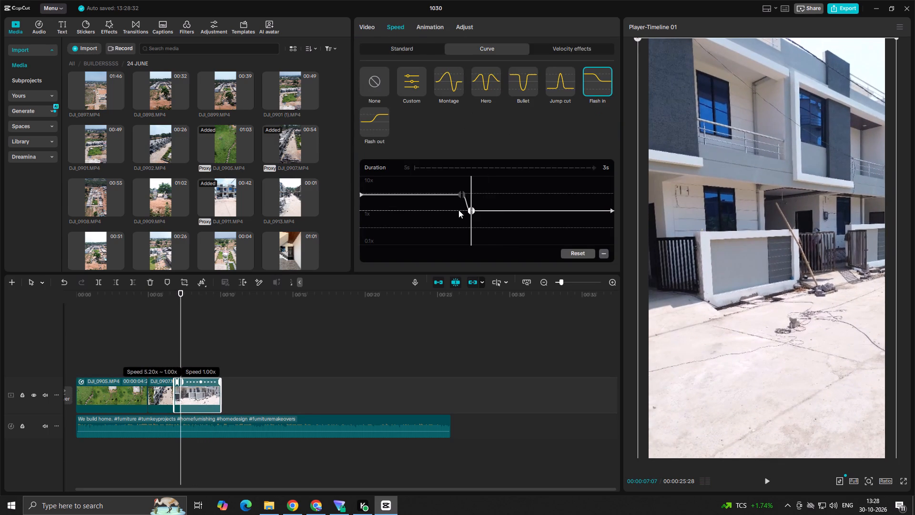
{"action": "left_click_drag", "start_coordinate": [458, 210], "coordinate": [448, 211]}
{"action": "left_click", "coordinate": [163, 350]}
{"action": "key", "text": "space"}
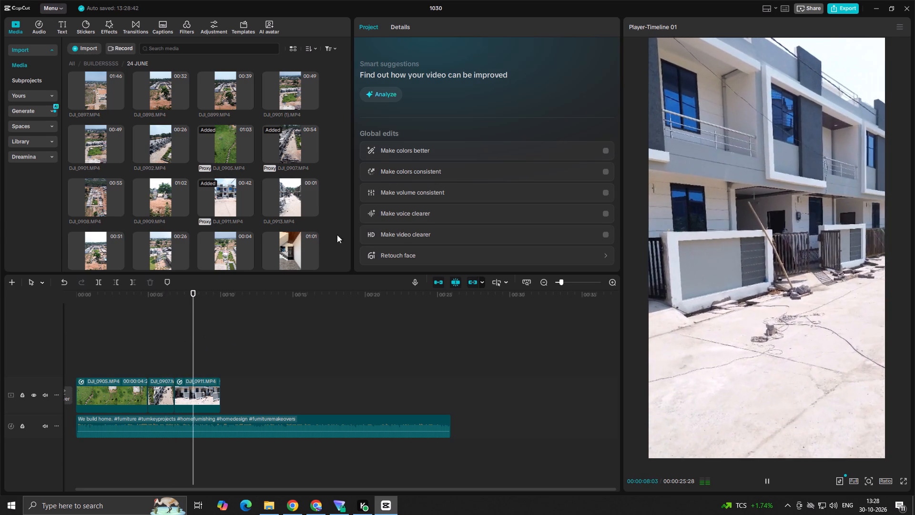
{"action": "key", "text": "space"}
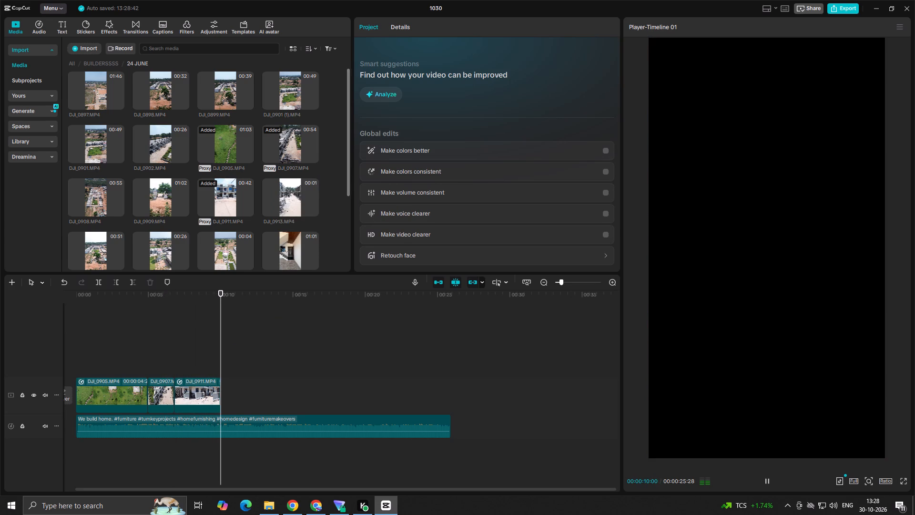
Replay DJI_0911.MP4 with the music and trim off everything in the clip after 00:00:09:13.
{"action": "scroll", "coordinate": [227, 379], "scroll_direction": "up", "scroll_amount": 8, "text": "ctrl"}
{"action": "left_click", "coordinate": [159, 359]}
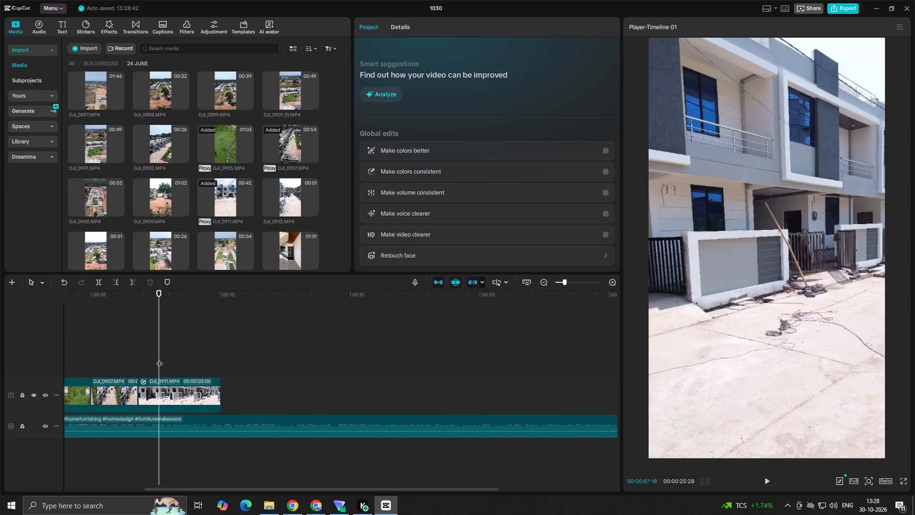
{"action": "key", "text": "space"}
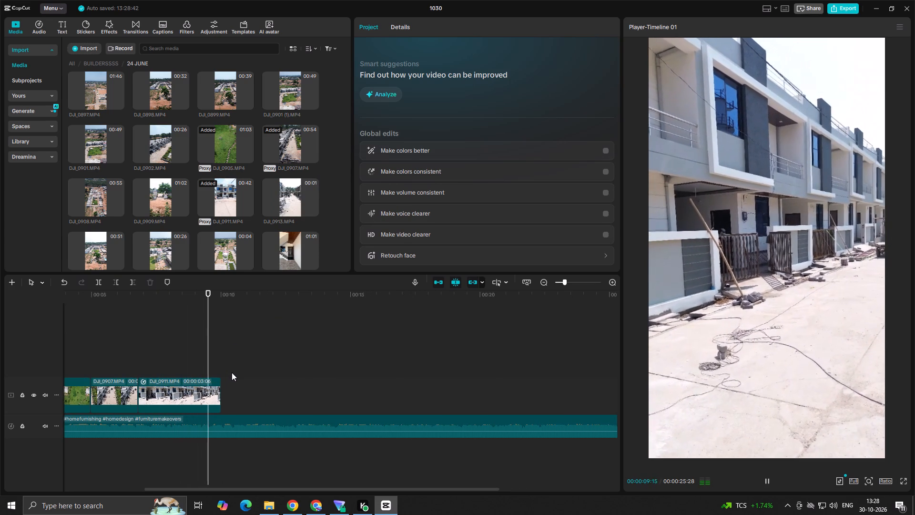
{"action": "key", "text": "space"}
{"action": "key", "text": "space"}
{"action": "key", "text": "space"}
{"action": "left_click", "coordinate": [206, 373]}
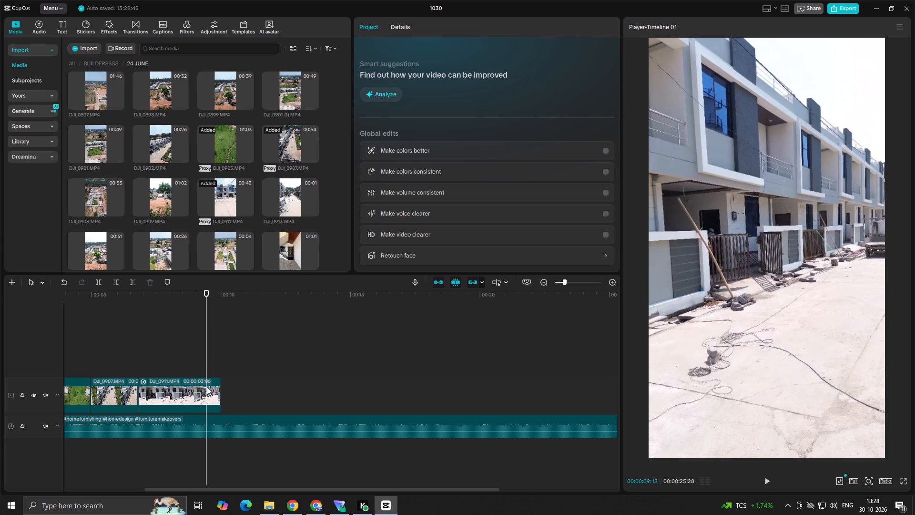
{"action": "left_click", "coordinate": [207, 389]}
{"action": "left_click", "coordinate": [129, 280]}
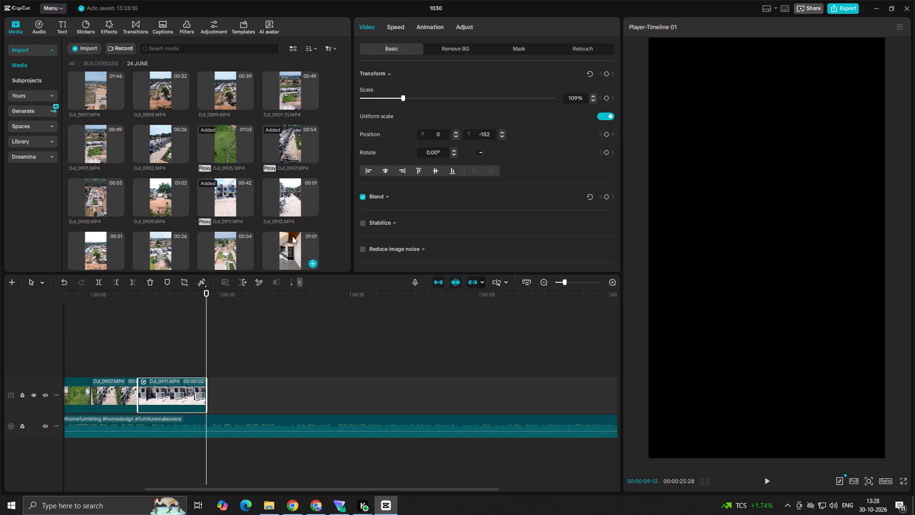
Preview IMG_7689.MOV and add it to the main track directly after DJI_0911.MP4.
{"action": "scroll", "coordinate": [288, 237], "scroll_direction": "down", "scroll_amount": 1}
{"action": "left_click", "coordinate": [293, 217]}
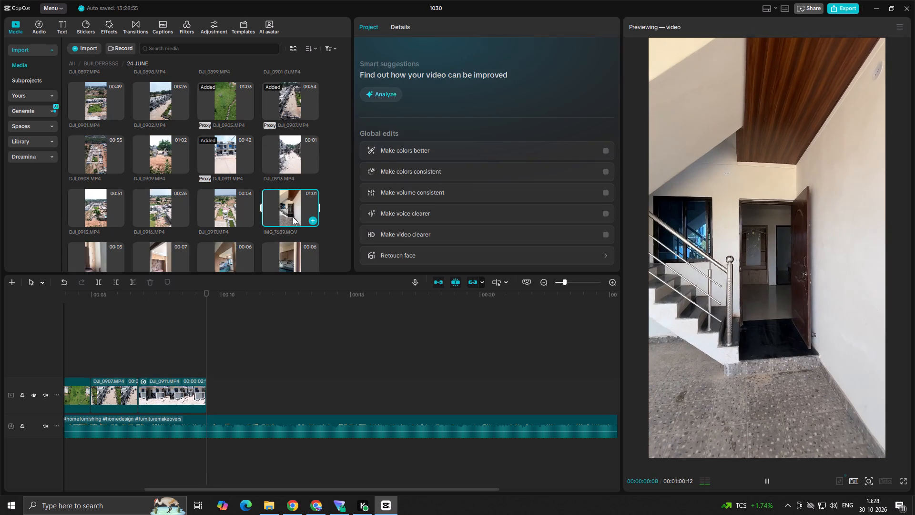
{"action": "key", "text": "space"}
{"action": "left_click_drag", "start_coordinate": [285, 210], "coordinate": [265, 376]}
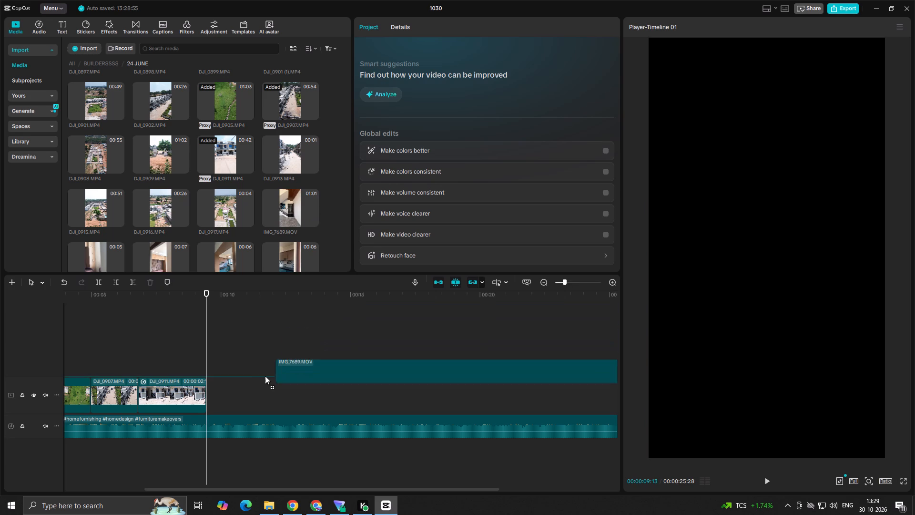
{"action": "left_click_drag", "start_coordinate": [265, 376], "coordinate": [216, 394]}
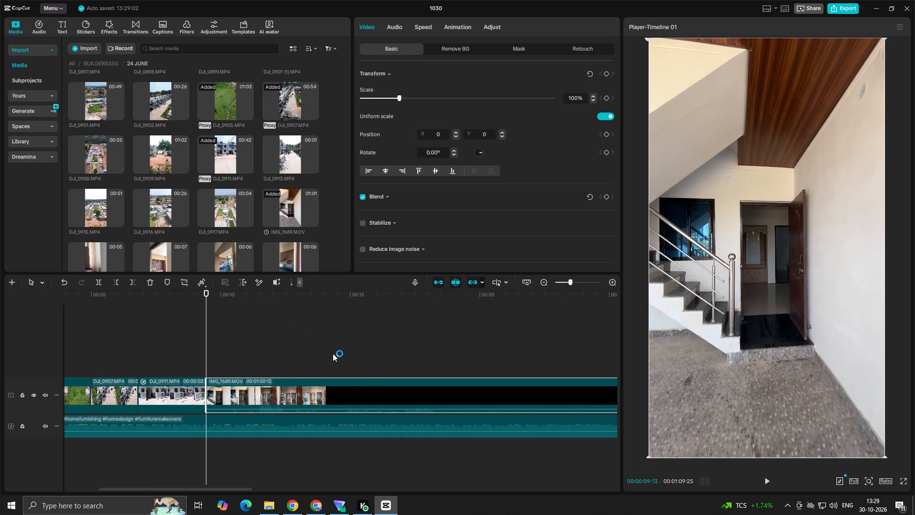
Play and skim through IMG_7689.MOV on the timeline to review its interior walkthrough from entrance to end.
{"action": "left_click", "coordinate": [444, 350]}
{"action": "key", "text": "space"}
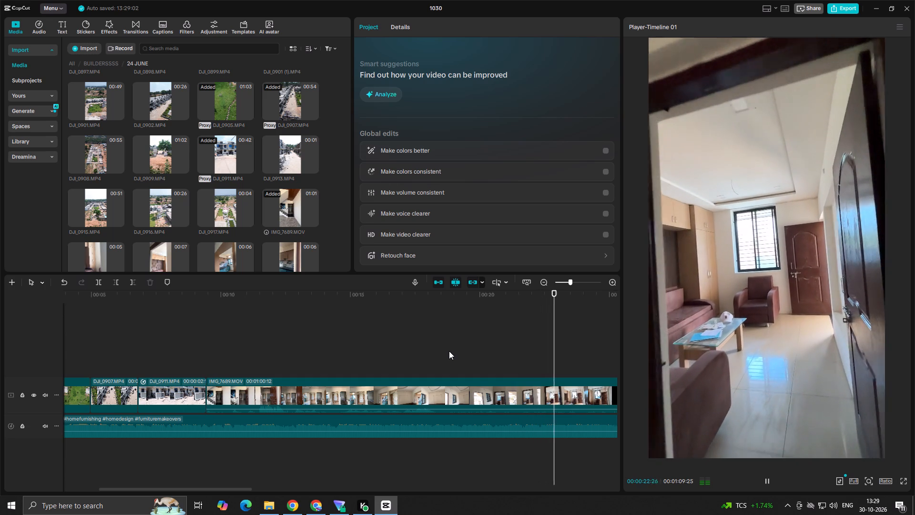
{"action": "key", "text": "space"}
{"action": "scroll", "coordinate": [322, 363], "scroll_direction": "down", "scroll_amount": 9, "text": "ctrl"}
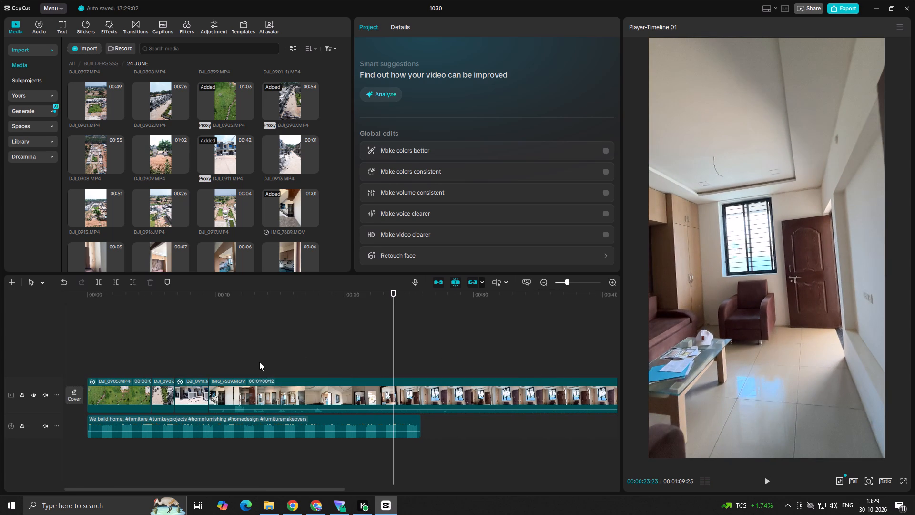
{"action": "left_click", "coordinate": [486, 351]}
{"action": "left_click_drag", "start_coordinate": [504, 354], "coordinate": [577, 353]}
{"action": "left_click", "coordinate": [518, 366]}
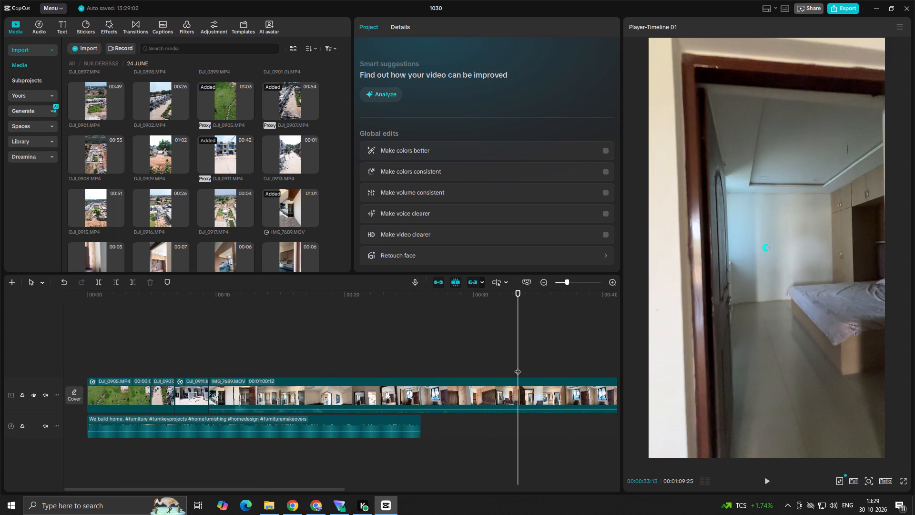
{"action": "left_click_drag", "start_coordinate": [518, 367], "coordinate": [392, 405]}
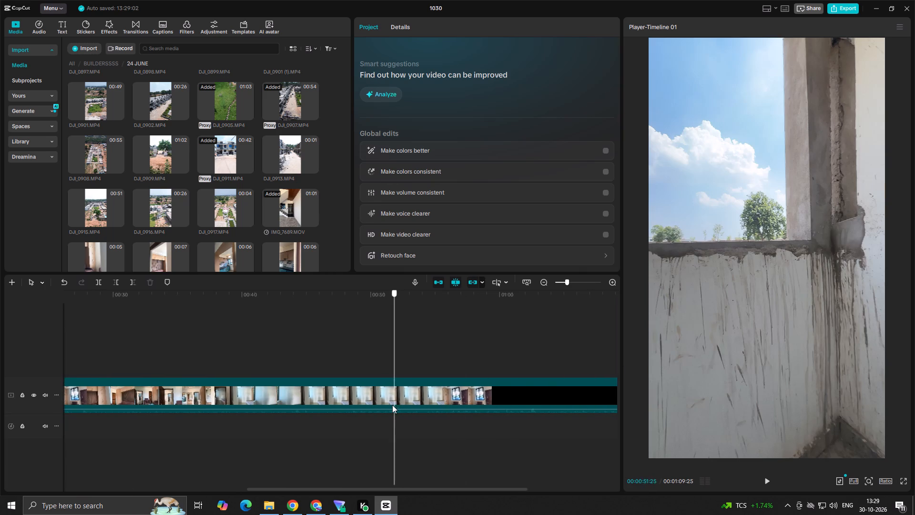
{"action": "left_click_drag", "start_coordinate": [392, 405], "coordinate": [631, 419]}
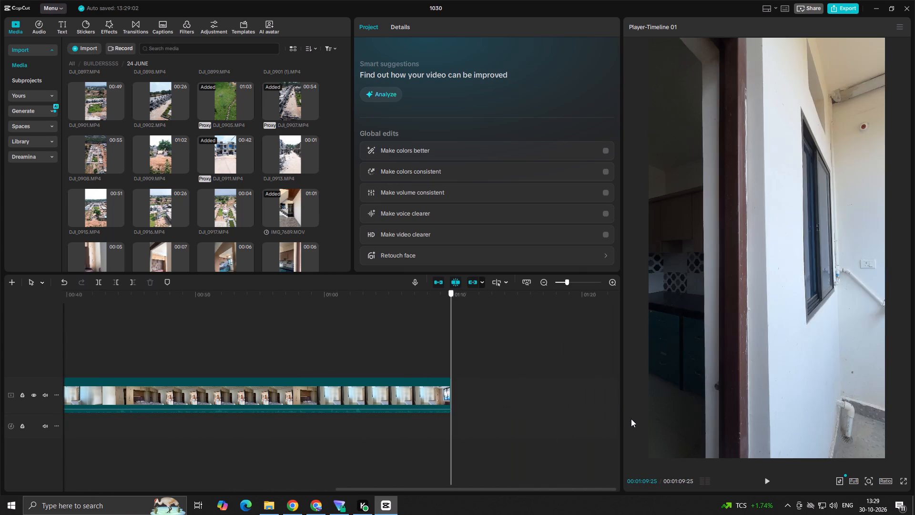
{"action": "left_click_drag", "start_coordinate": [631, 419], "coordinate": [285, 490]}
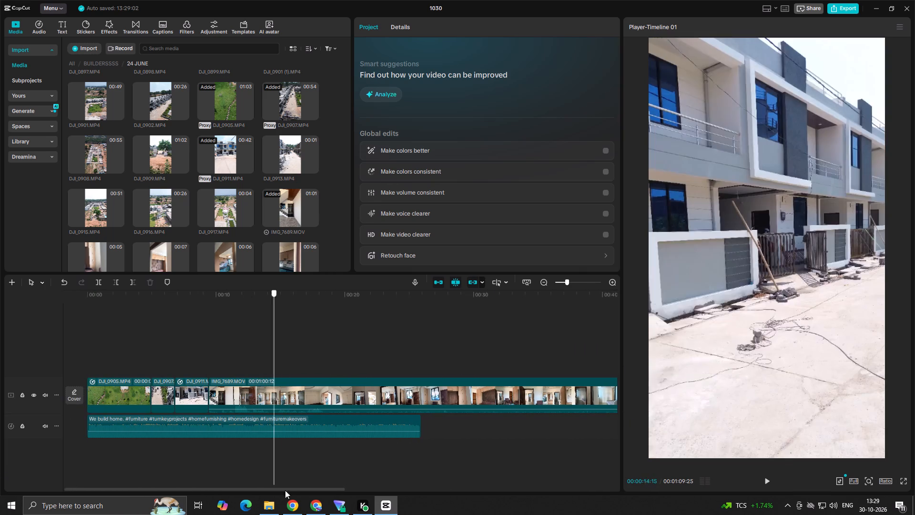
{"action": "left_click_drag", "start_coordinate": [285, 490], "coordinate": [227, 500]}
{"action": "key", "text": "space"}
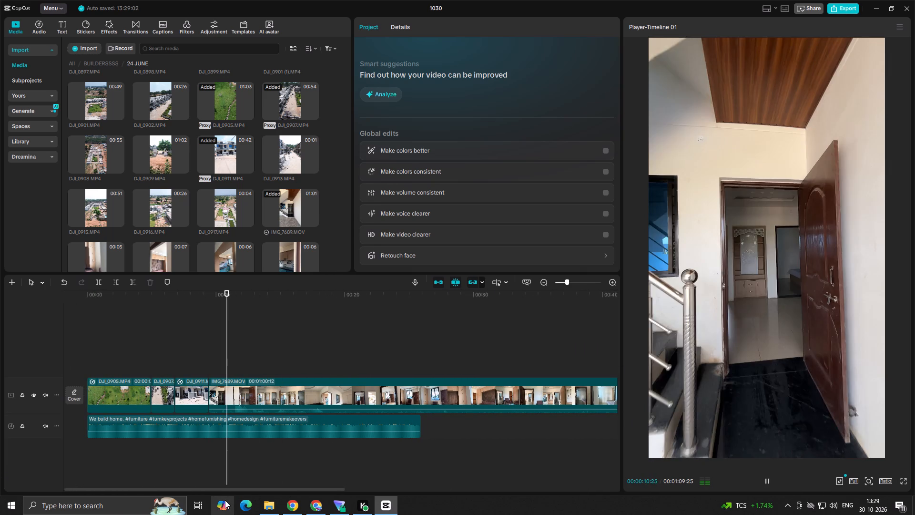
{"action": "key", "text": "space"}
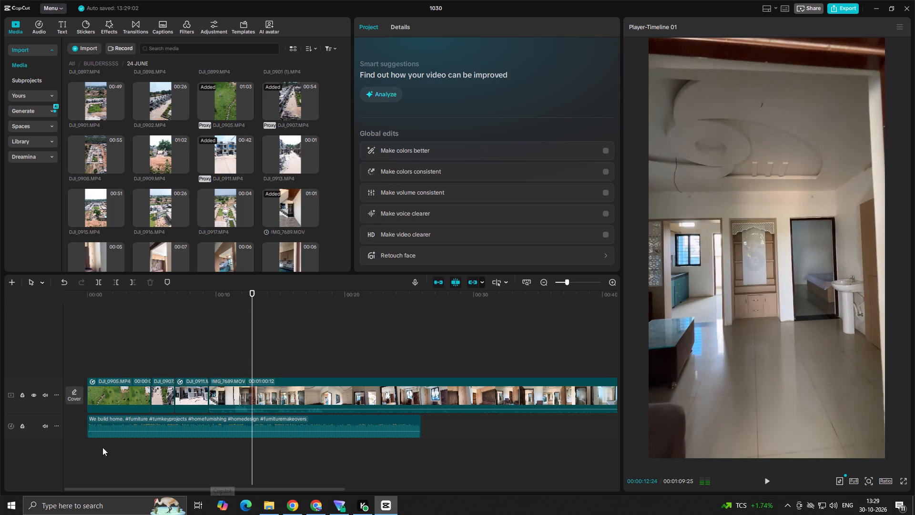
Mute the main video track's original sound.
{"action": "left_click", "coordinate": [44, 397]}
Play the sequence with only the music, checking the cut from DJI_0911.MP4 into IMG_7689.MOV and the walkthrough's pacing.
{"action": "key", "text": "space"}
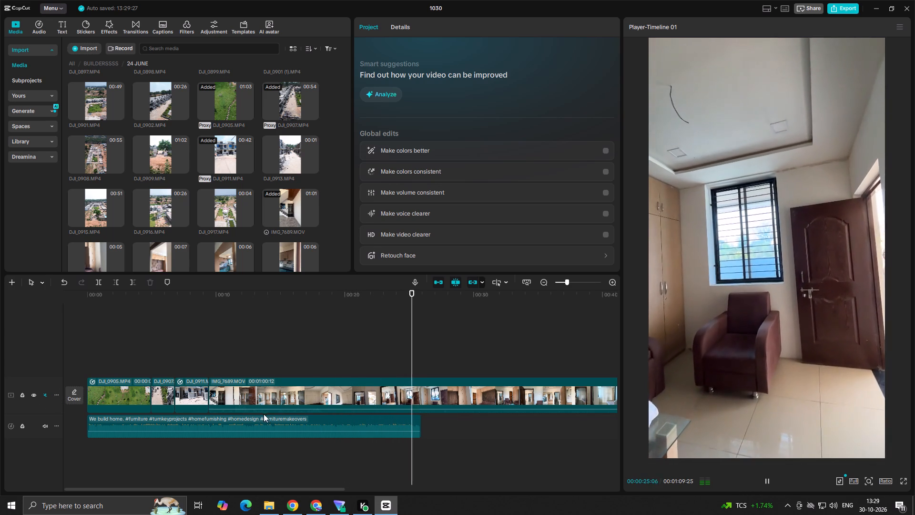
{"action": "key", "text": "space"}
{"action": "left_click", "coordinate": [375, 340]}
{"action": "left_click_drag", "start_coordinate": [375, 340], "coordinate": [373, 341]}
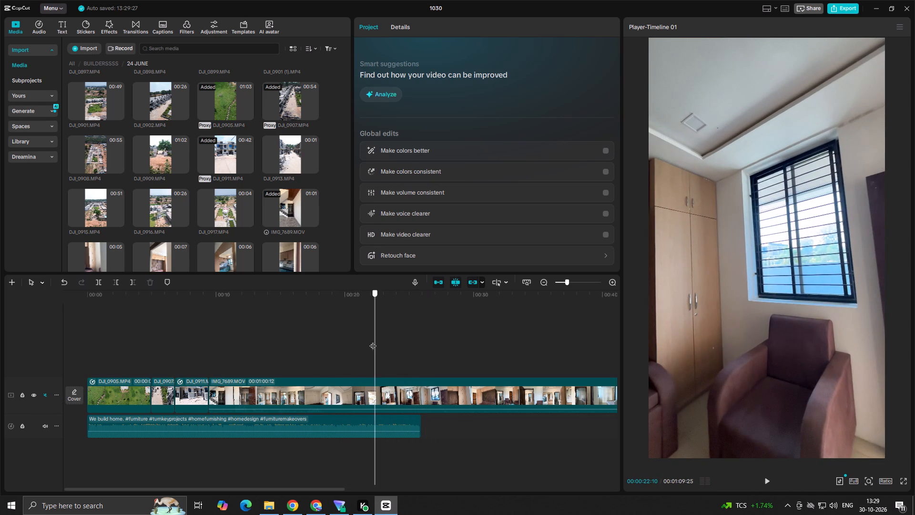
{"action": "left_click_drag", "start_coordinate": [373, 341], "coordinate": [163, 371]}
{"action": "key", "text": "space"}
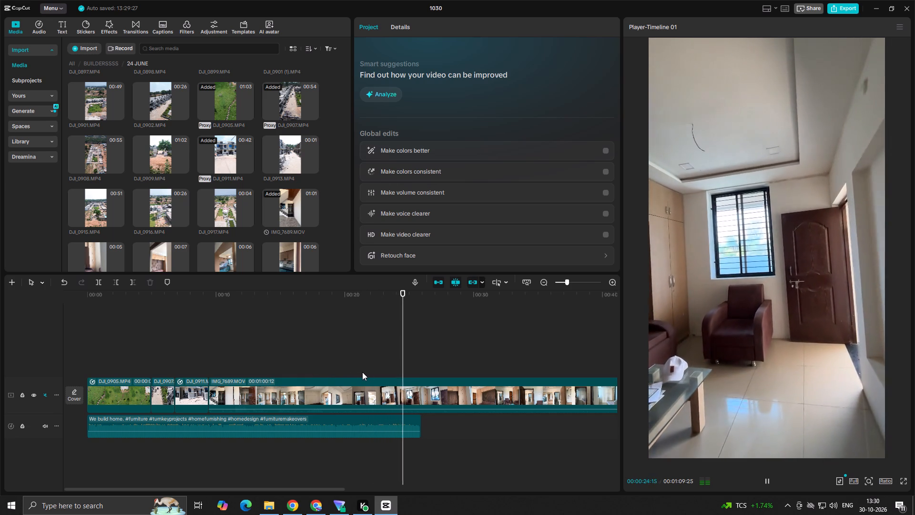
{"action": "key", "text": "space"}
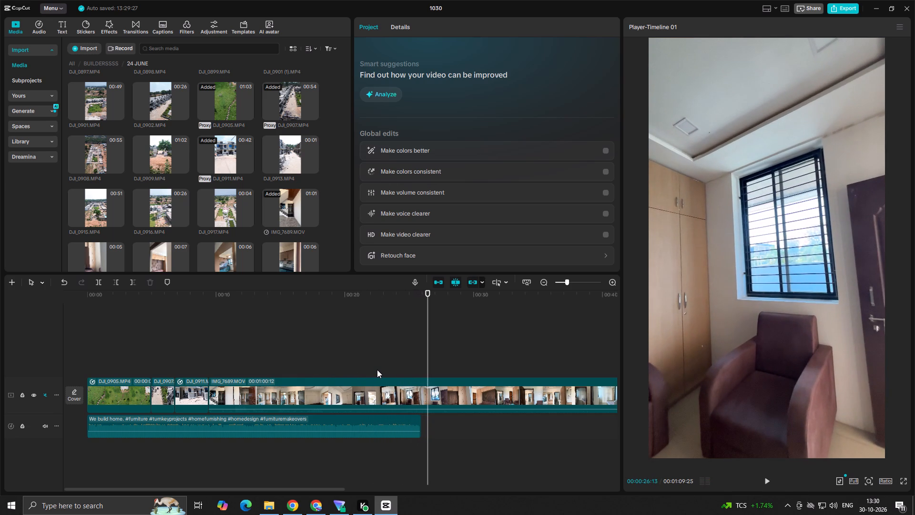
{"action": "left_click", "coordinate": [137, 355]}
{"action": "key", "text": "space"}
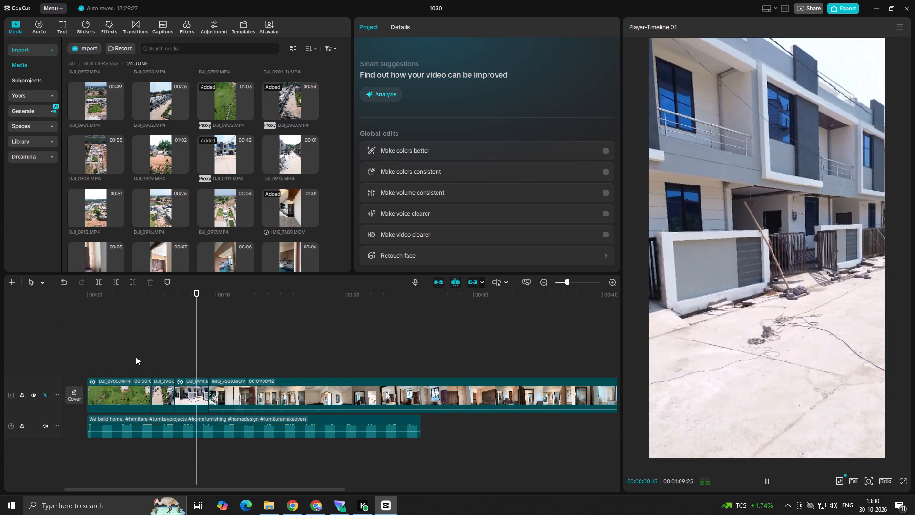
{"action": "key", "text": "space"}
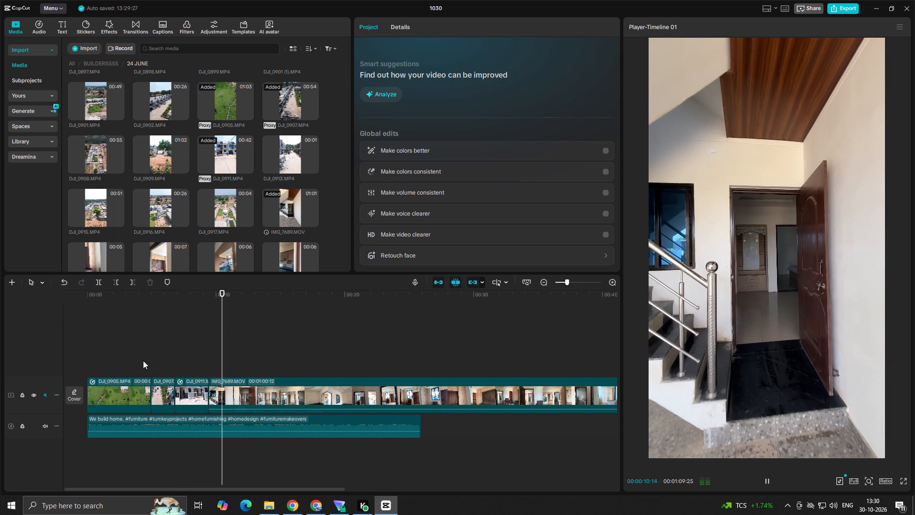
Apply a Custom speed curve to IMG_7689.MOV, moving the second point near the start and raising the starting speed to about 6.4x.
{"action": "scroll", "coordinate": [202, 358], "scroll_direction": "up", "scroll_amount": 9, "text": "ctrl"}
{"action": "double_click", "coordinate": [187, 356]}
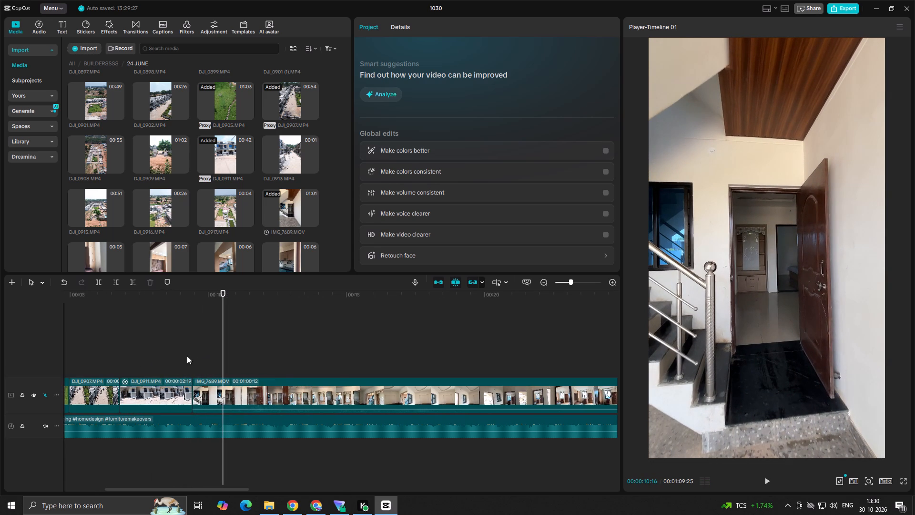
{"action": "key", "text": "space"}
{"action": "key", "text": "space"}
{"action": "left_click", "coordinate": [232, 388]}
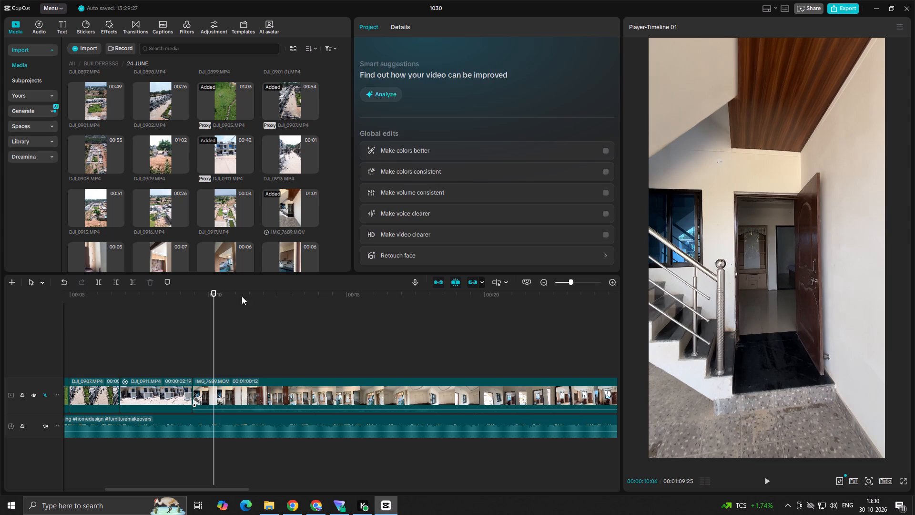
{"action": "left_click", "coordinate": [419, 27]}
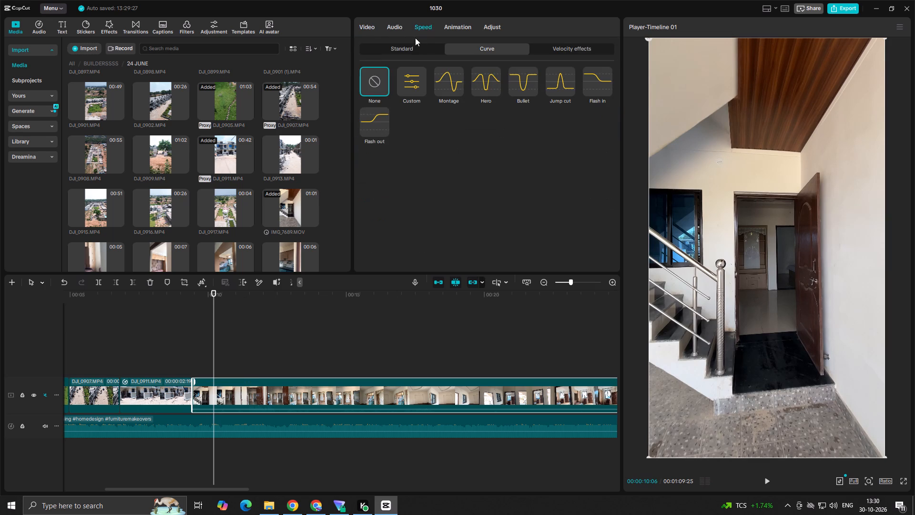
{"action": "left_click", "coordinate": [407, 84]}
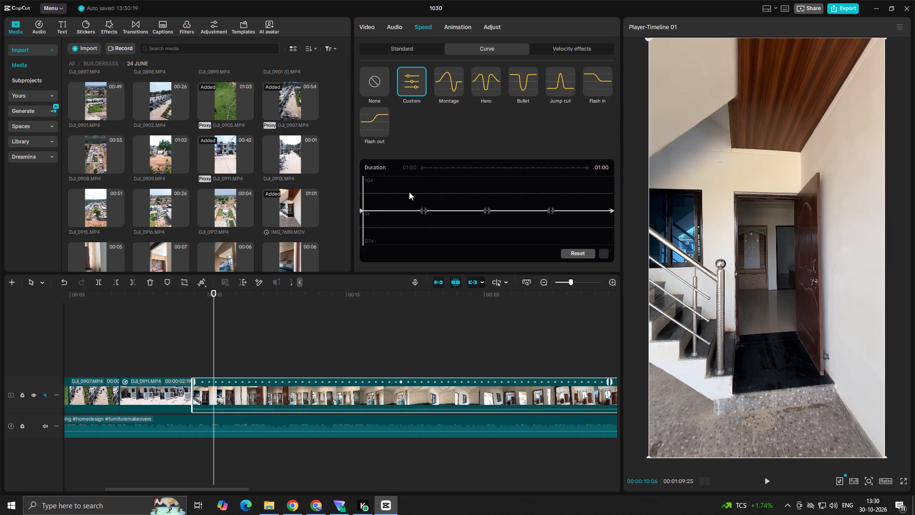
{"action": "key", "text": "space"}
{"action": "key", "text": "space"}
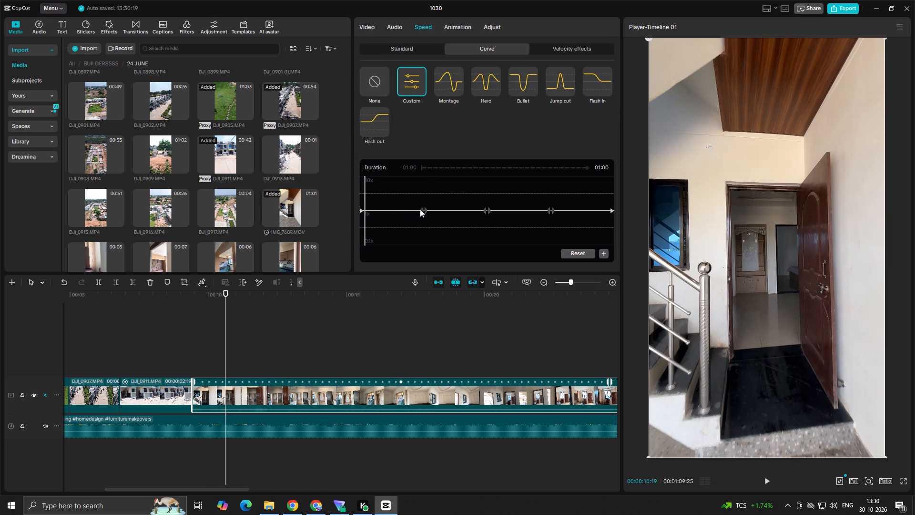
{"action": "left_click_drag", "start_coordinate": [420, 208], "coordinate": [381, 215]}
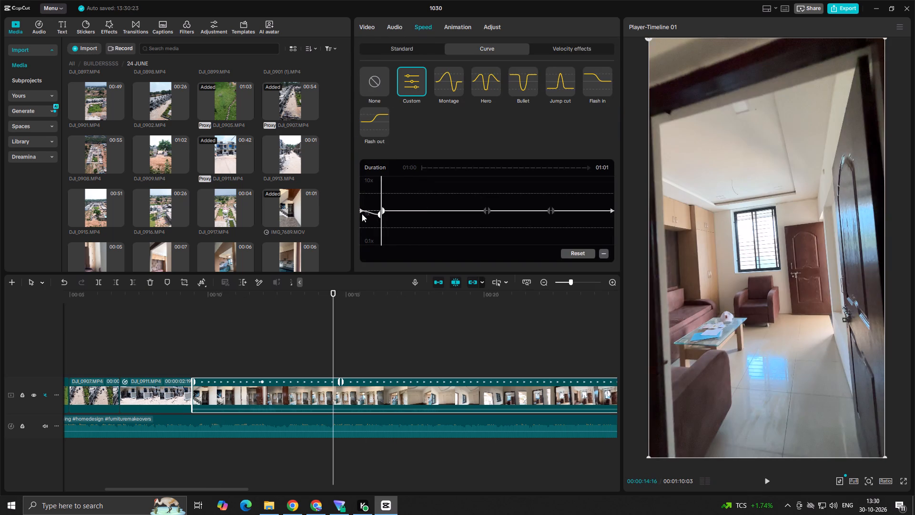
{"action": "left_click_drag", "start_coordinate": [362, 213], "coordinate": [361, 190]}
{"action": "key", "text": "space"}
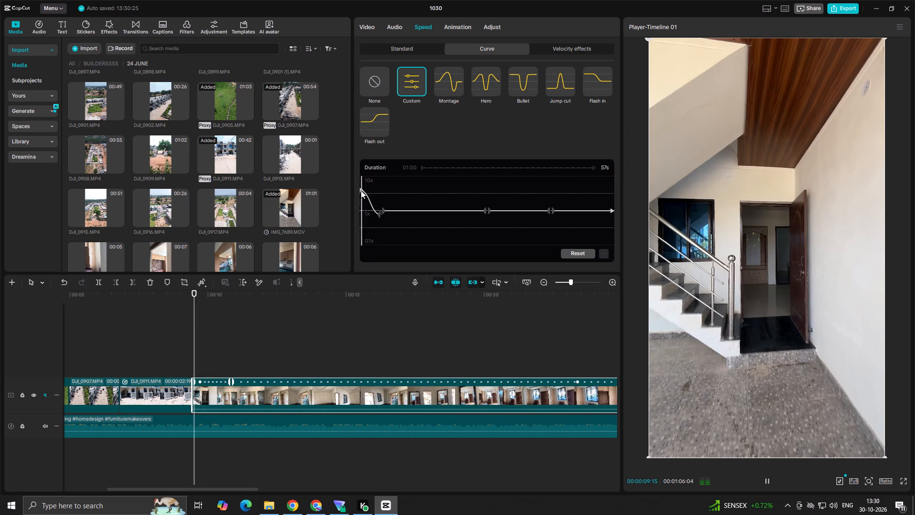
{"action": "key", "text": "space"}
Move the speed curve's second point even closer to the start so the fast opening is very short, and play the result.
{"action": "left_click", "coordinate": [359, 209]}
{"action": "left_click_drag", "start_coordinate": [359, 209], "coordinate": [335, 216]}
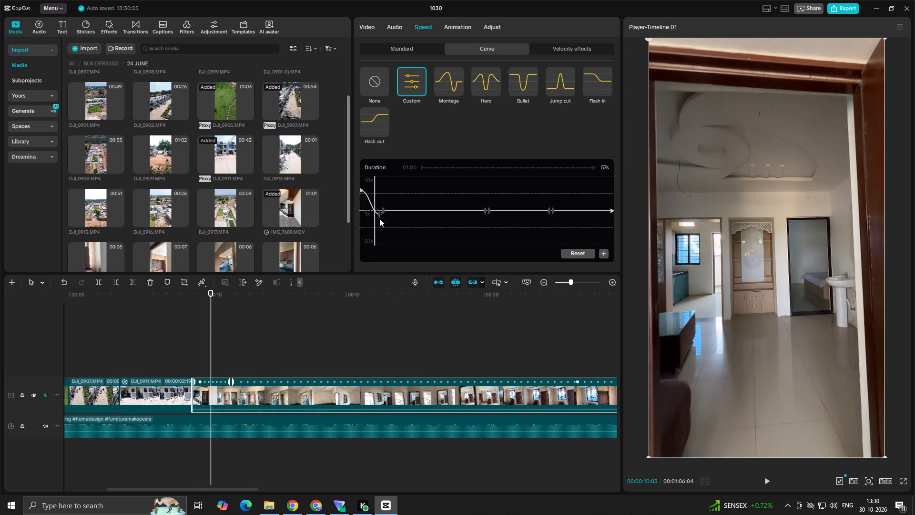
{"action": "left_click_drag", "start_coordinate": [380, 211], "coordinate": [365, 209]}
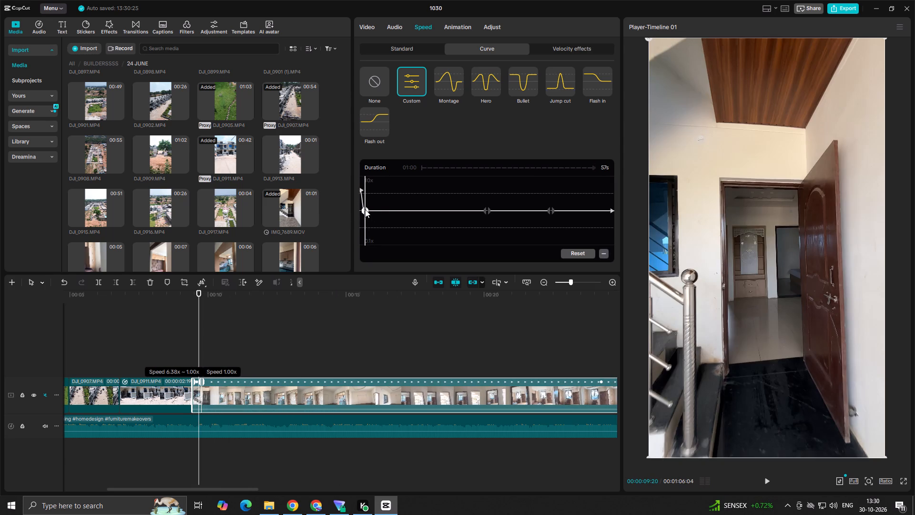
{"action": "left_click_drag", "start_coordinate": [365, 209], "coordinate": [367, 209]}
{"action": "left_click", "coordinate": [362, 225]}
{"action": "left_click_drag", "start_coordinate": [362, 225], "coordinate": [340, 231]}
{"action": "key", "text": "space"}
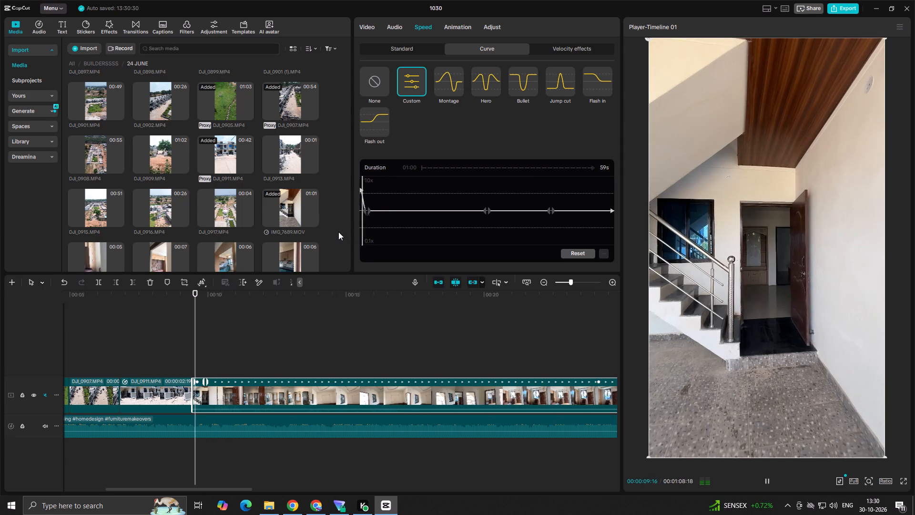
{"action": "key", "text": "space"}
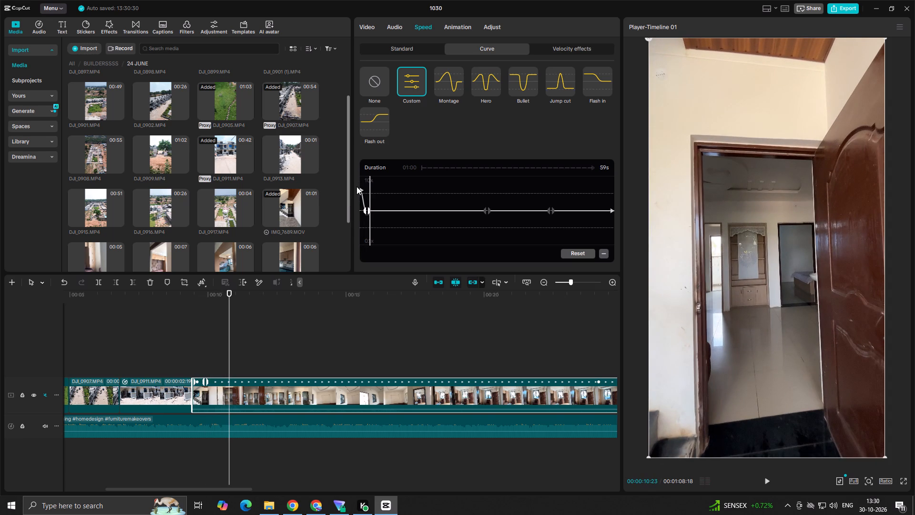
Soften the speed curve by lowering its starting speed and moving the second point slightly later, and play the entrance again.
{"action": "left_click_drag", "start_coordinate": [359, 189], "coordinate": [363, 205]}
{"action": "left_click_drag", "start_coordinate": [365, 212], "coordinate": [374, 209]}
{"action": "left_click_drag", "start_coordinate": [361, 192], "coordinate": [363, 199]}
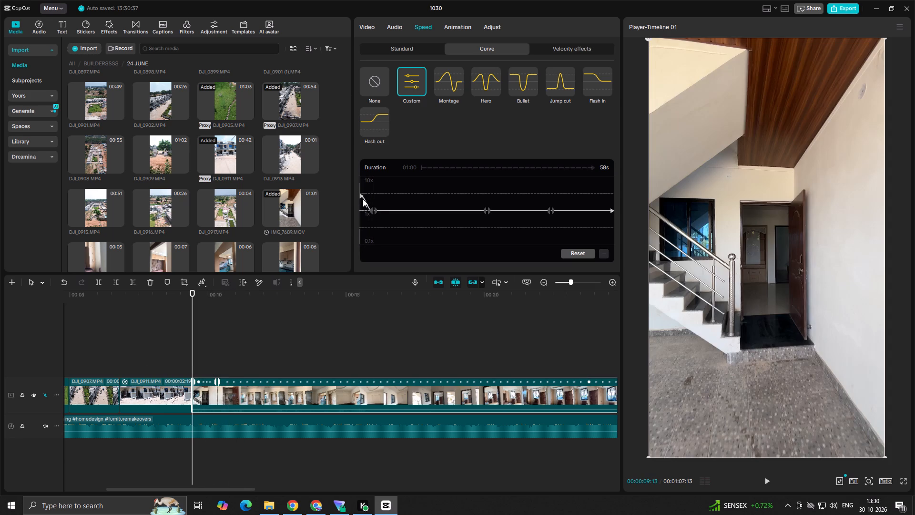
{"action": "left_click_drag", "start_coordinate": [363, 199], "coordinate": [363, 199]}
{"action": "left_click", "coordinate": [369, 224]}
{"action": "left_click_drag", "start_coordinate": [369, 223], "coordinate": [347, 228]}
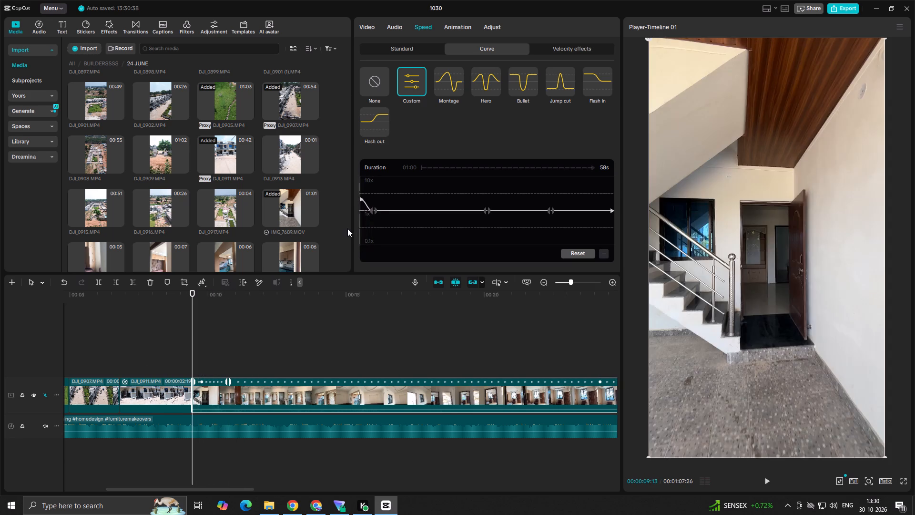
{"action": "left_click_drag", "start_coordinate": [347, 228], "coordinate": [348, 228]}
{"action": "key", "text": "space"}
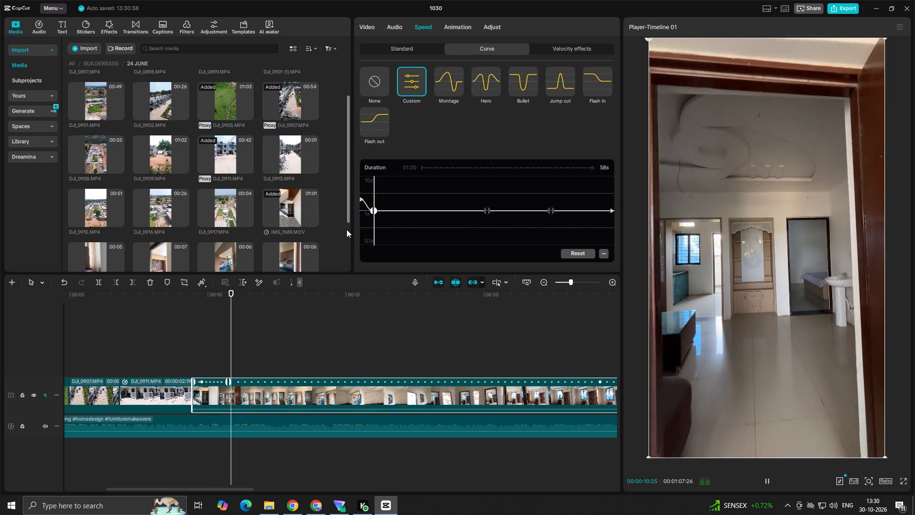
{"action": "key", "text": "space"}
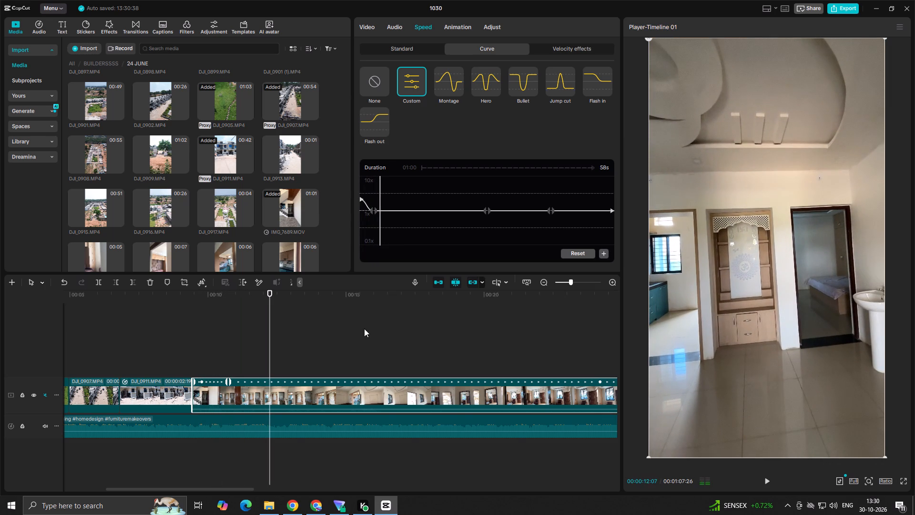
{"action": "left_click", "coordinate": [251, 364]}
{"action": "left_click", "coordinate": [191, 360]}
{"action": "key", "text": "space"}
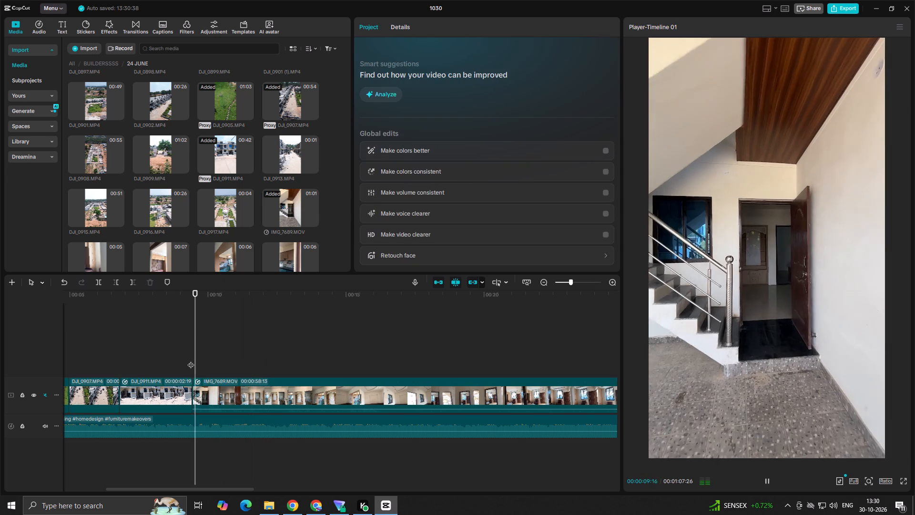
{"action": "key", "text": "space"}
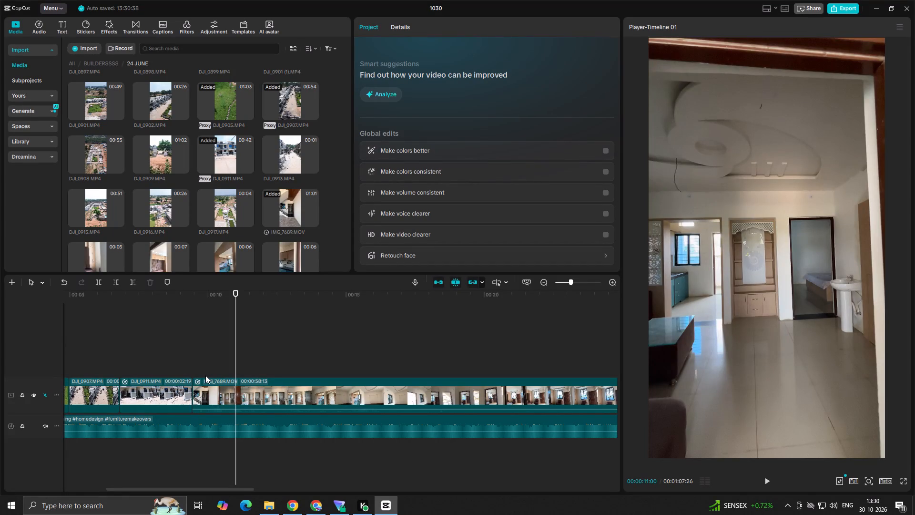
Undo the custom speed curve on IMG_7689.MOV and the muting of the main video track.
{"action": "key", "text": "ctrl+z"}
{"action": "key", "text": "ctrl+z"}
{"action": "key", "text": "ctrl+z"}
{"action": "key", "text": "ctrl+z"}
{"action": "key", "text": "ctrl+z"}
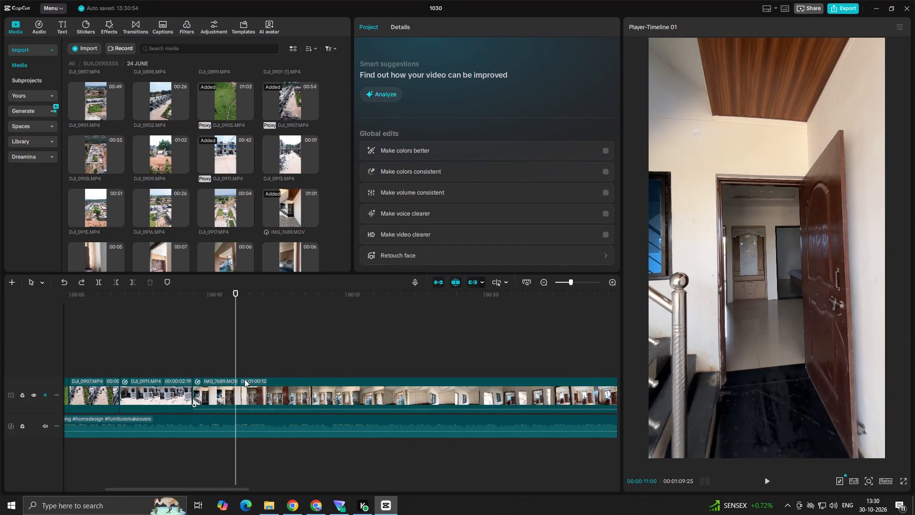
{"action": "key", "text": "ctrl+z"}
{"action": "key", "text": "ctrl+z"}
Mute the main video track's original sound again.
{"action": "left_click", "coordinate": [204, 357]}
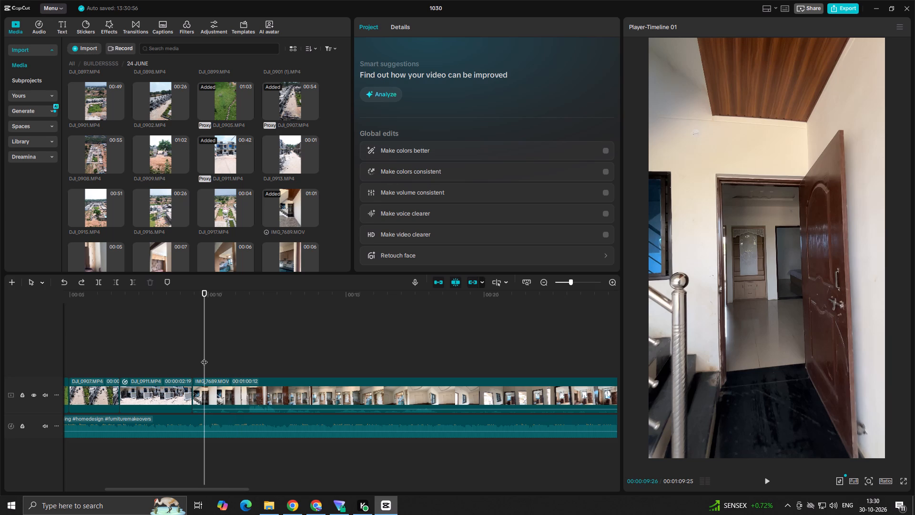
{"action": "left_click", "coordinate": [40, 395]}
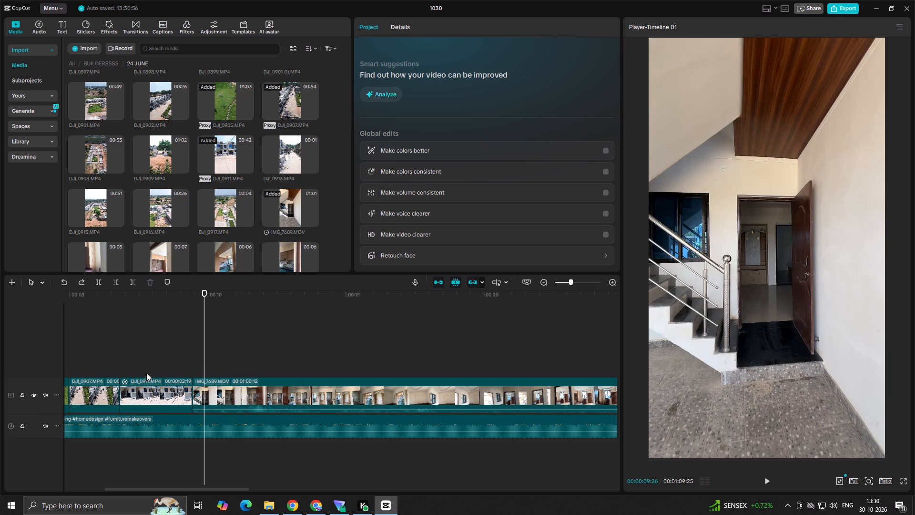
{"action": "left_click", "coordinate": [146, 369]}
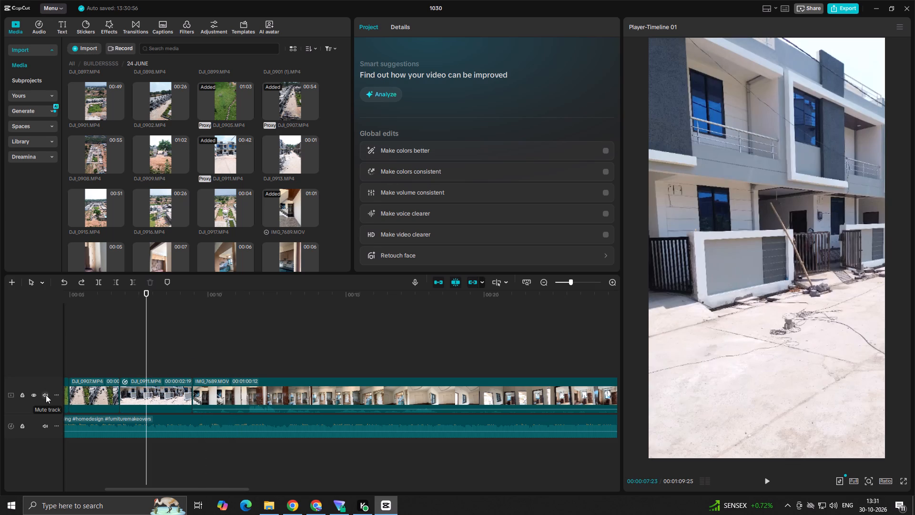
{"action": "left_click", "coordinate": [46, 395]}
Play the cut from DJI_0911.MP4 into the walkthrough and delete everything in IMG_7689.MOV after 00:00:12:25.
{"action": "key", "text": "space"}
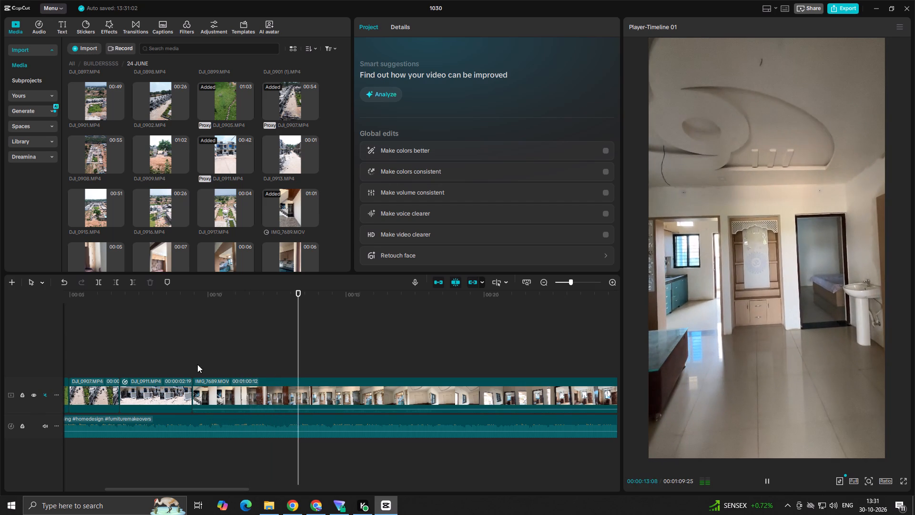
{"action": "key", "text": "space"}
{"action": "left_click", "coordinate": [177, 363]}
{"action": "key", "text": "space"}
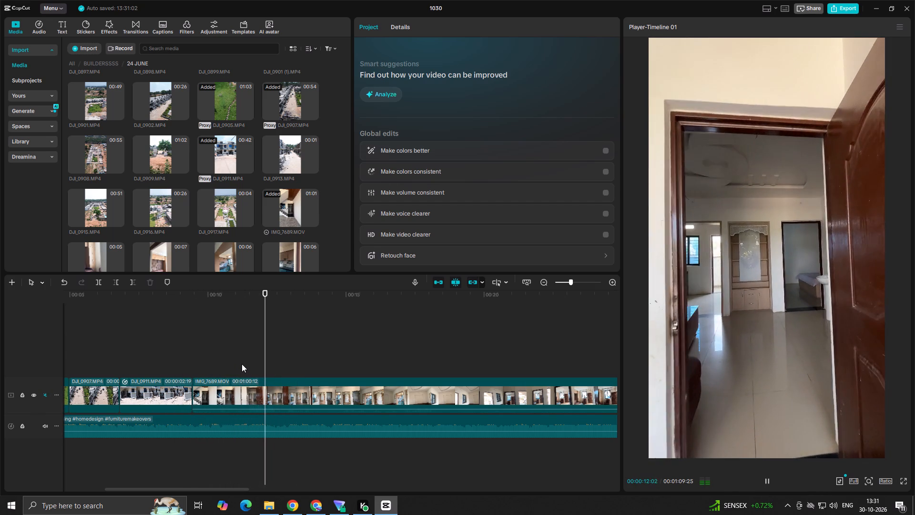
{"action": "key", "text": "space"}
{"action": "left_click", "coordinate": [223, 360]}
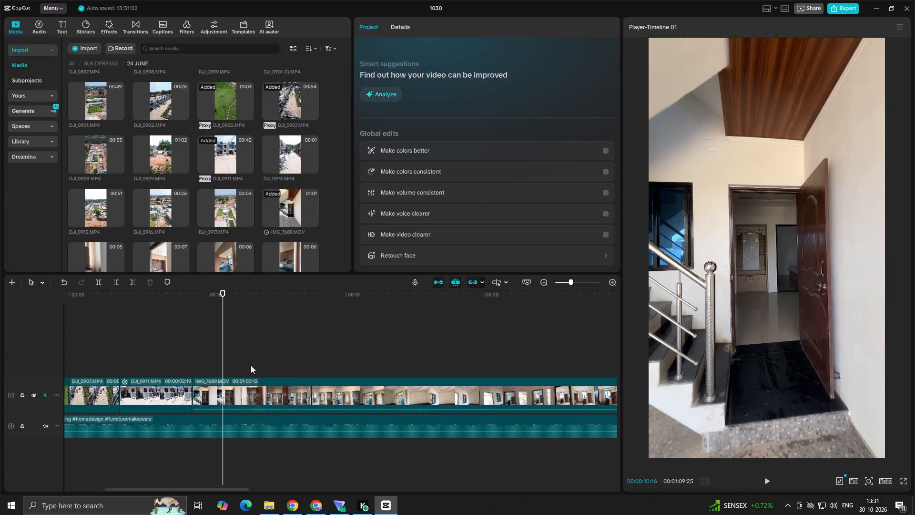
{"action": "left_click", "coordinate": [268, 365]}
{"action": "left_click", "coordinate": [286, 365]}
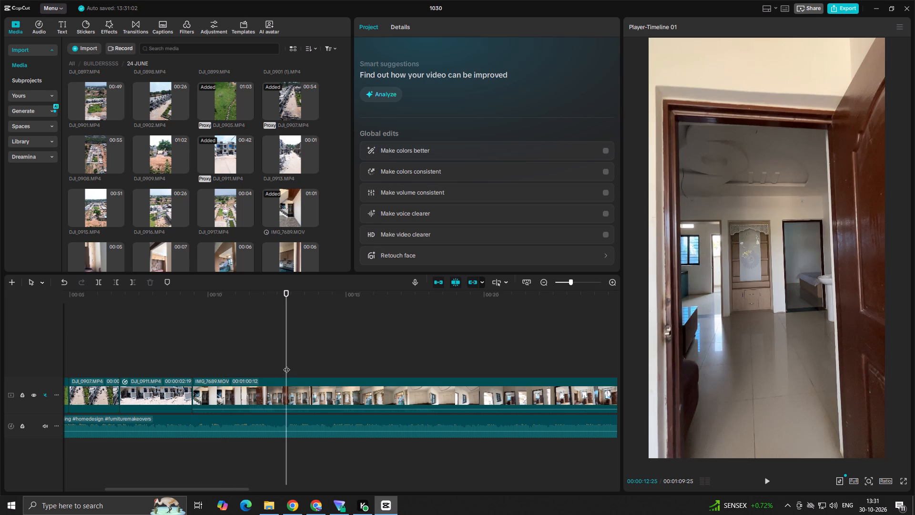
{"action": "left_click", "coordinate": [286, 390]}
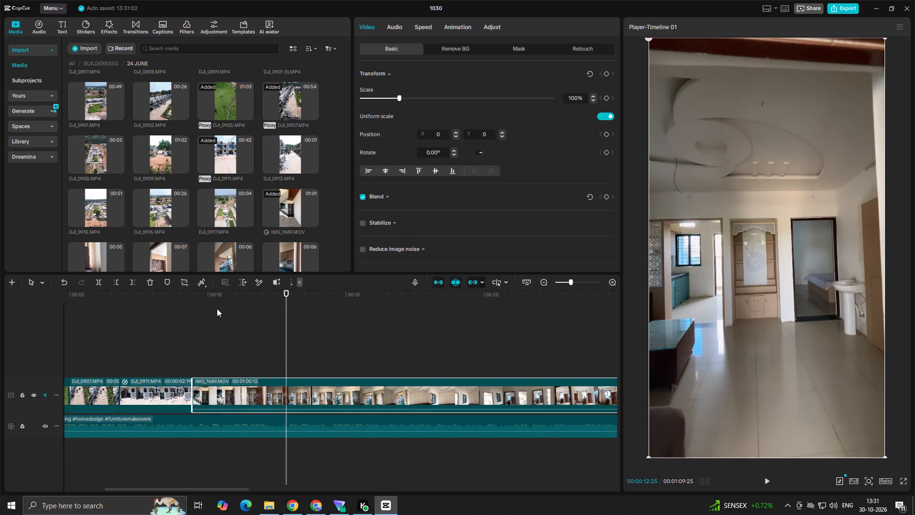
{"action": "left_click", "coordinate": [133, 284]}
Play the shortened walkthrough and extend the end of IMG_7689.MOV to a clip duration of about 00:00:05:23.
{"action": "left_click", "coordinate": [180, 354]}
{"action": "key", "text": "space"}
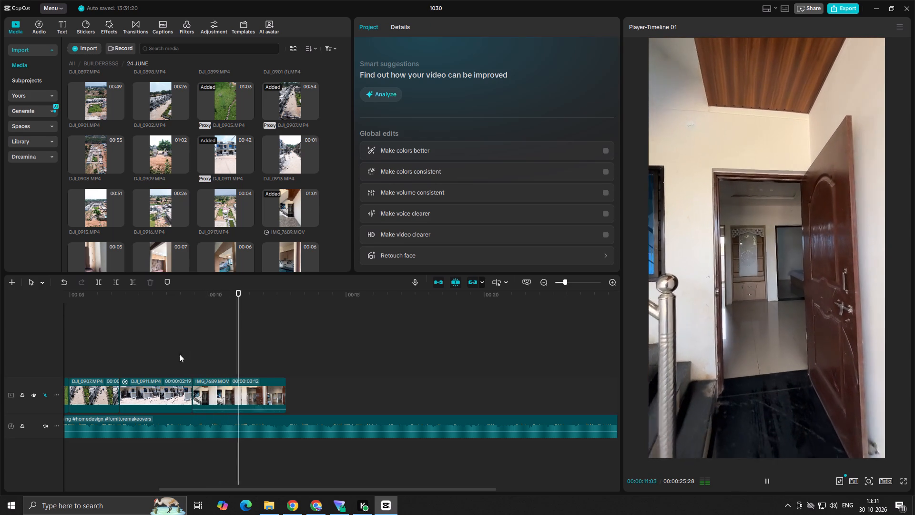
{"action": "key", "text": "space"}
{"action": "left_click", "coordinate": [264, 387]}
{"action": "left_click_drag", "start_coordinate": [287, 394], "coordinate": [350, 391]}
Delete the opening of IMG_7689.MOV up to 00:00:10:13, in front of the open door, and play the shortened clip.
{"action": "left_click", "coordinate": [220, 364]}
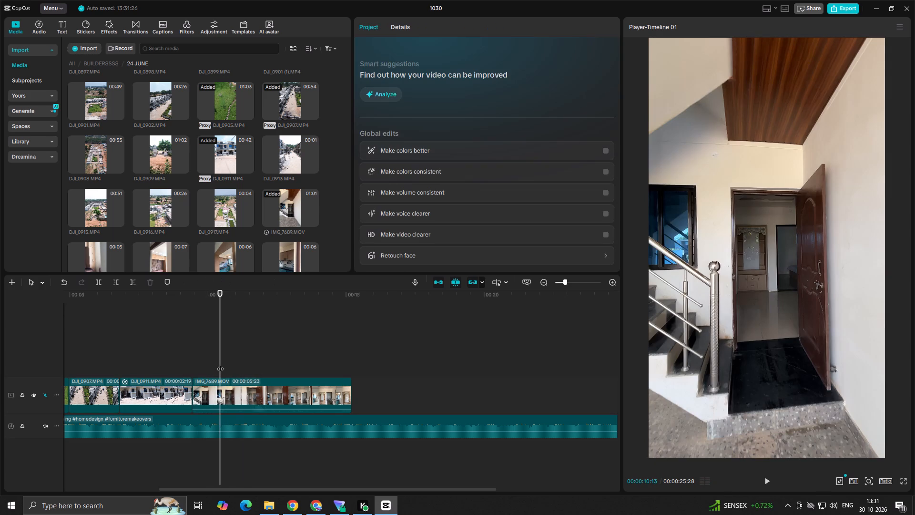
{"action": "left_click", "coordinate": [224, 397]}
{"action": "left_click", "coordinate": [114, 280]}
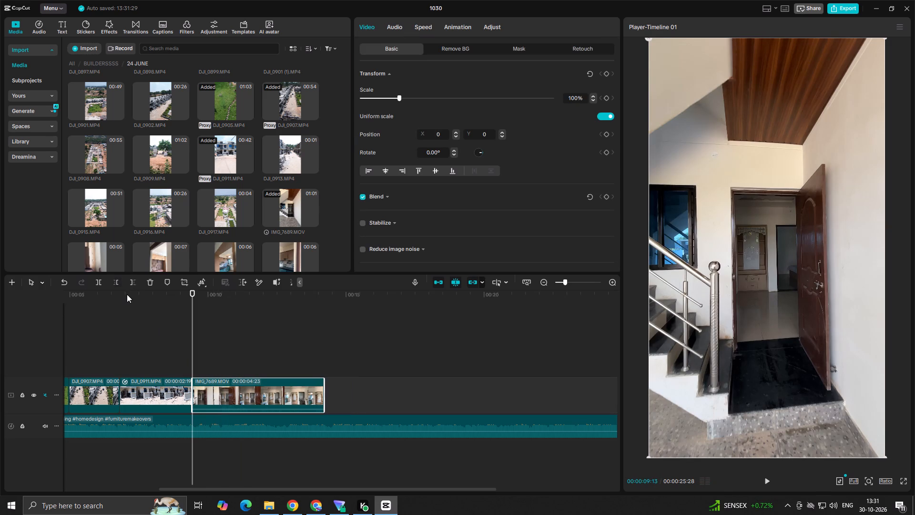
{"action": "key", "text": "space"}
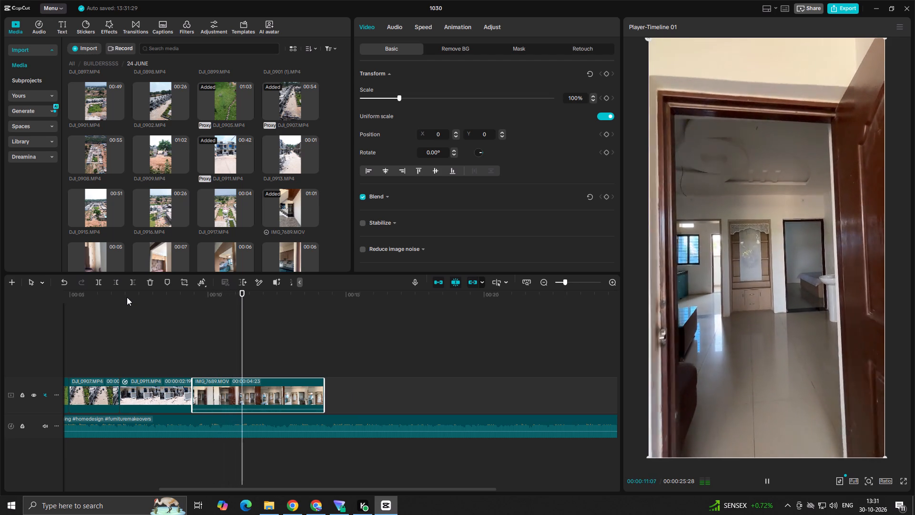
{"action": "key", "text": "space"}
{"action": "key", "text": "space"}
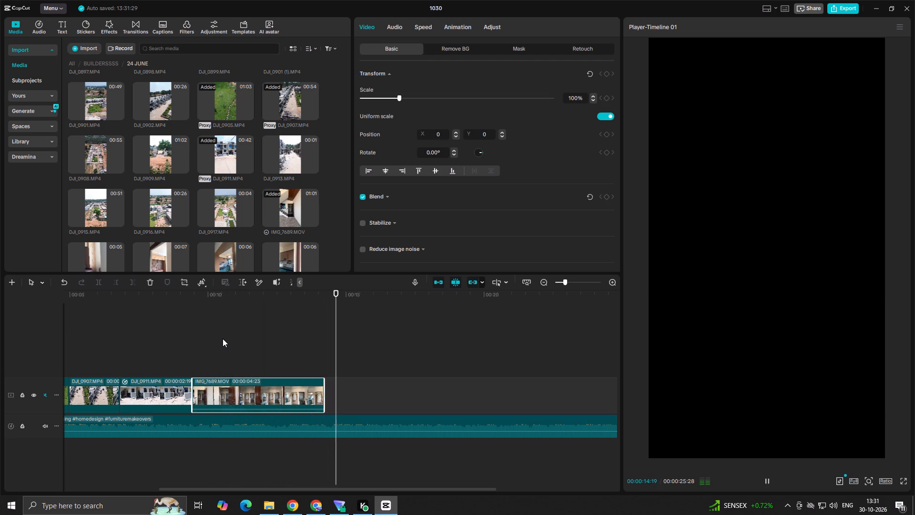
{"action": "key", "text": "space"}
Recheck the cut from DJI_0911.MP4 and delete the opening of IMG_7689.MOV up to 00:00:10:01, then play the result.
{"action": "left_click", "coordinate": [306, 399]}
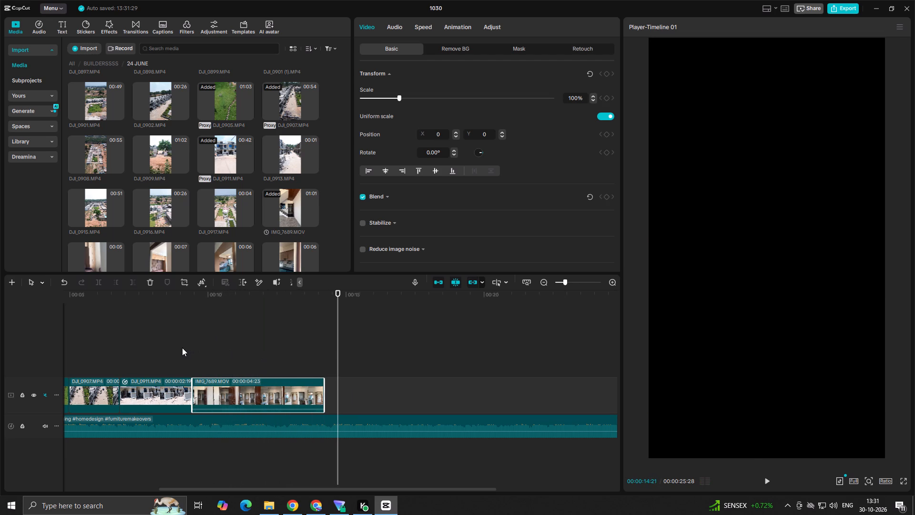
{"action": "left_click", "coordinate": [182, 348]}
{"action": "key", "text": "space"}
{"action": "key", "text": "space"}
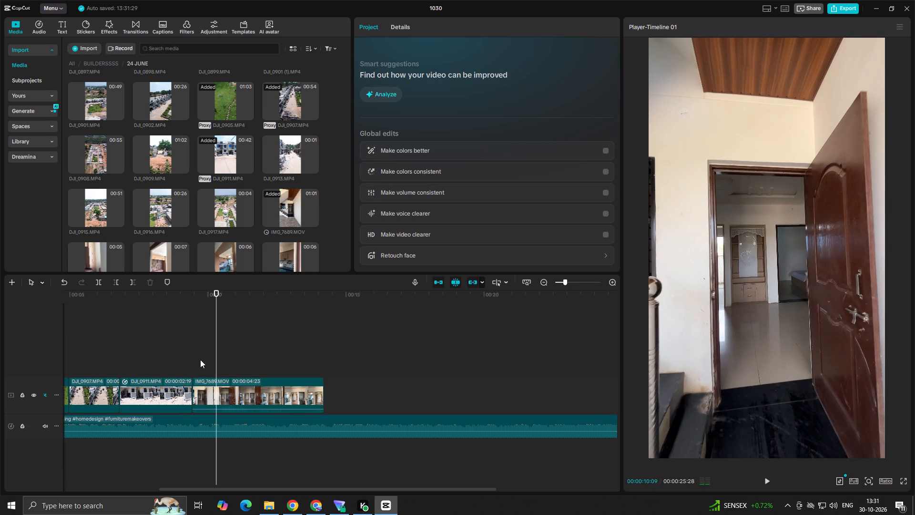
{"action": "left_click", "coordinate": [200, 360]}
{"action": "left_click", "coordinate": [208, 368]}
{"action": "left_click", "coordinate": [216, 393]}
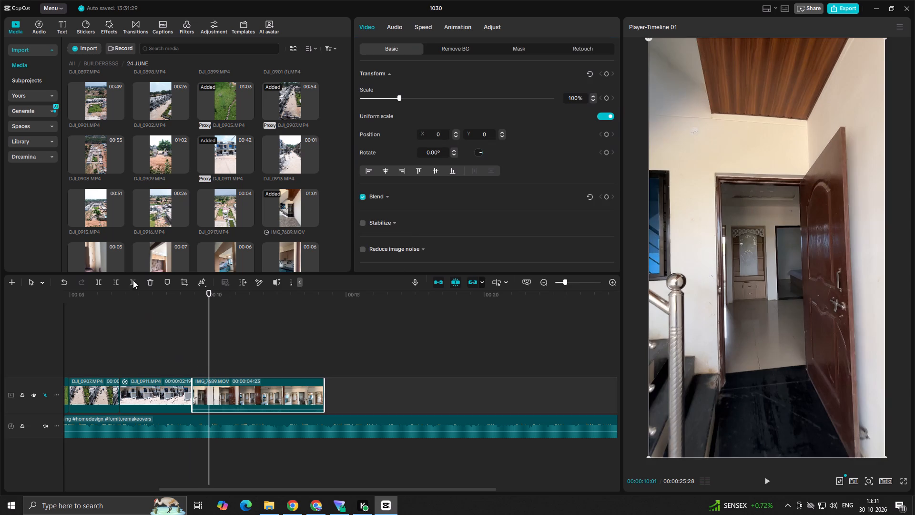
{"action": "left_click", "coordinate": [118, 282]}
{"action": "key", "text": "space"}
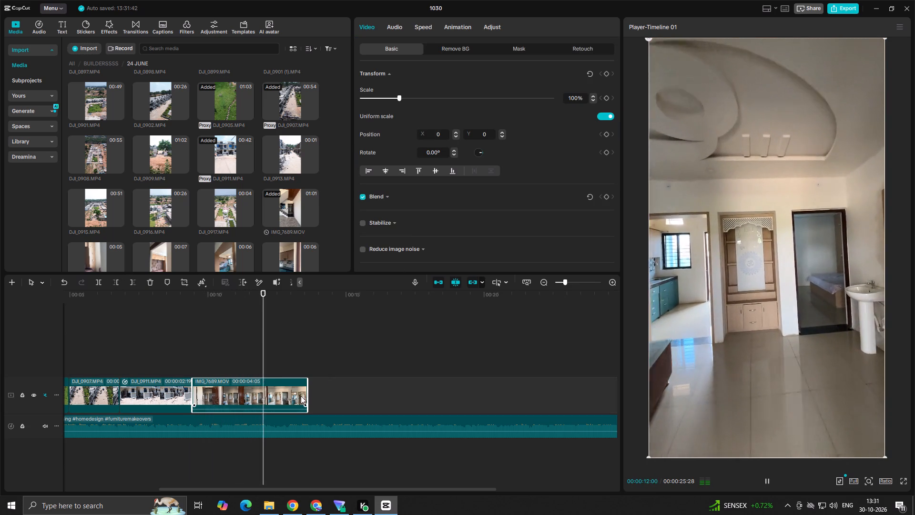
Extend the end of IMG_7689.MOV to a clip duration of about 00:00:06:29 and play the lengthened walkthrough.
{"action": "key", "text": "space"}
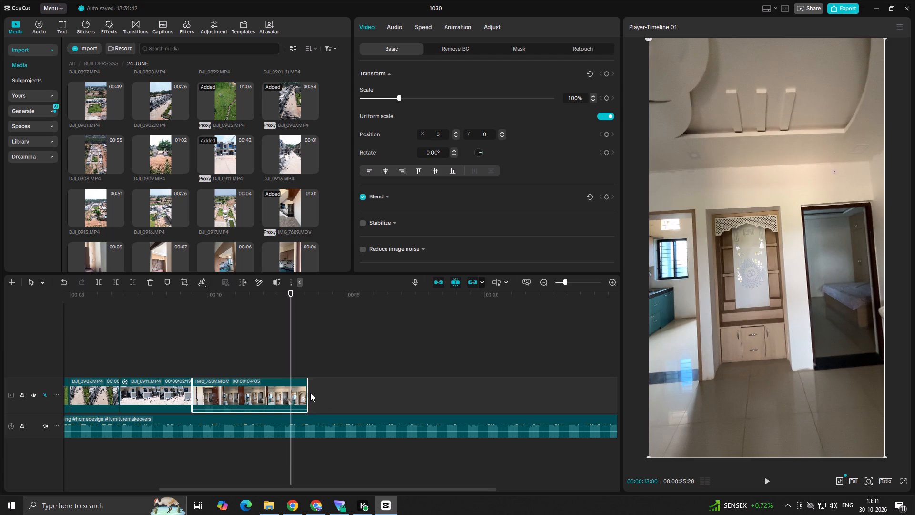
{"action": "left_click_drag", "start_coordinate": [307, 393], "coordinate": [367, 397]}
{"action": "left_click_drag", "start_coordinate": [304, 390], "coordinate": [365, 390]}
{"action": "left_click_drag", "start_coordinate": [309, 392], "coordinate": [381, 389]}
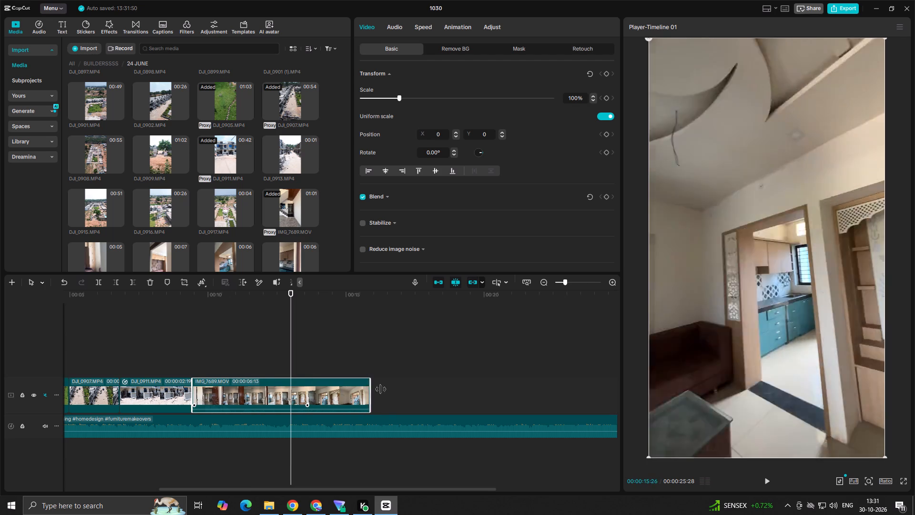
{"action": "left_click_drag", "start_coordinate": [381, 389], "coordinate": [384, 389]}
{"action": "key", "text": "space"}
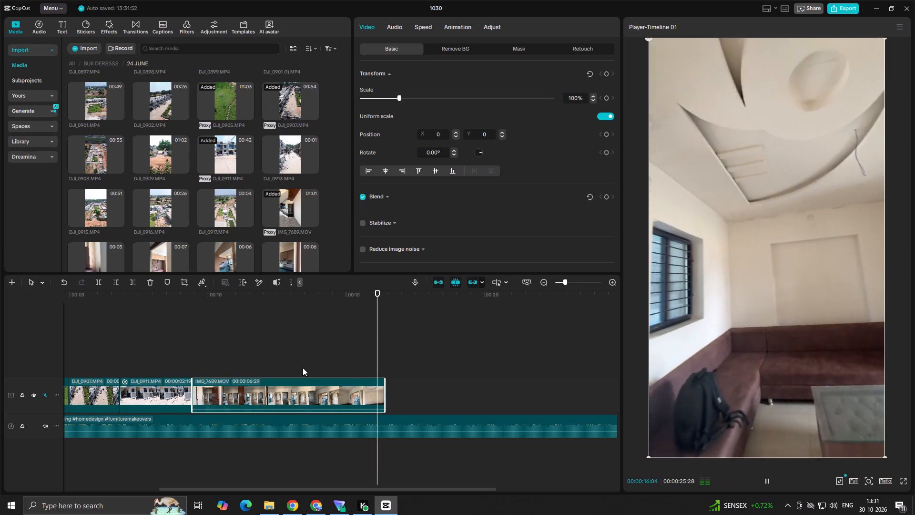
{"action": "key", "text": "space"}
{"action": "left_click", "coordinate": [176, 358]}
{"action": "key", "text": "space"}
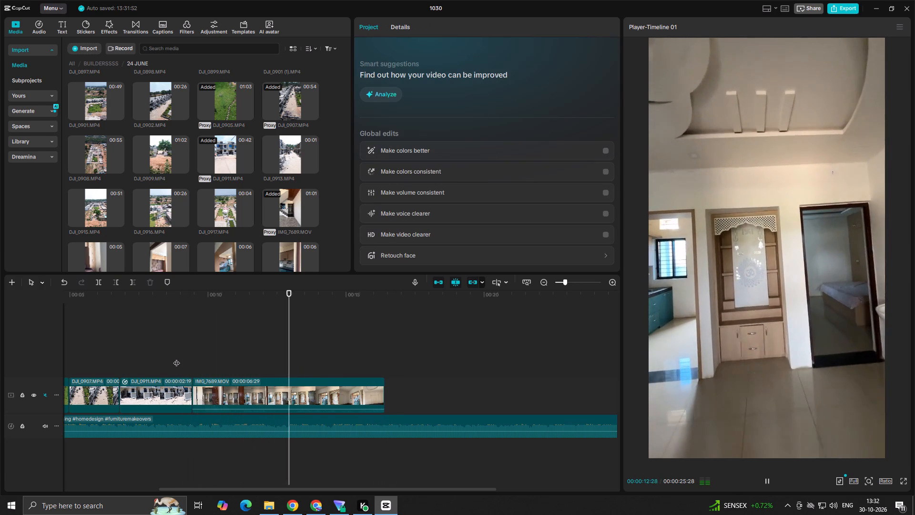
{"action": "key", "text": "space"}
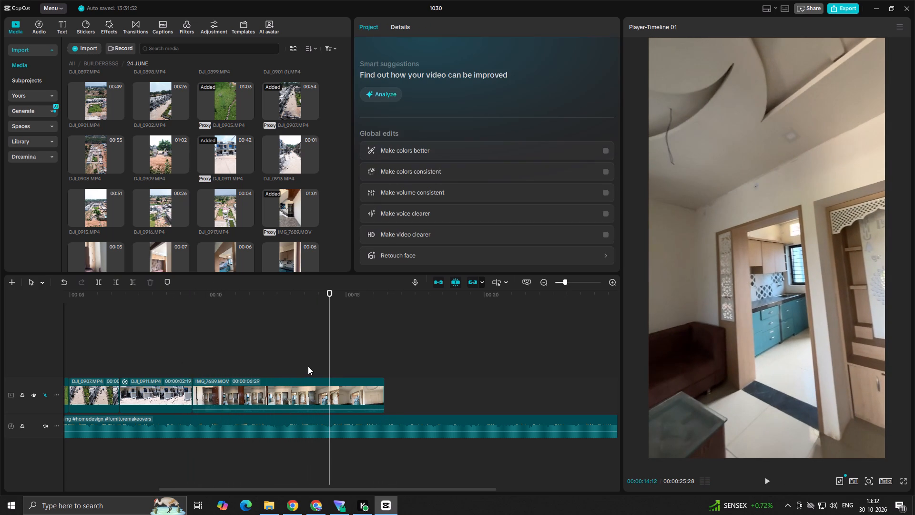
{"action": "left_click", "coordinate": [309, 365]}
{"action": "left_click", "coordinate": [294, 365]}
{"action": "left_click", "coordinate": [284, 365]}
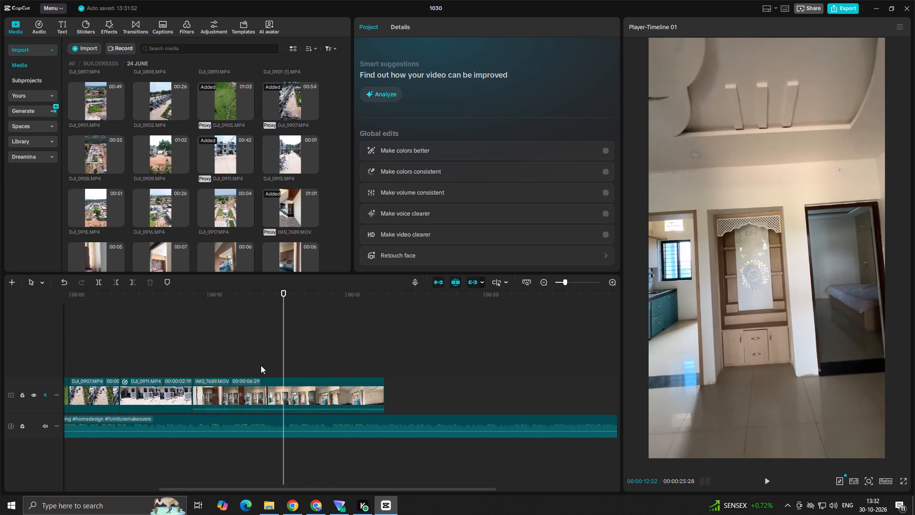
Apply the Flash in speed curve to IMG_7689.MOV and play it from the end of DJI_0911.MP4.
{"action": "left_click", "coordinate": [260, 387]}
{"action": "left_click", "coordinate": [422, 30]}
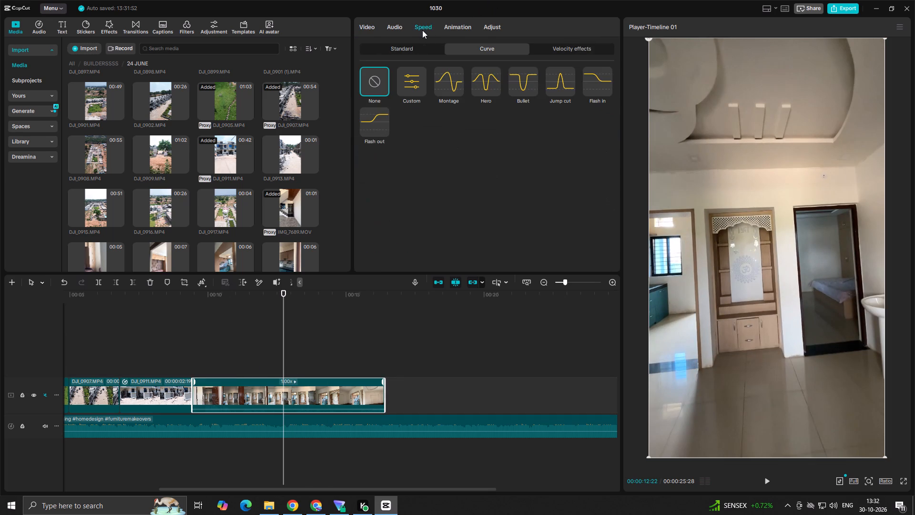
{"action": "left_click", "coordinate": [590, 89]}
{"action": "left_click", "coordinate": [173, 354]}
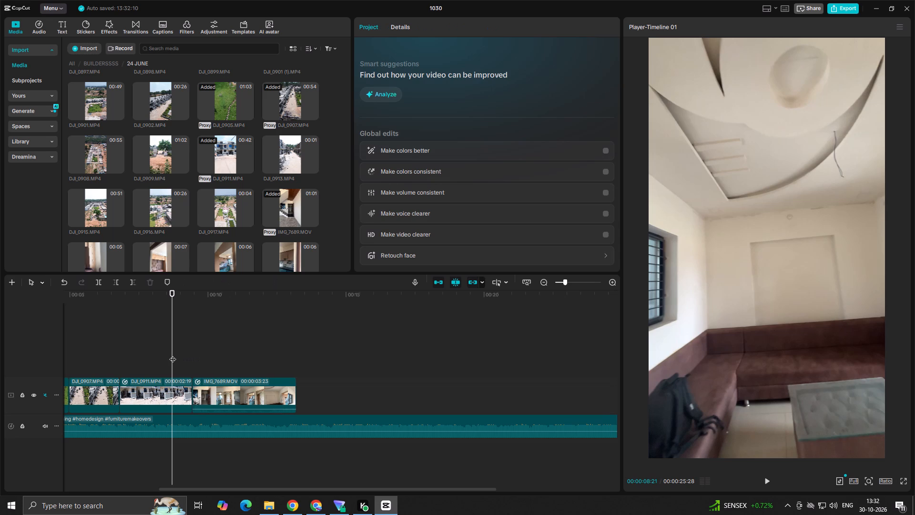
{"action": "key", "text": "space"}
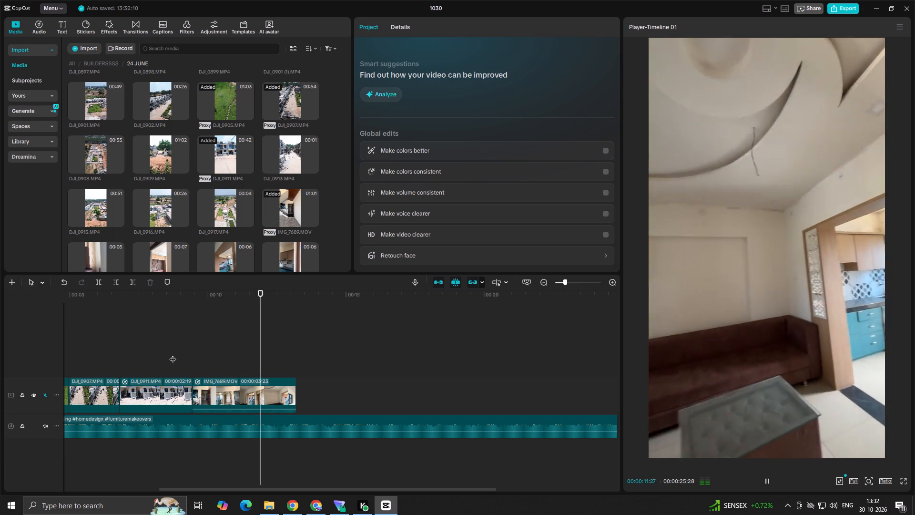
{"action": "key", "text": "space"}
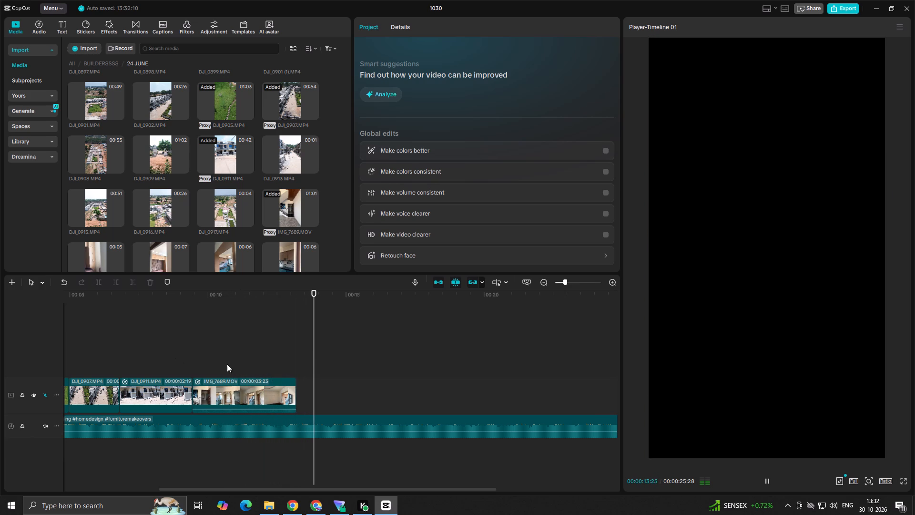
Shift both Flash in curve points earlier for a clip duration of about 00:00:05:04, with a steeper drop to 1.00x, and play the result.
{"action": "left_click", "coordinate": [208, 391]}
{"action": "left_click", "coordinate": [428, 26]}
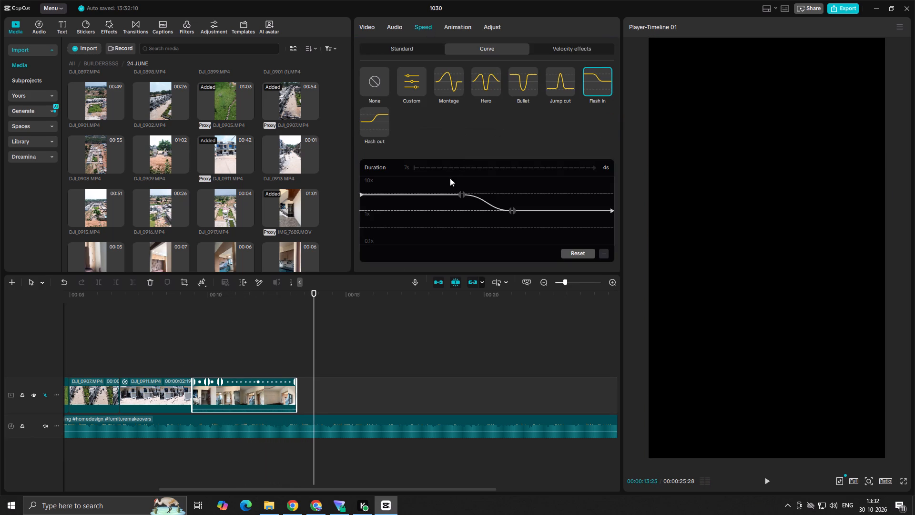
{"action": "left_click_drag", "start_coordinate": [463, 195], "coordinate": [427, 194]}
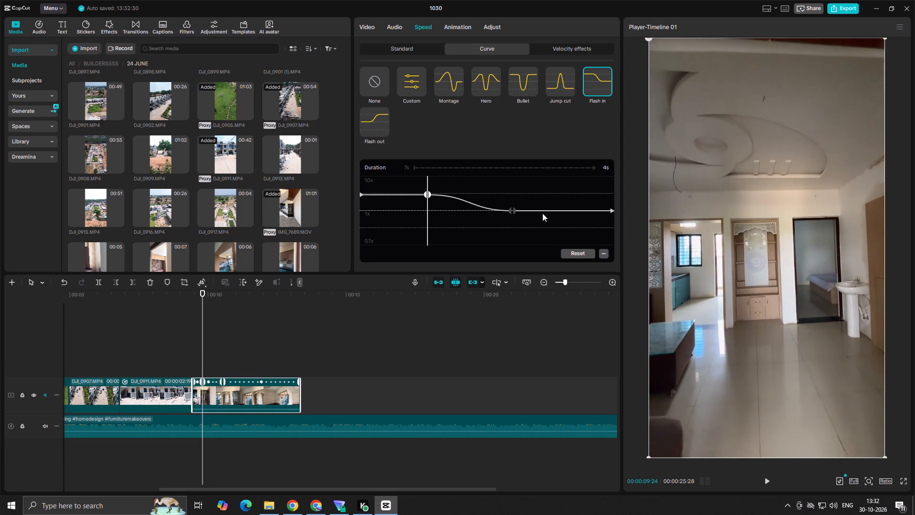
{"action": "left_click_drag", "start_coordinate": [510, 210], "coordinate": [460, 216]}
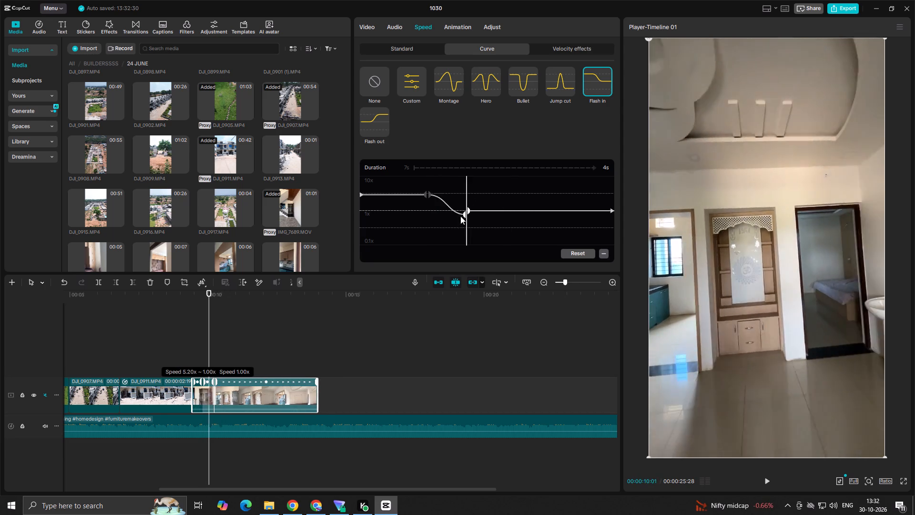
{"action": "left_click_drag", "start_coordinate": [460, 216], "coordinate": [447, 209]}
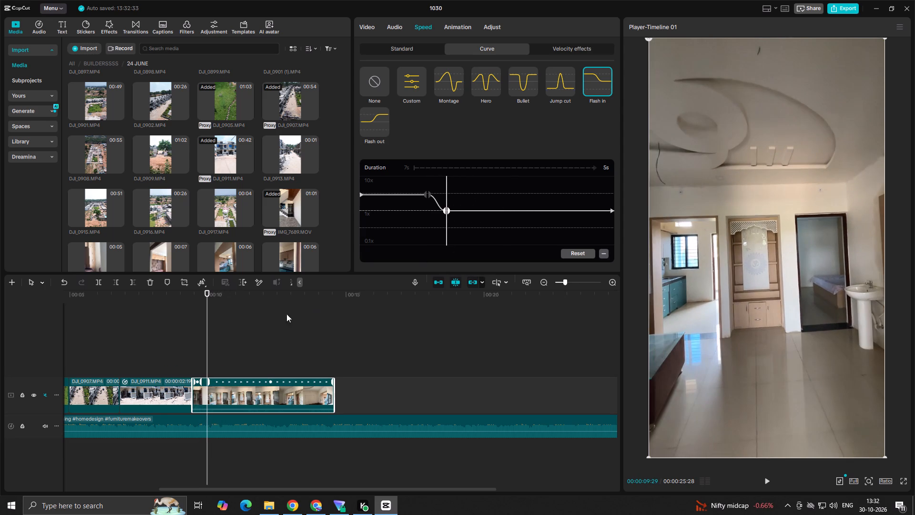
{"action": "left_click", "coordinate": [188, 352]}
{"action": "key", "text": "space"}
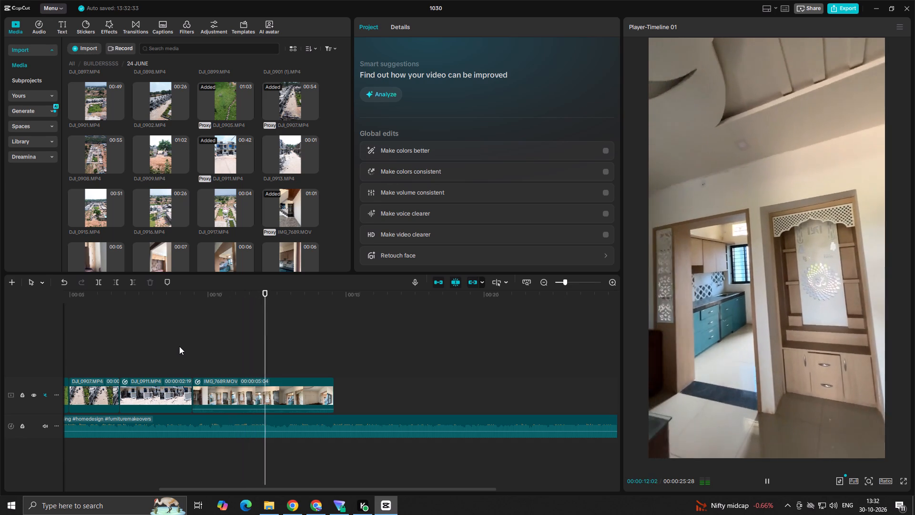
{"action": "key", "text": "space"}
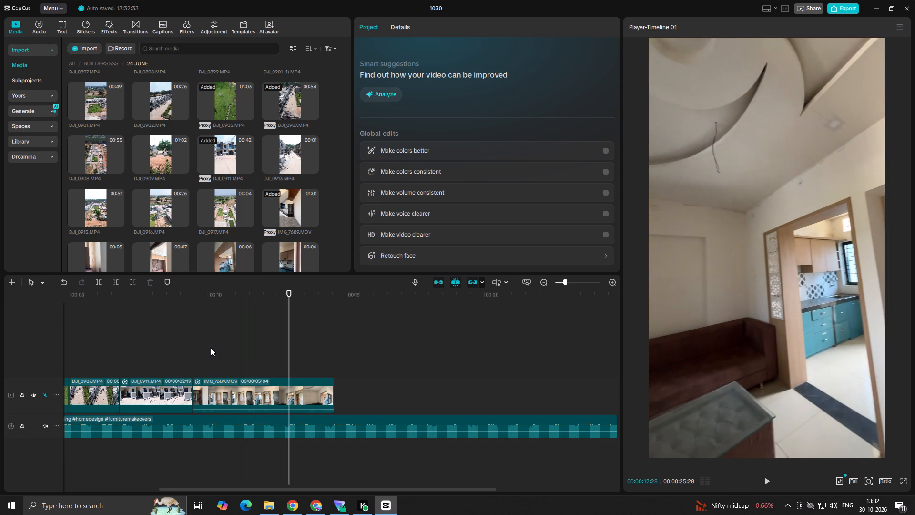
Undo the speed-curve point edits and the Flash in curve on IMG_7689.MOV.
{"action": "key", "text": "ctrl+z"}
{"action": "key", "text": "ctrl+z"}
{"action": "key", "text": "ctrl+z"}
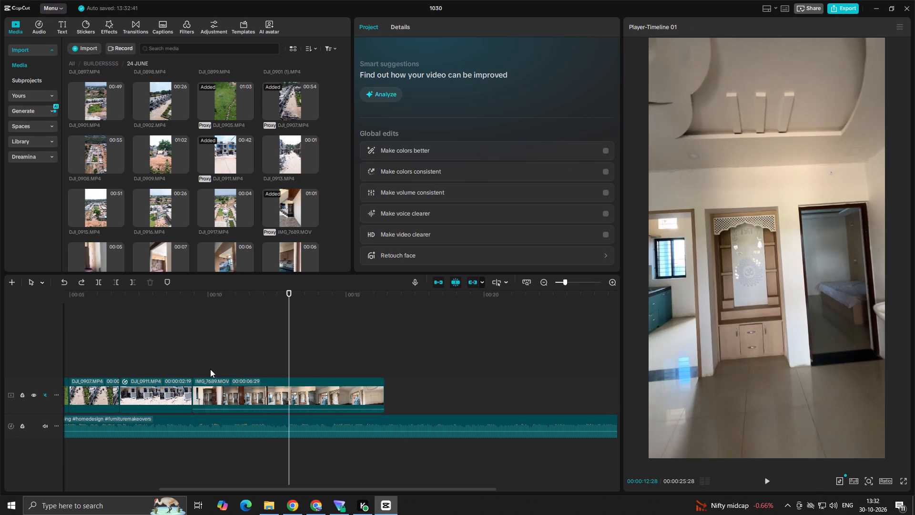
Play the cut from DJI_0911.MP4 and delete the opening of IMG_7689.MOV up to 00:00:10:15, at the open door.
{"action": "left_click", "coordinate": [205, 357]}
{"action": "left_click_drag", "start_coordinate": [205, 356], "coordinate": [183, 360]}
{"action": "key", "text": "space"}
{"action": "key", "text": "space"}
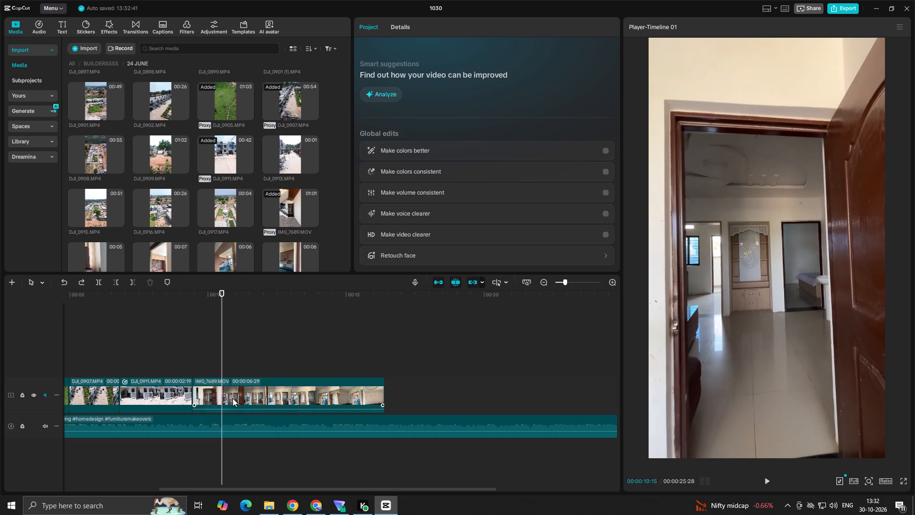
{"action": "left_click", "coordinate": [234, 395]}
{"action": "left_click", "coordinate": [114, 282]}
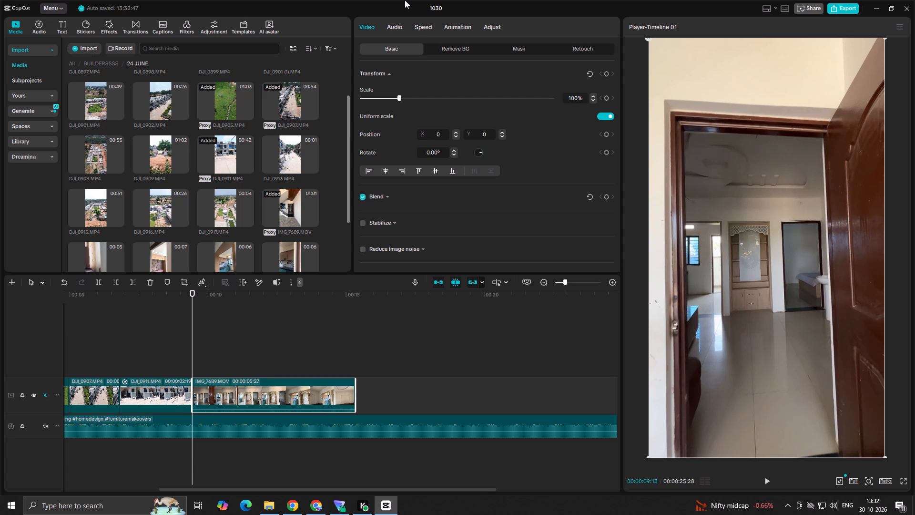
Apply the Flash in speed curve to the trimmed IMG_7689.MOV and play the transition from DJI_0911.MP4 twice.
{"action": "left_click", "coordinate": [423, 28]}
{"action": "left_click", "coordinate": [601, 90]}
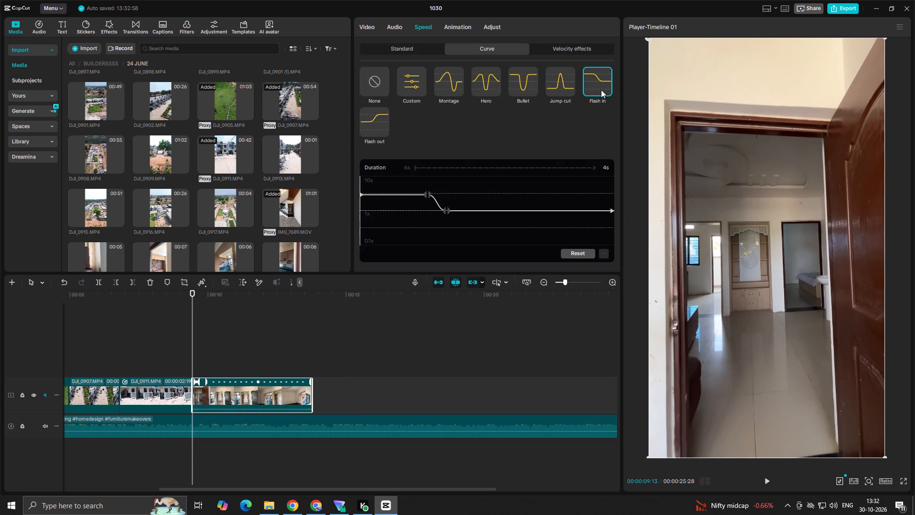
{"action": "left_click", "coordinate": [180, 357]}
{"action": "key", "text": "space"}
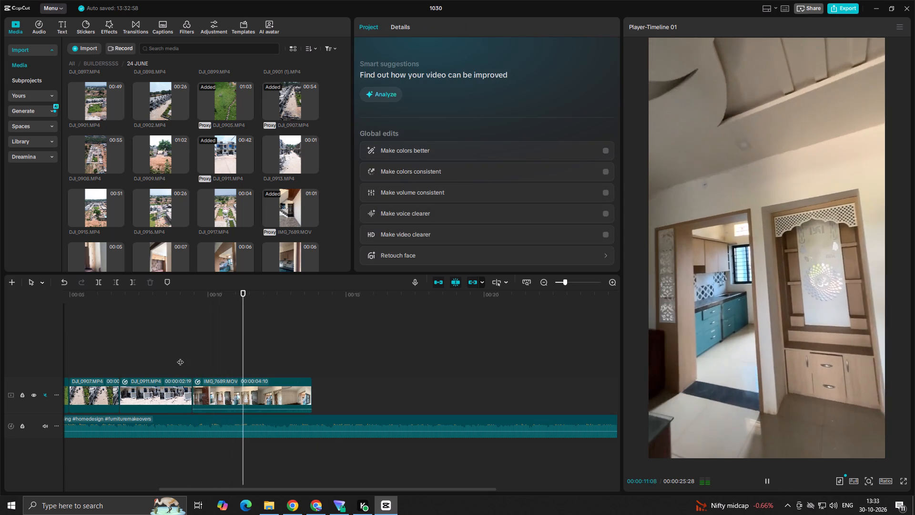
{"action": "key", "text": "space"}
{"action": "left_click", "coordinate": [180, 357]}
{"action": "key", "text": "space"}
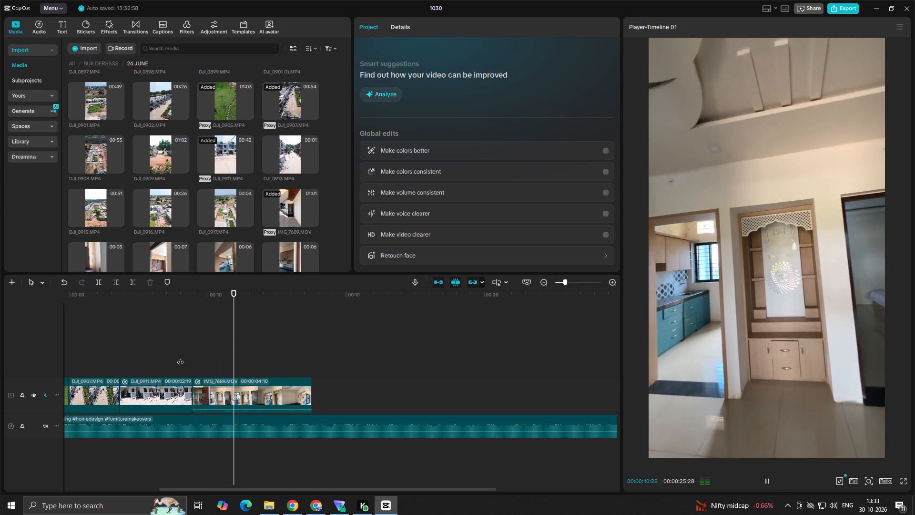
{"action": "key", "text": "space"}
Shift both Flash in curve points earlier for a near-vertical drop from 5.20x to 1.00x and a clip duration of about 00:00:05:00.
{"action": "left_click", "coordinate": [219, 396]}
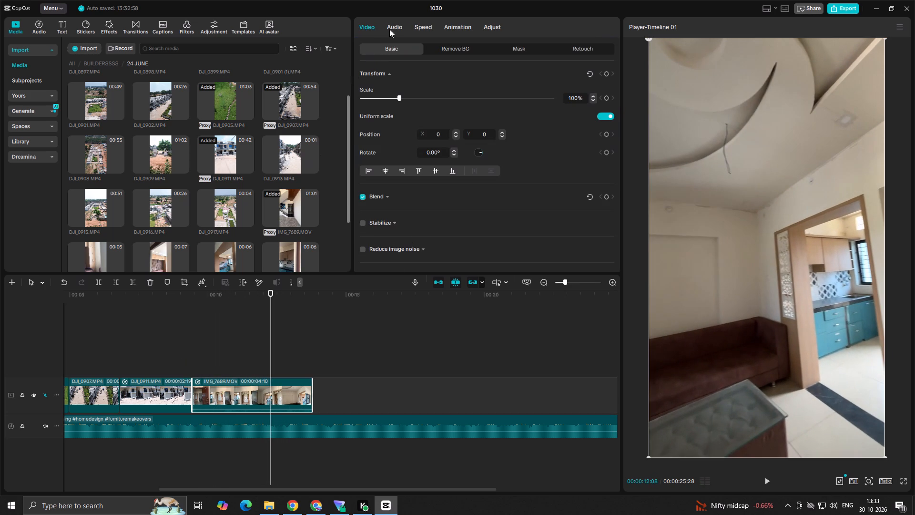
{"action": "left_click", "coordinate": [427, 29]}
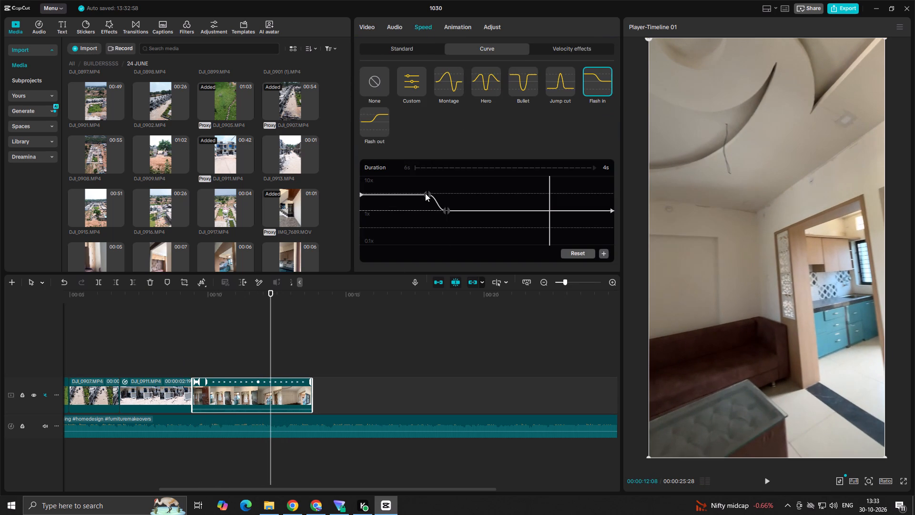
{"action": "left_click_drag", "start_coordinate": [425, 193], "coordinate": [403, 194]}
{"action": "left_click_drag", "start_coordinate": [448, 209], "coordinate": [408, 212]}
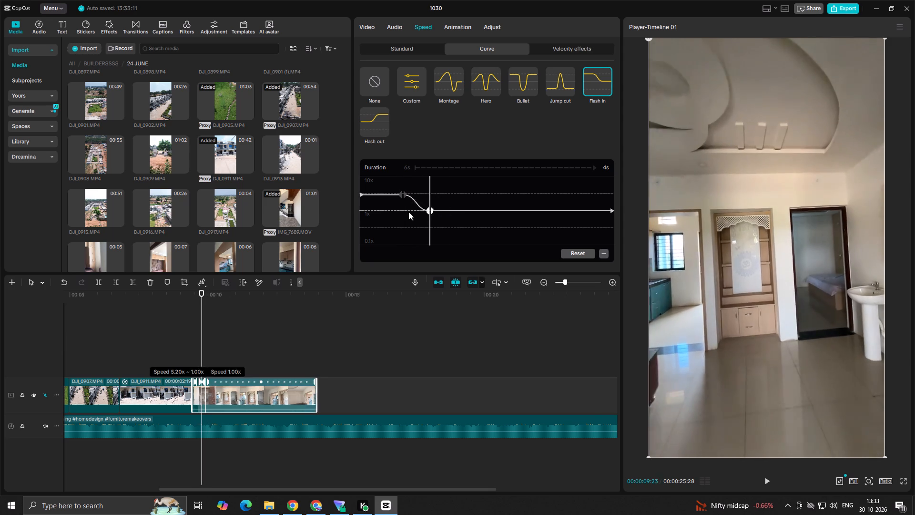
{"action": "left_click_drag", "start_coordinate": [408, 212], "coordinate": [401, 212]}
Play from the end of DJI_0911.MP4 and delete the opening of IMG_7689.MOV up to 00:00:10:29.
{"action": "left_click", "coordinate": [170, 362]}
{"action": "key", "text": "space"}
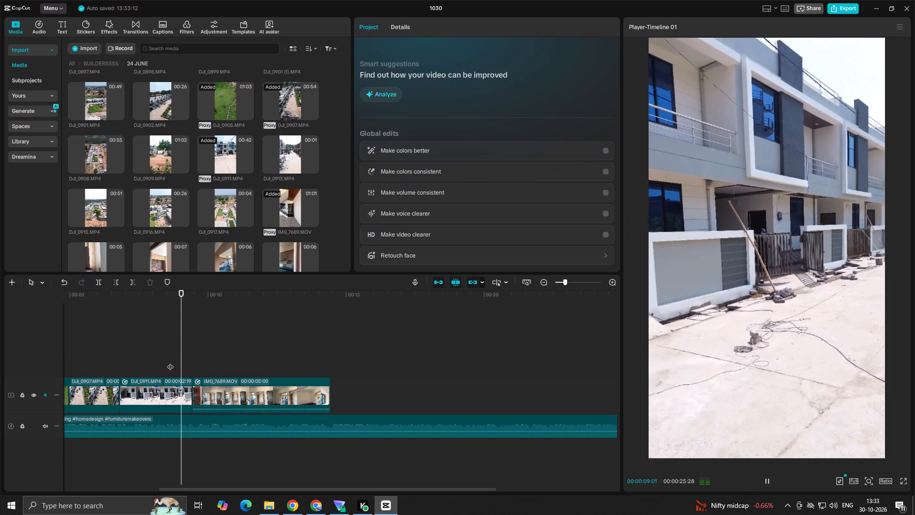
{"action": "key", "text": "space"}
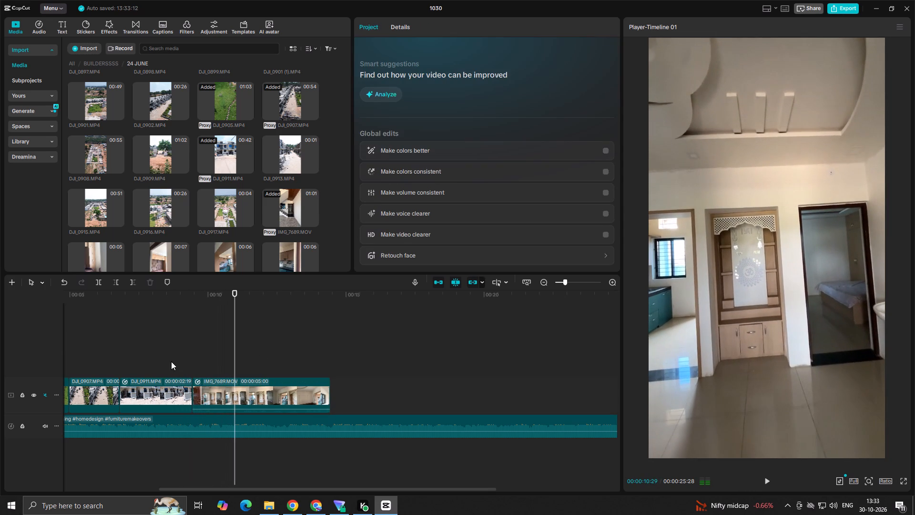
{"action": "left_click", "coordinate": [113, 281]}
{"action": "left_click", "coordinate": [224, 389]}
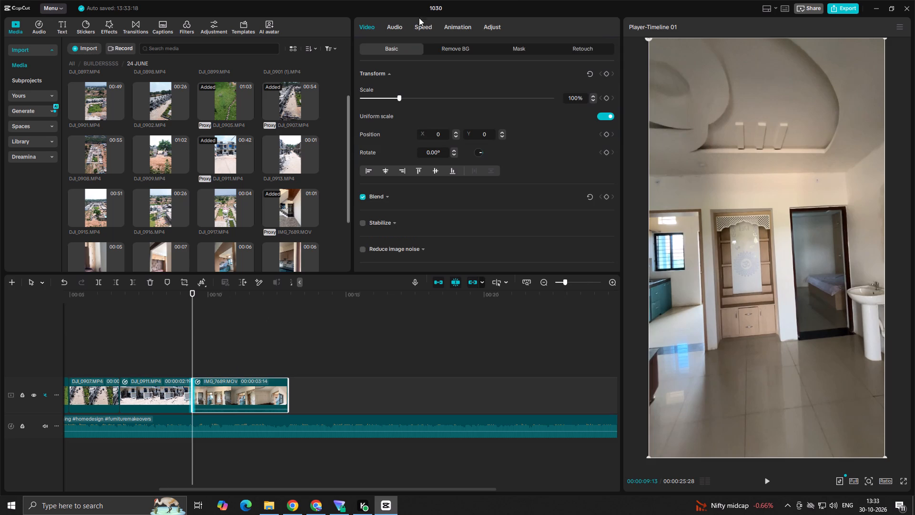
Reset the speed curve of IMG_7689.MOV to None, reapply Flash in over the trimmed clip, and play it.
{"action": "left_click", "coordinate": [416, 33]}
{"action": "left_click", "coordinate": [379, 85]}
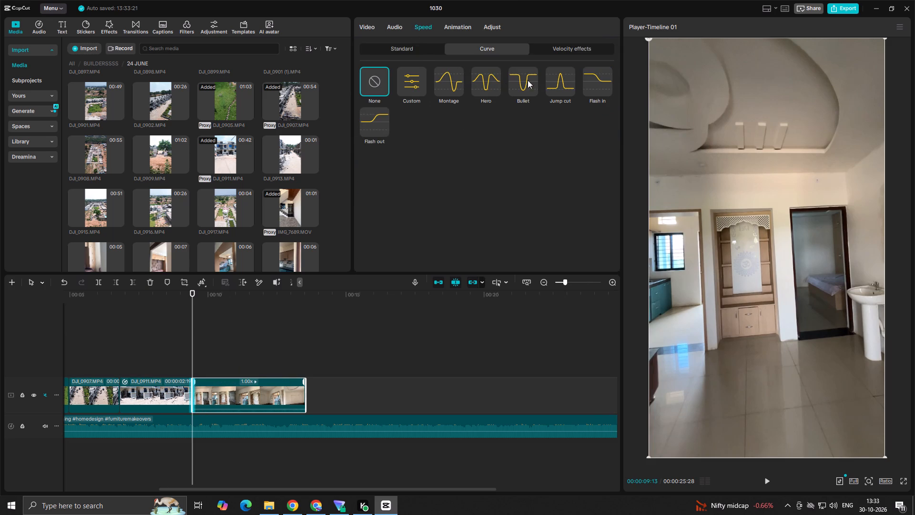
{"action": "left_click", "coordinate": [598, 87]}
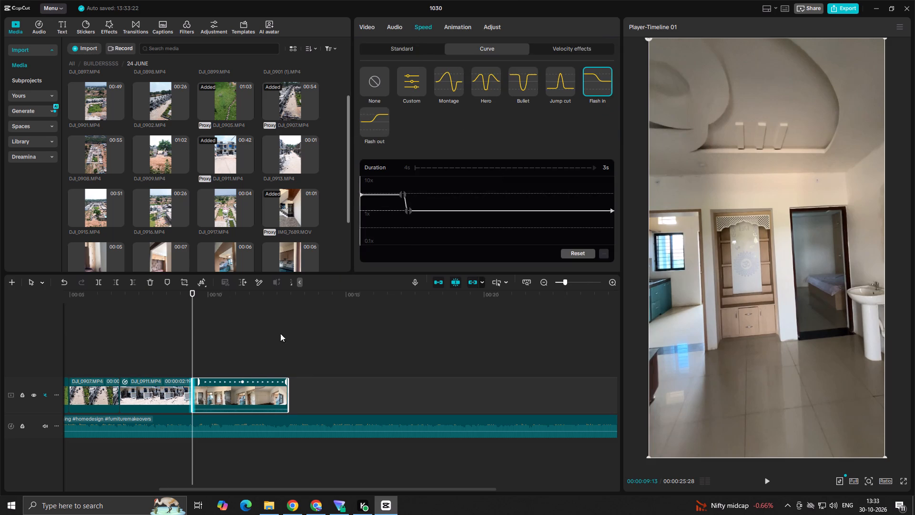
{"action": "key", "text": "space"}
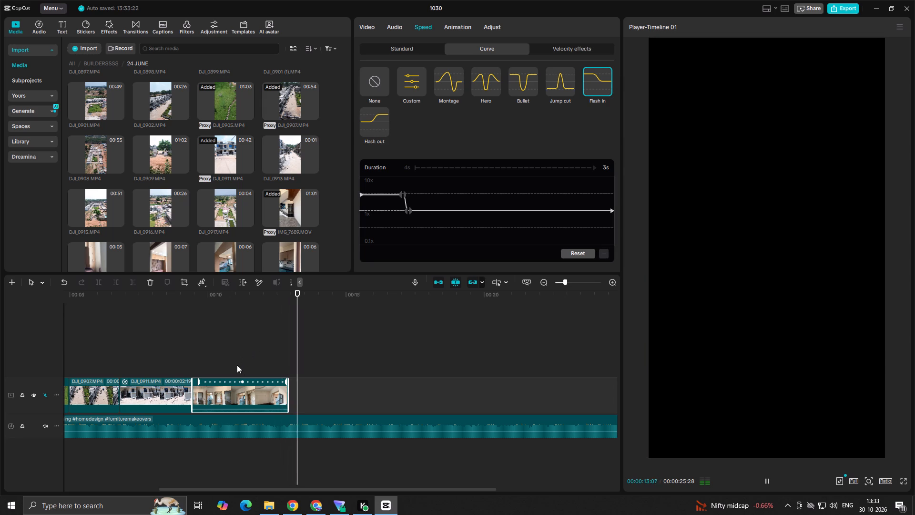
{"action": "key", "text": "space"}
Extend the end of IMG_7689.MOV to a clip duration of about 00:00:04:08 and play its ending.
{"action": "left_click_drag", "start_coordinate": [287, 395], "coordinate": [289, 395]}
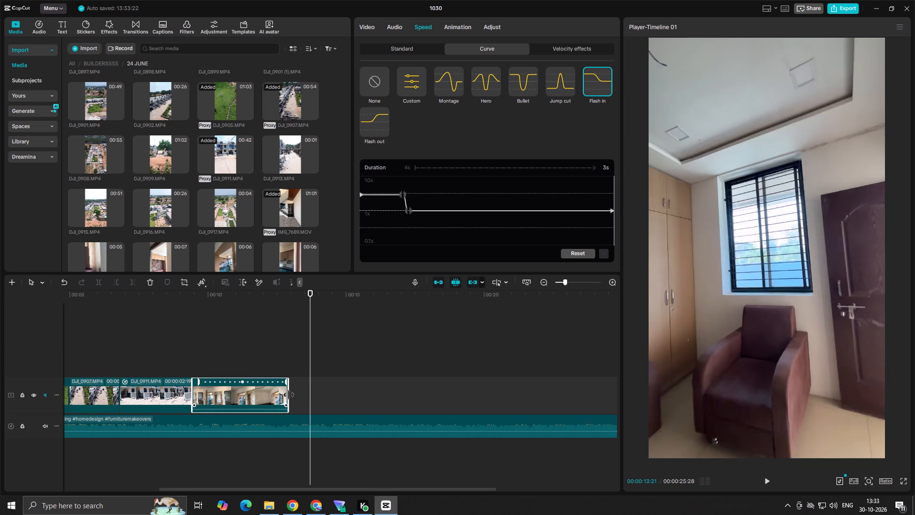
{"action": "left_click_drag", "start_coordinate": [289, 395], "coordinate": [307, 400]}
{"action": "left_click", "coordinate": [267, 362]}
{"action": "key", "text": "space"}
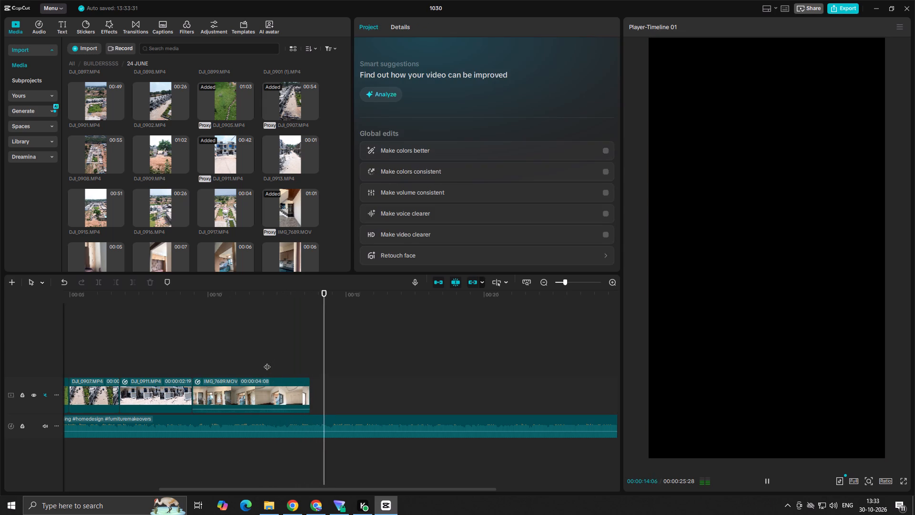
Extend the end of IMG_7689.MOV to a clip duration of 00:00:05:05 and play its ending.
{"action": "key", "text": "space"}
{"action": "left_click", "coordinate": [290, 404]}
{"action": "left_click", "coordinate": [313, 393]}
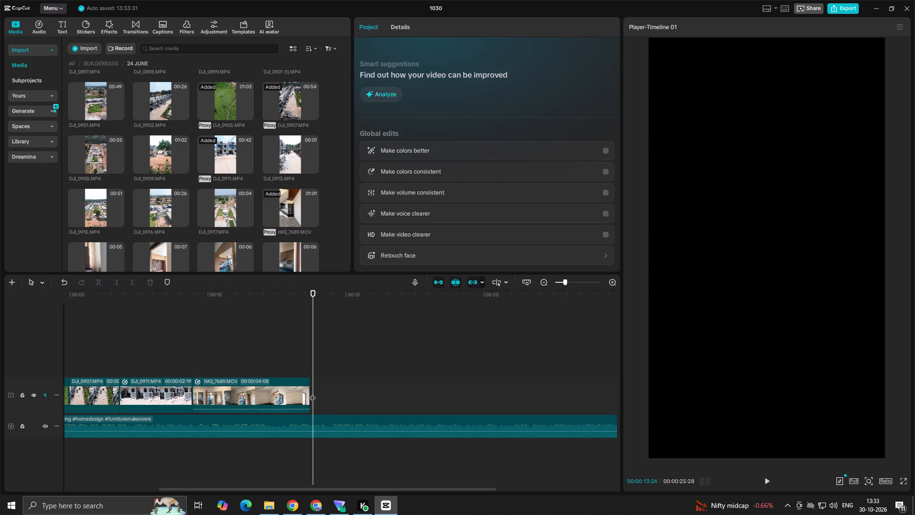
{"action": "left_click", "coordinate": [303, 394]}
{"action": "left_click_drag", "start_coordinate": [311, 394], "coordinate": [334, 400]}
{"action": "left_click", "coordinate": [141, 349]}
{"action": "key", "text": "space"}
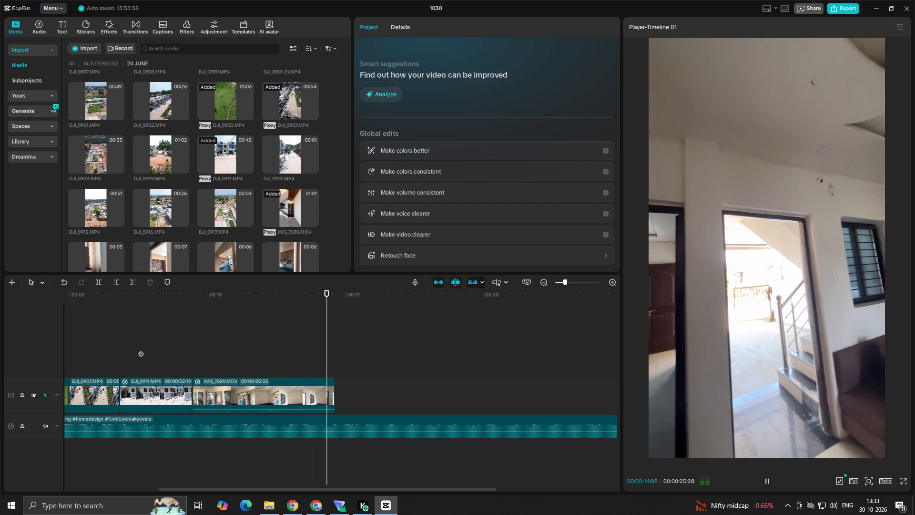
{"action": "key", "text": "space"}
{"action": "key", "text": "space"}
{"action": "key", "text": "space"}
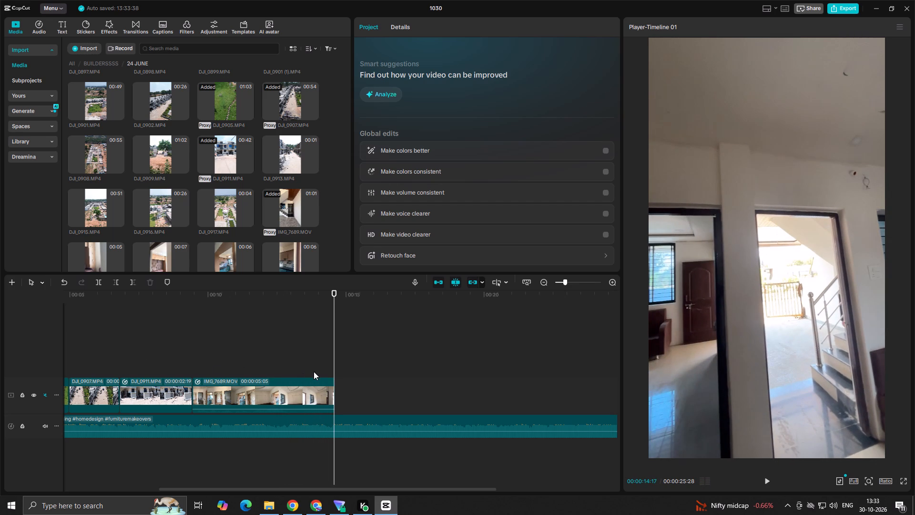
Trim the end of IMG_7689.MOV slightly to a clip duration of 00:00:05:01 and play across the cut.
{"action": "left_click", "coordinate": [321, 369]}
{"action": "left_click_drag", "start_coordinate": [321, 369], "coordinate": [335, 378]}
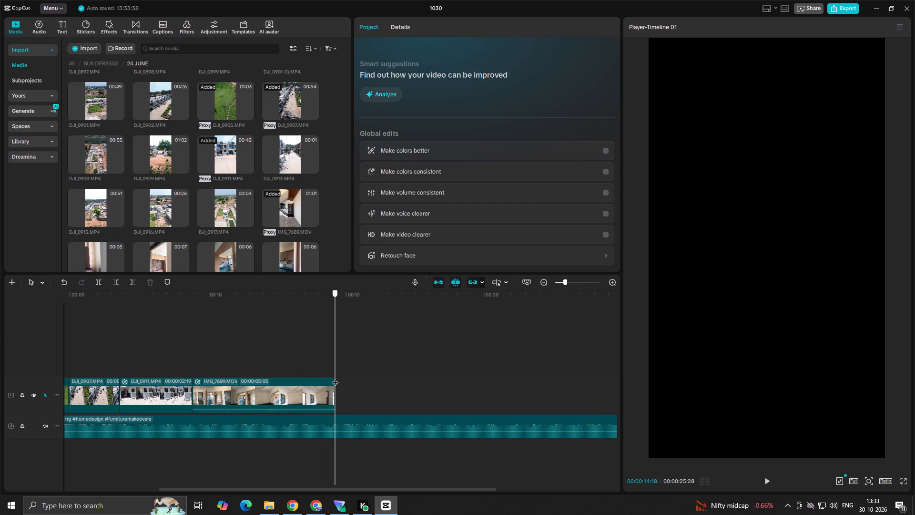
{"action": "left_click_drag", "start_coordinate": [335, 378], "coordinate": [334, 379]}
{"action": "scroll", "coordinate": [334, 379], "scroll_direction": "up", "scroll_amount": 9, "text": "ctrl"}
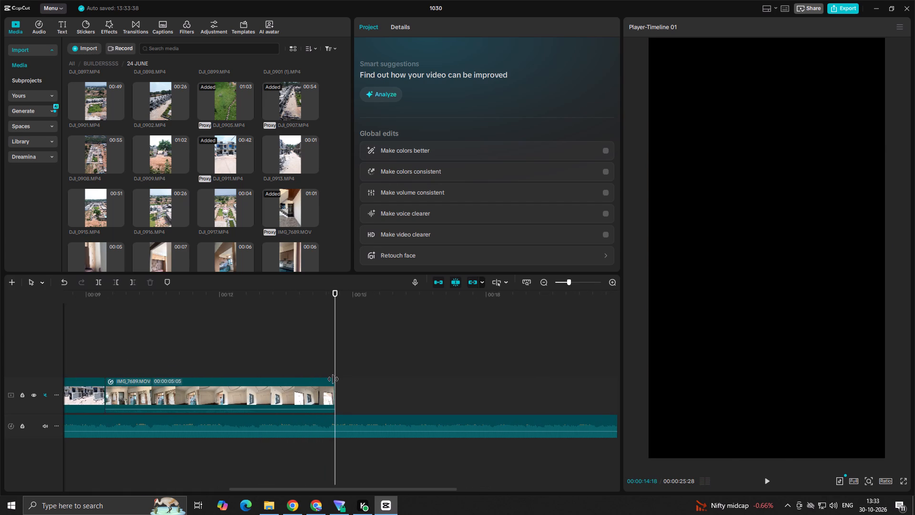
{"action": "left_click_drag", "start_coordinate": [333, 379], "coordinate": [327, 382]}
{"action": "left_click", "coordinate": [327, 382]}
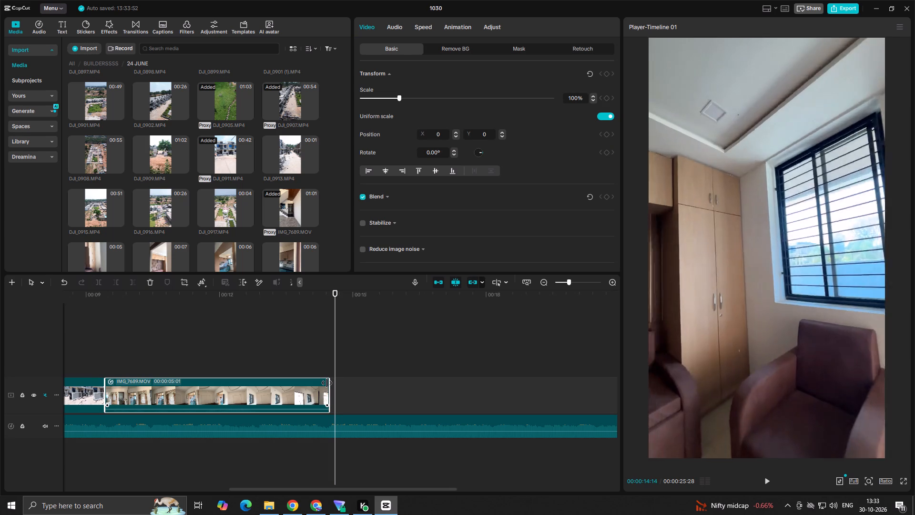
{"action": "left_click_drag", "start_coordinate": [336, 369], "coordinate": [330, 371]}
{"action": "key", "text": "space"}
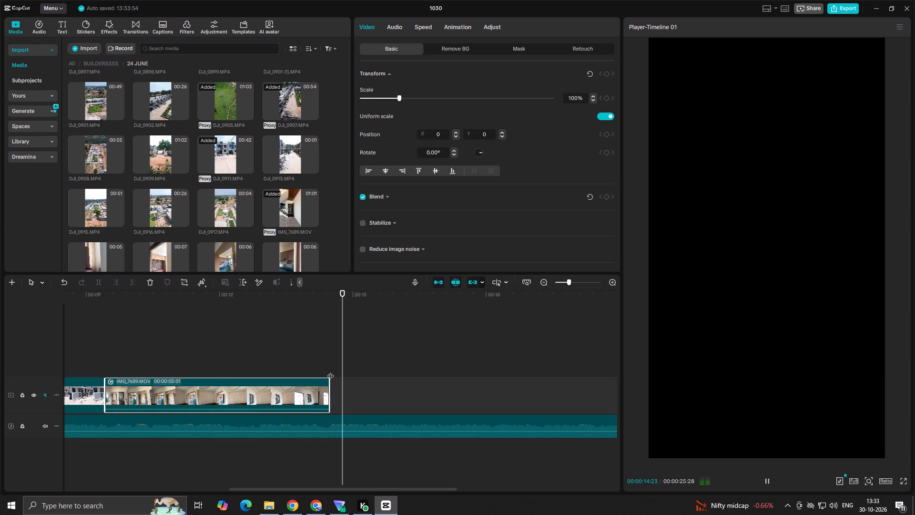
{"action": "key", "text": "space"}
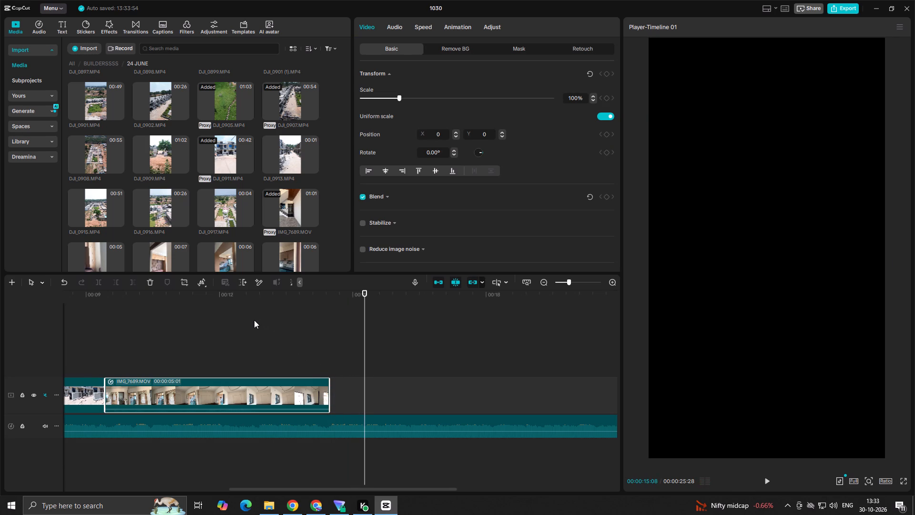
Preview IMG_7691.MOV, add it directly after IMG_7689.MOV on the main track, and play its opening.
{"action": "scroll", "coordinate": [195, 226], "scroll_direction": "down", "scroll_amount": 1}
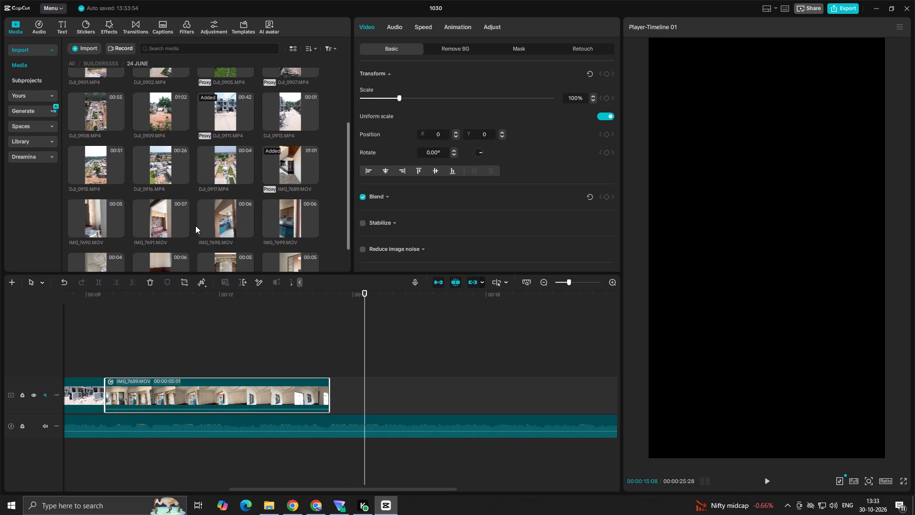
{"action": "left_click", "coordinate": [169, 222]}
{"action": "key", "text": "space"}
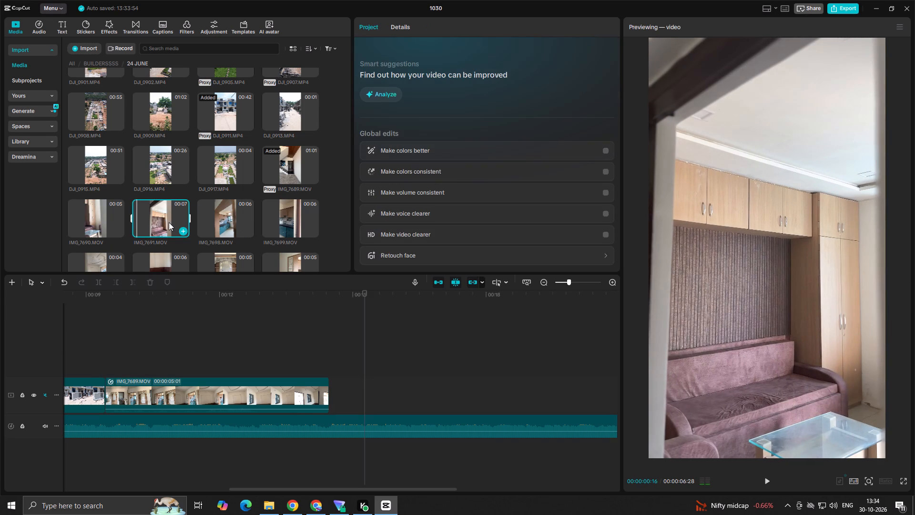
{"action": "left_click_drag", "start_coordinate": [165, 224], "coordinate": [356, 399]}
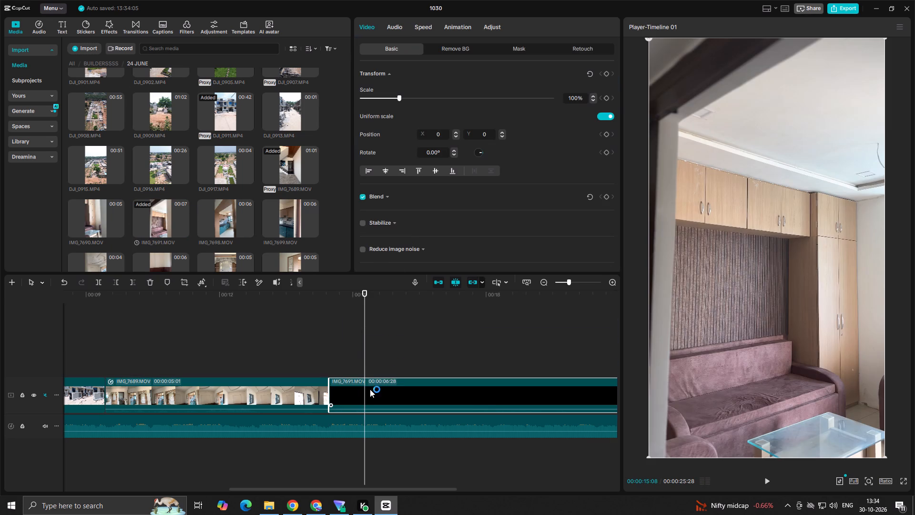
{"action": "scroll", "coordinate": [443, 331], "scroll_direction": "down", "scroll_amount": 9, "text": "ctrl"}
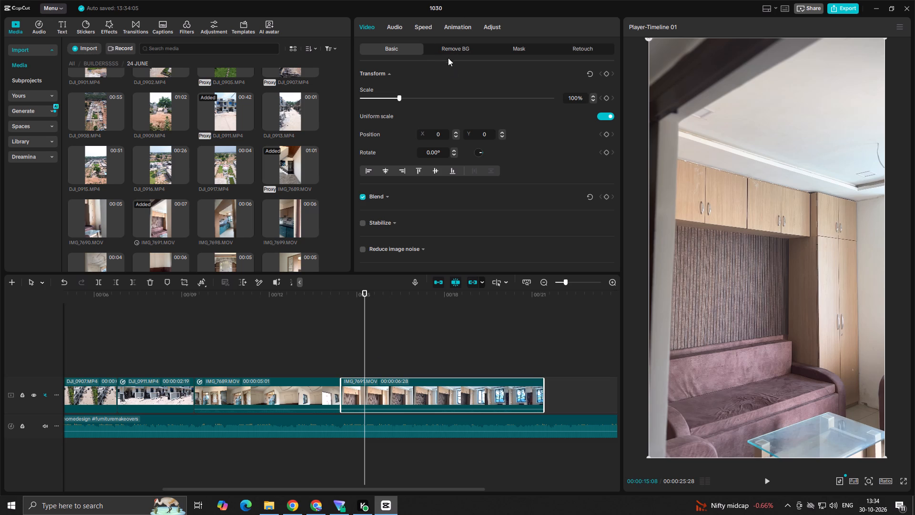
{"action": "key", "text": "space"}
{"action": "key", "text": "space"}
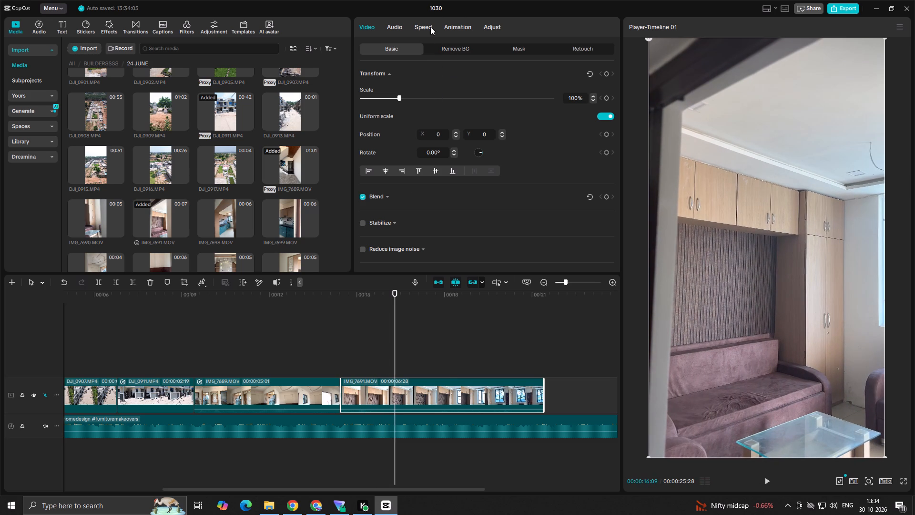
Apply the Custom speed curve to IMG_7691.MOV and delete the last of its three inner curve points.
{"action": "left_click", "coordinate": [430, 27]}
{"action": "left_click", "coordinate": [414, 87]}
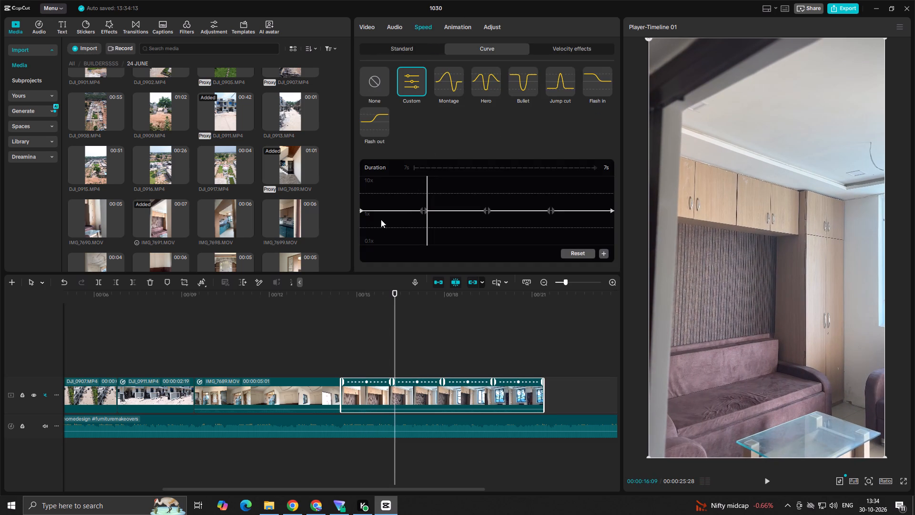
{"action": "left_click_drag", "start_coordinate": [428, 208], "coordinate": [409, 208]}
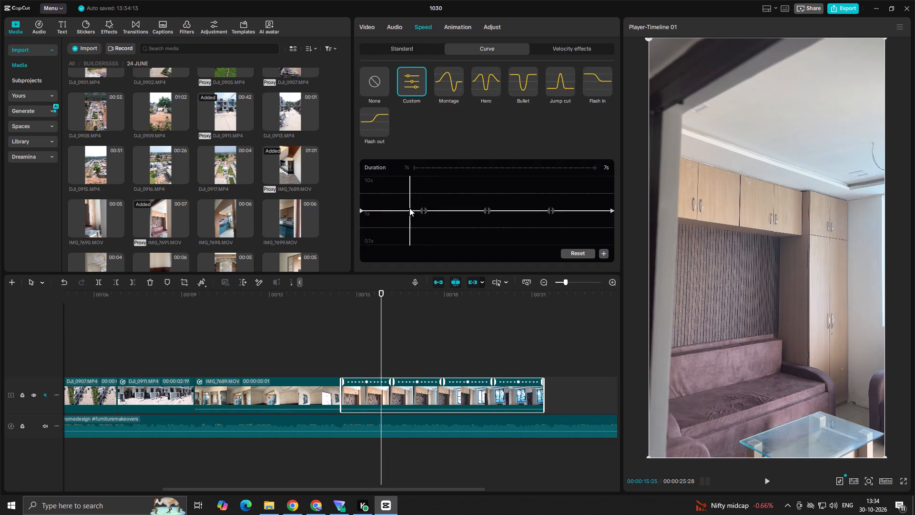
{"action": "left_click_drag", "start_coordinate": [409, 208], "coordinate": [405, 211]}
{"action": "left_click_drag", "start_coordinate": [428, 210], "coordinate": [413, 213]}
{"action": "left_click", "coordinate": [423, 211]}
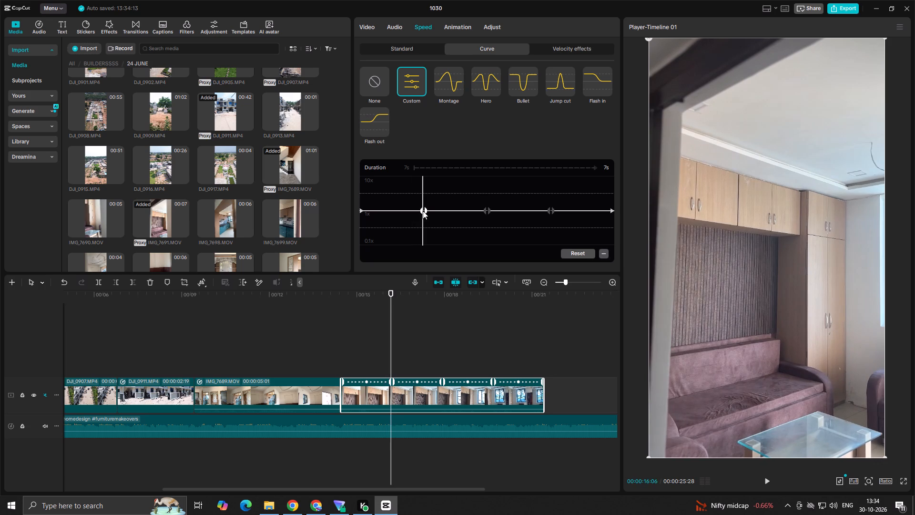
{"action": "left_click", "coordinate": [549, 206]}
{"action": "left_click", "coordinate": [609, 257]}
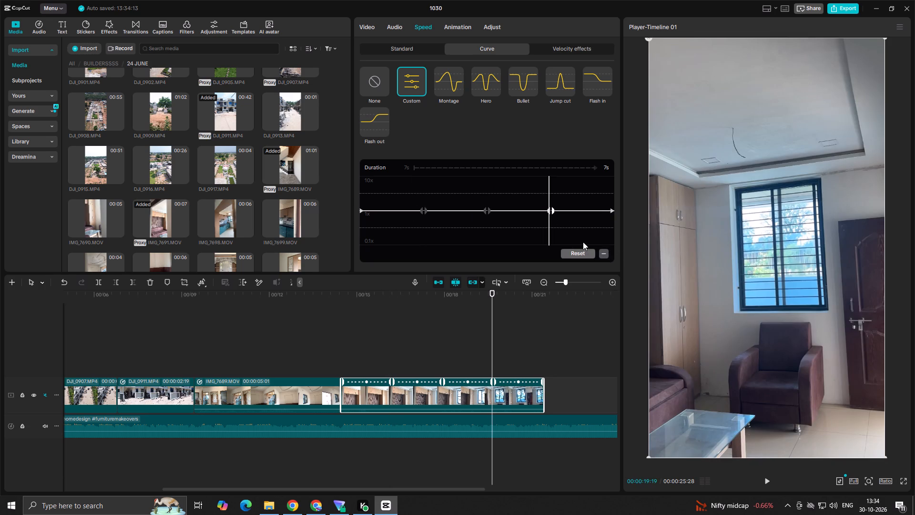
{"action": "left_click", "coordinate": [606, 253]}
Raise the starting point of the IMG_7691.MOV speed curve to about 4.25x and play the clip.
{"action": "left_click_drag", "start_coordinate": [360, 205], "coordinate": [360, 191]}
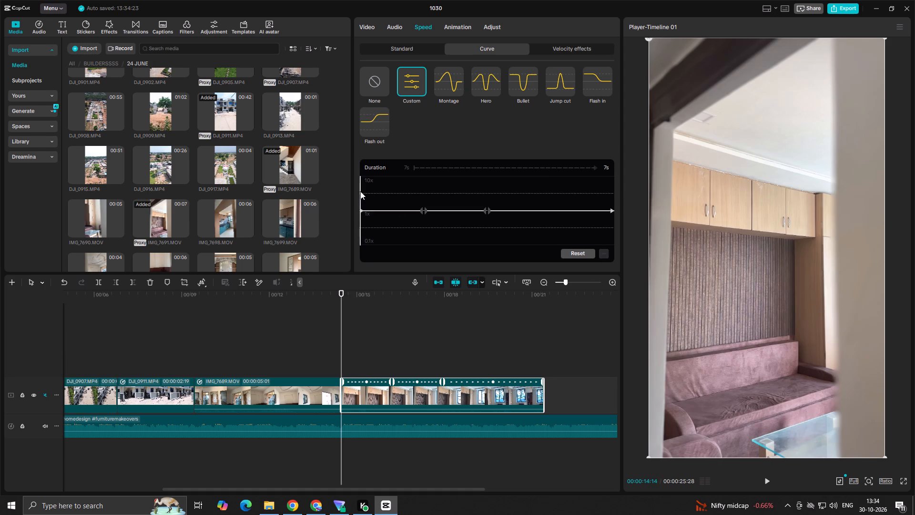
{"action": "left_click_drag", "start_coordinate": [360, 191], "coordinate": [375, 220]}
{"action": "left_click_drag", "start_coordinate": [365, 212], "coordinate": [363, 200]}
{"action": "left_click_drag", "start_coordinate": [365, 207], "coordinate": [372, 192]}
{"action": "left_click_drag", "start_coordinate": [362, 210], "coordinate": [362, 198]}
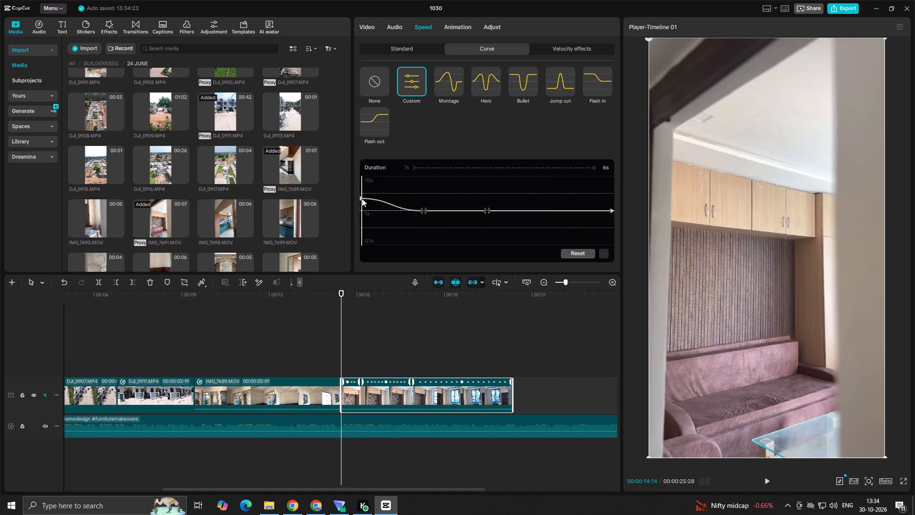
{"action": "key", "text": "space"}
{"action": "key", "text": "space"}
{"action": "key", "text": "space"}
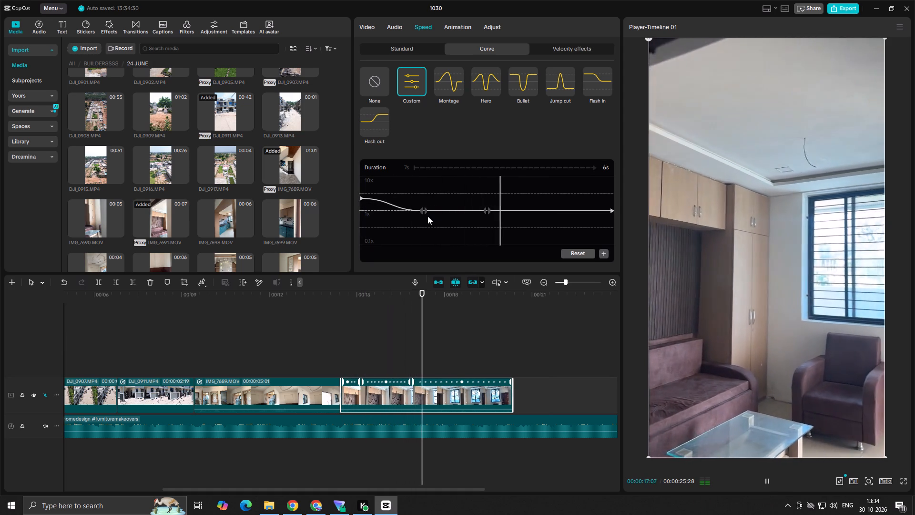
{"action": "key", "text": "space"}
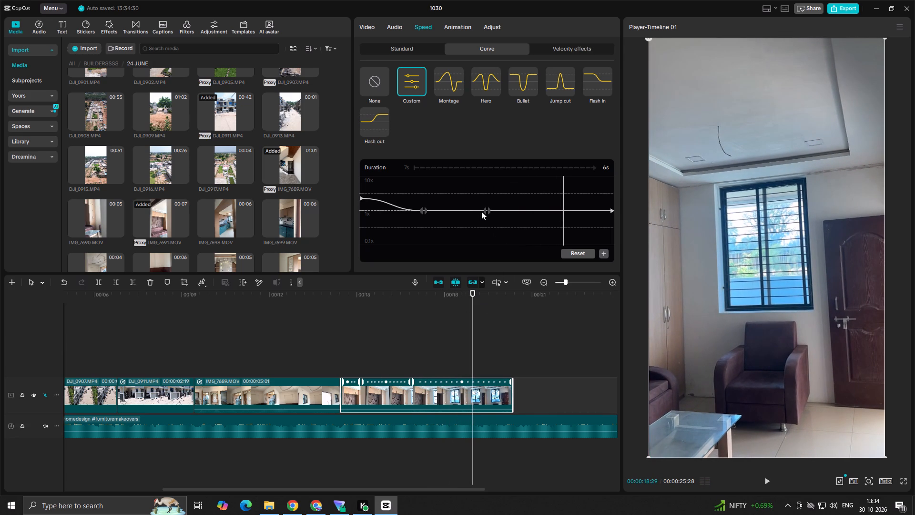
Lower the first inner curve point and the left half of the second to about 0.46x, and play the clip's opening.
{"action": "left_click_drag", "start_coordinate": [485, 212], "coordinate": [483, 231]}
{"action": "left_click_drag", "start_coordinate": [423, 209], "coordinate": [422, 228]}
{"action": "left_click", "coordinate": [391, 221]}
{"action": "left_click_drag", "start_coordinate": [386, 221], "coordinate": [306, 232]}
{"action": "key", "text": "space"}
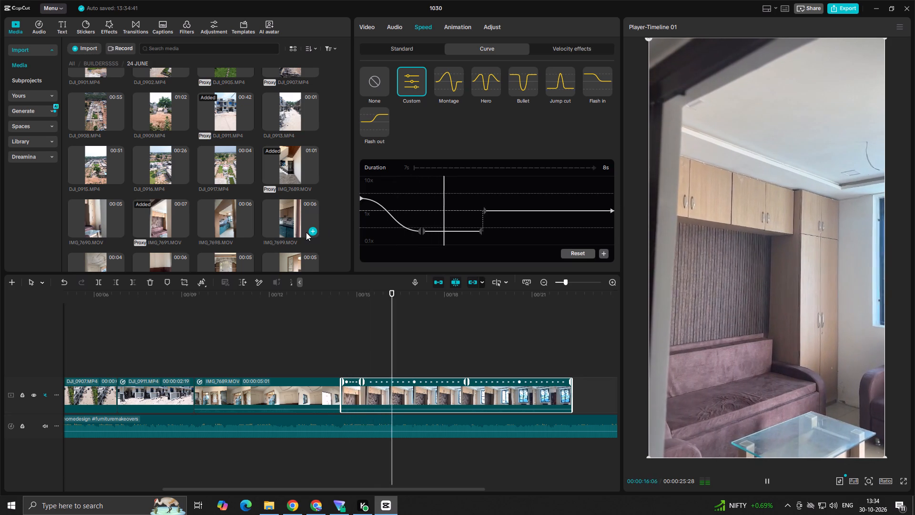
{"action": "key", "text": "space"}
Split the first inner curve point, raising its left half level with the curve's start and its right half to just below 1x, playing the result.
{"action": "left_click_drag", "start_coordinate": [423, 228], "coordinate": [427, 215]}
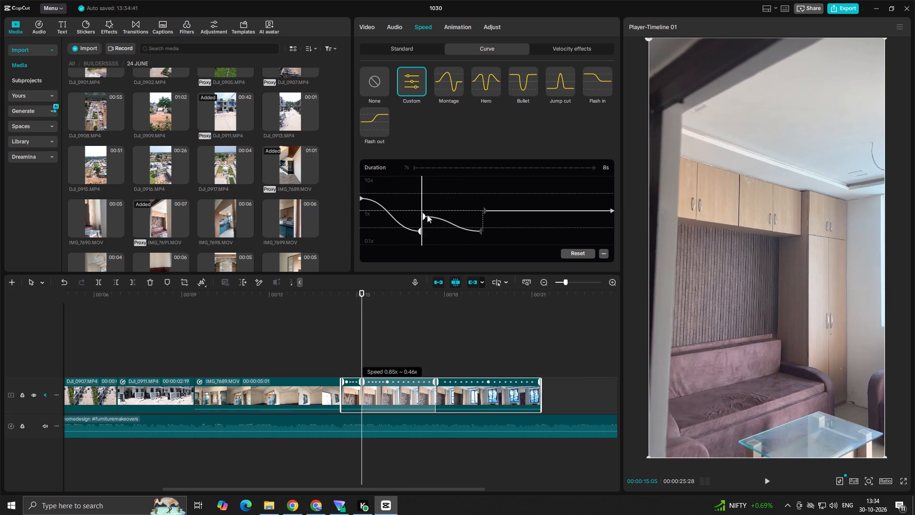
{"action": "left_click_drag", "start_coordinate": [427, 215], "coordinate": [427, 214]}
{"action": "left_click_drag", "start_coordinate": [426, 231], "coordinate": [426, 219]}
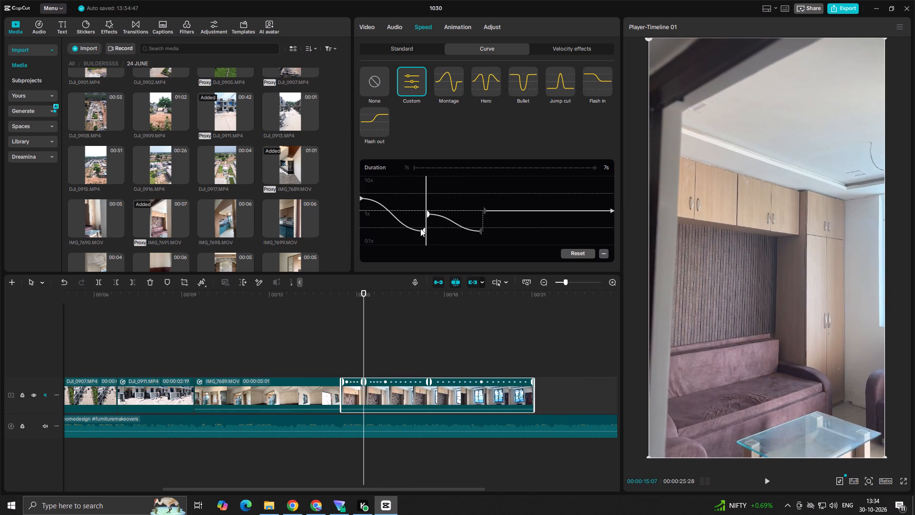
{"action": "left_click_drag", "start_coordinate": [425, 230], "coordinate": [424, 209]}
{"action": "left_click", "coordinate": [403, 224]}
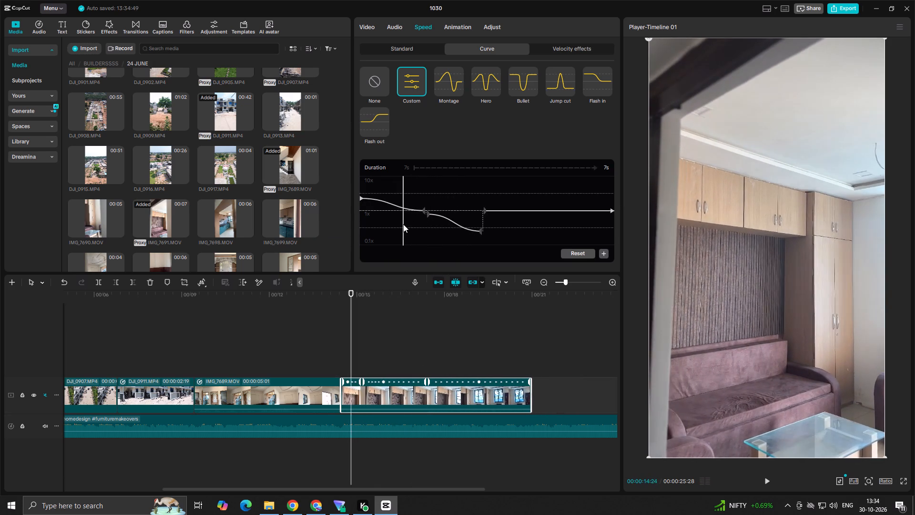
{"action": "left_click_drag", "start_coordinate": [402, 222], "coordinate": [331, 216]}
{"action": "key", "text": "space"}
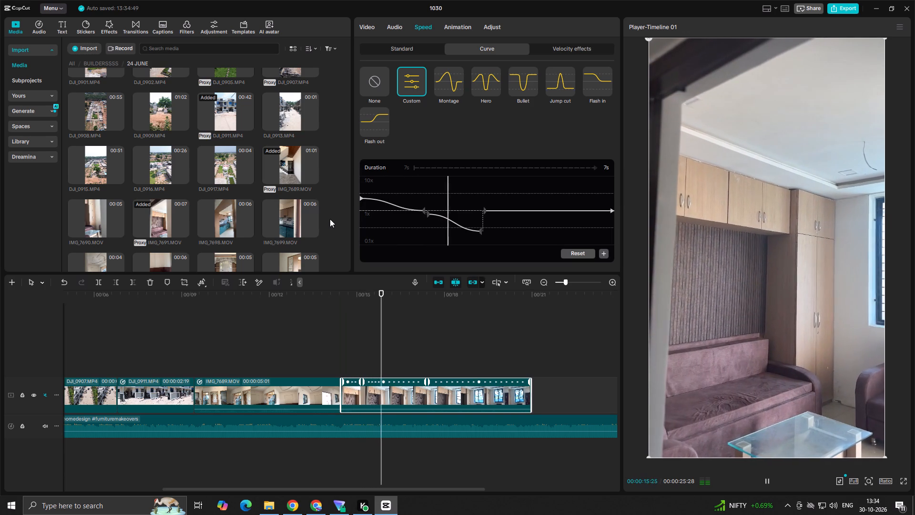
{"action": "key", "text": "space"}
{"action": "left_click_drag", "start_coordinate": [423, 211], "coordinate": [424, 209]}
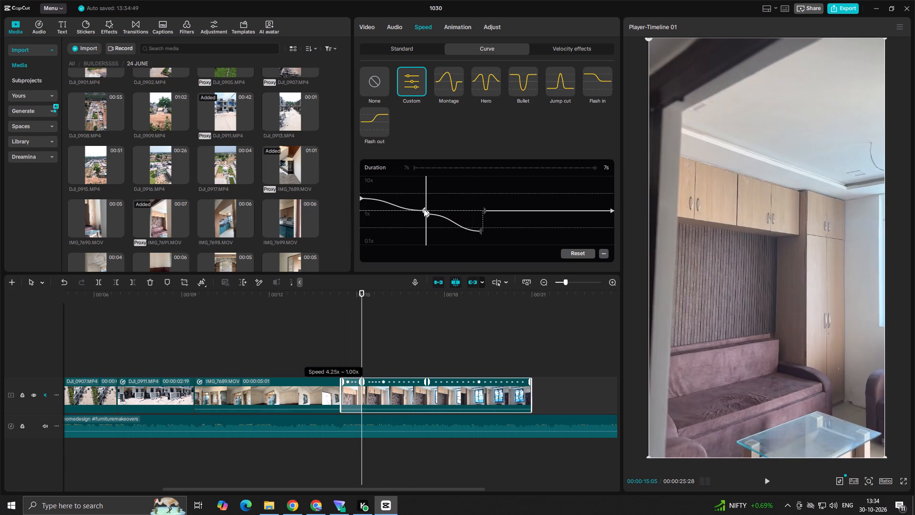
{"action": "left_click_drag", "start_coordinate": [424, 209], "coordinate": [427, 195]}
{"action": "left_click", "coordinate": [409, 217]}
{"action": "left_click_drag", "start_coordinate": [409, 217], "coordinate": [329, 218]}
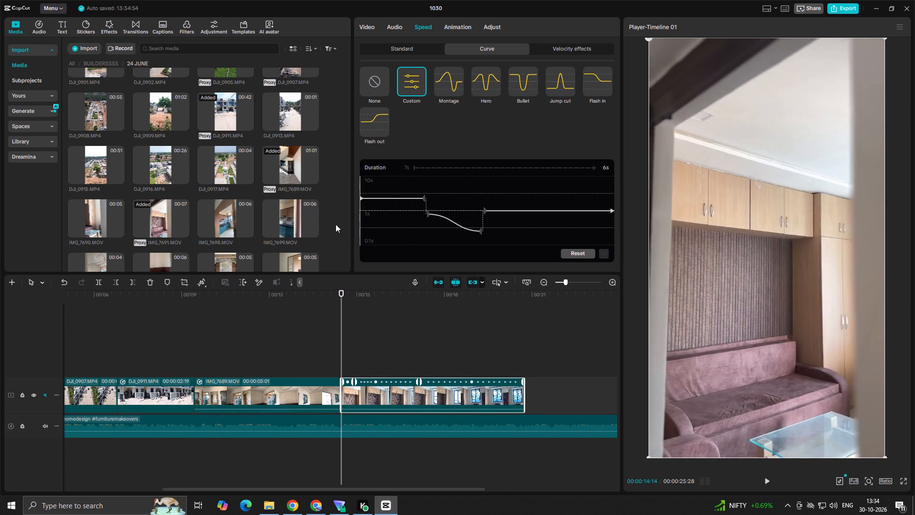
{"action": "key", "text": "space"}
{"action": "key", "text": "space"}
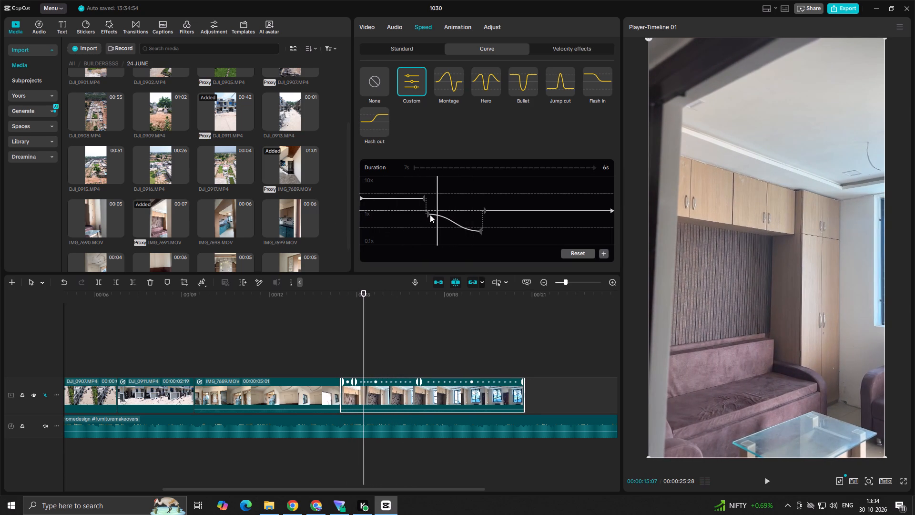
Move the first inner curve point later at the starting speed for a clip duration of 00:00:04:16, and play IMG_7689.MOV into IMG_7691.MOV.
{"action": "left_click_drag", "start_coordinate": [430, 214], "coordinate": [442, 198]}
{"action": "left_click_drag", "start_coordinate": [428, 214], "coordinate": [449, 201]}
{"action": "left_click_drag", "start_coordinate": [434, 211], "coordinate": [326, 216]}
{"action": "key", "text": "space"}
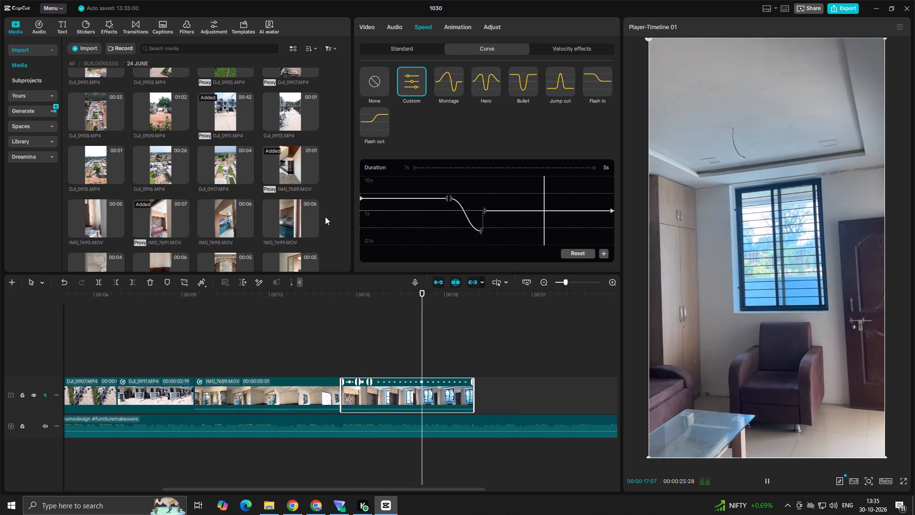
{"action": "key", "text": "space"}
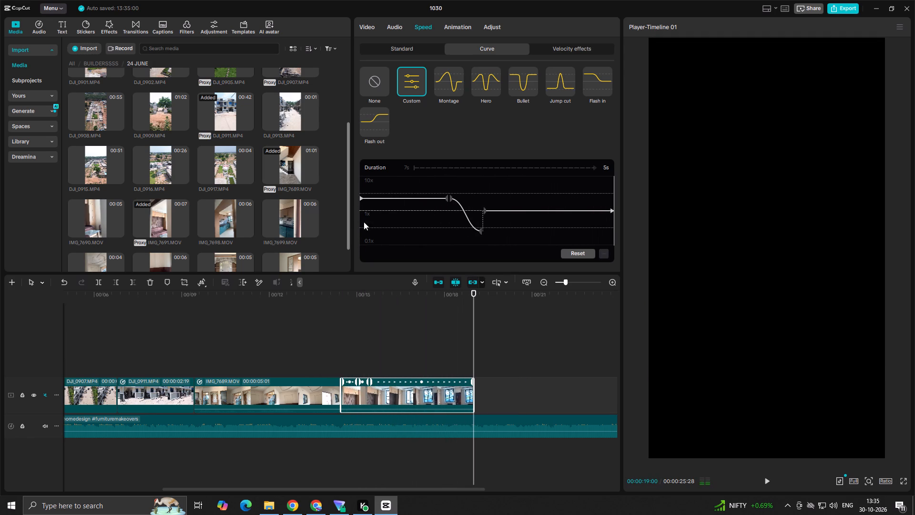
{"action": "left_click", "coordinate": [330, 357]}
{"action": "key", "text": "space"}
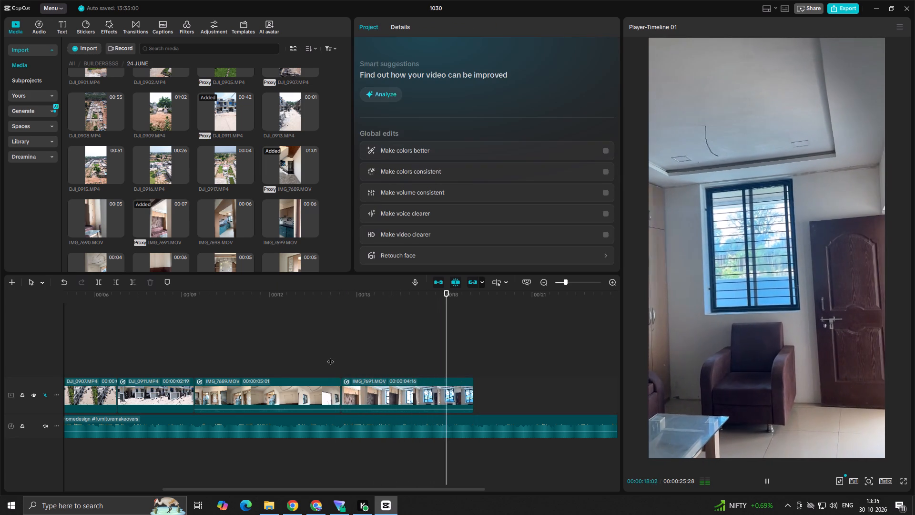
{"action": "key", "text": "space"}
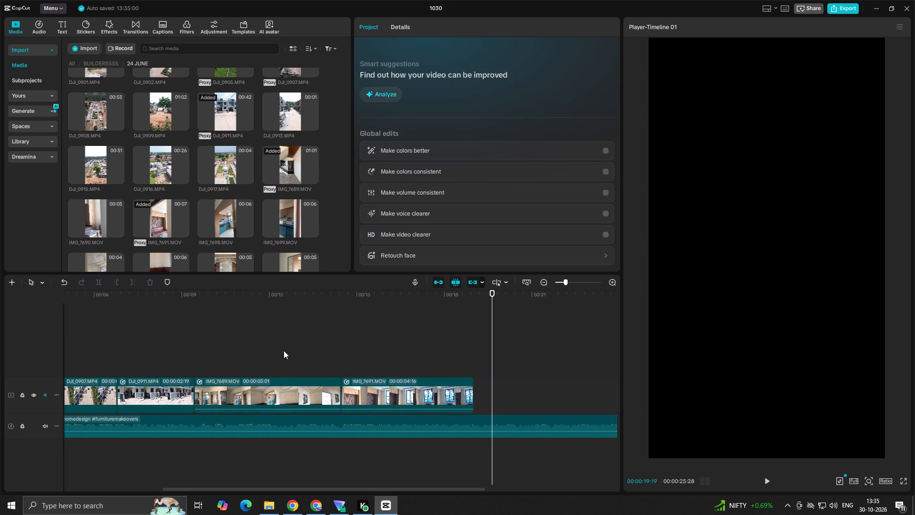
{"action": "left_click", "coordinate": [283, 350]}
{"action": "key", "text": "space"}
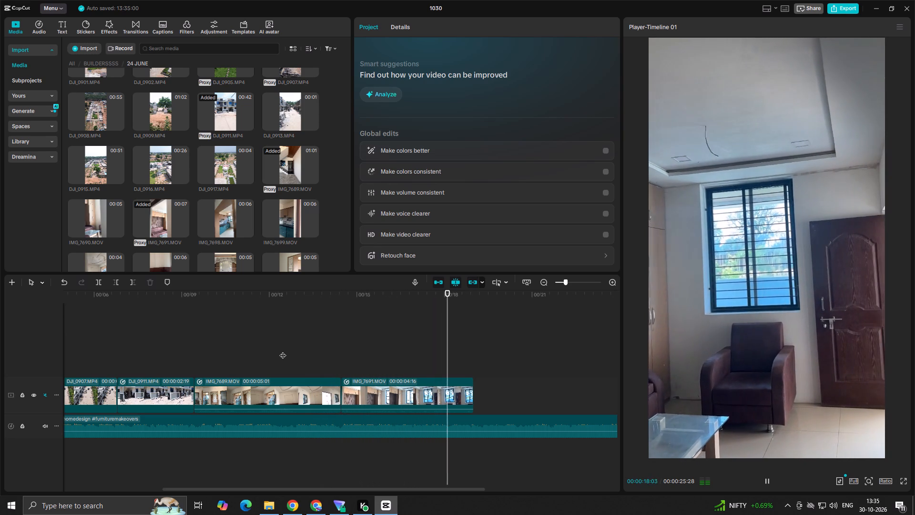
Preview IMG_7699.MOV and IMG_7704.MOV, and play the edit from late in DJI_0905.MP4 through the end of IMG_7691.MOV.
{"action": "key", "text": "space"}
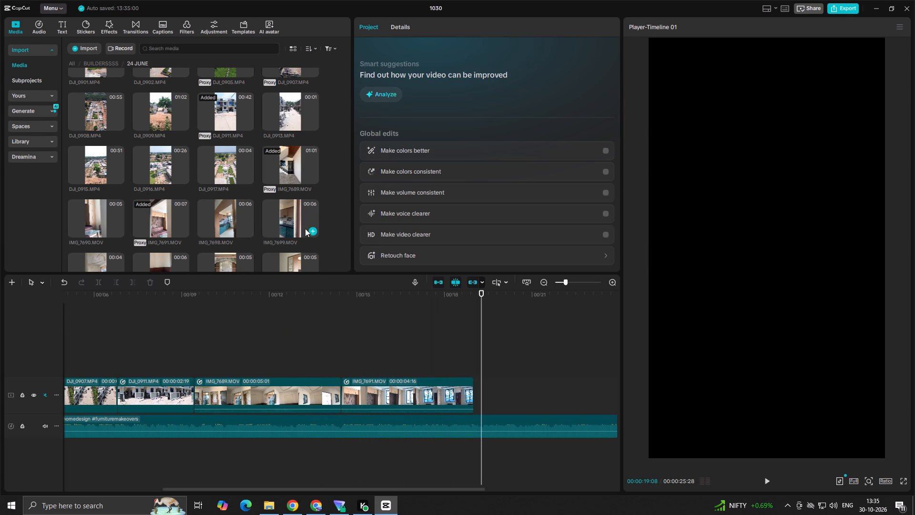
{"action": "scroll", "coordinate": [295, 225], "scroll_direction": "down", "scroll_amount": 1}
{"action": "left_click", "coordinate": [286, 194]}
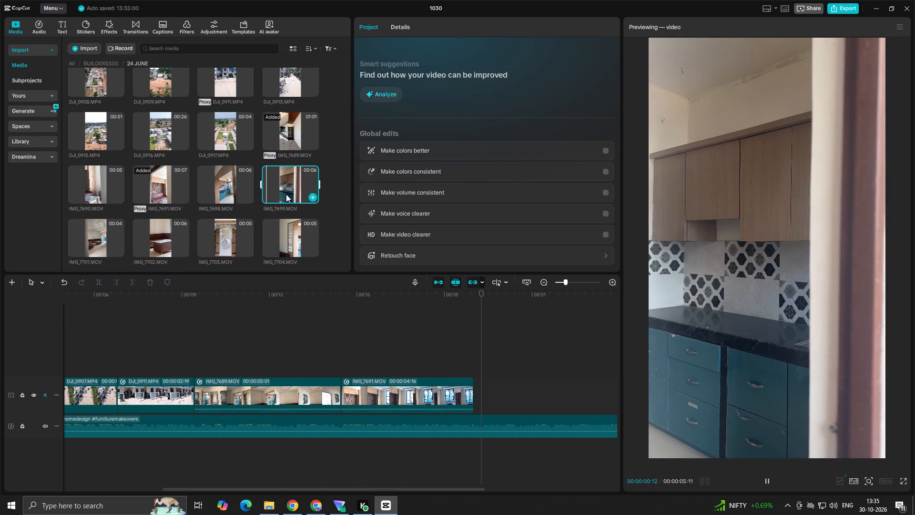
{"action": "left_click", "coordinate": [295, 239]}
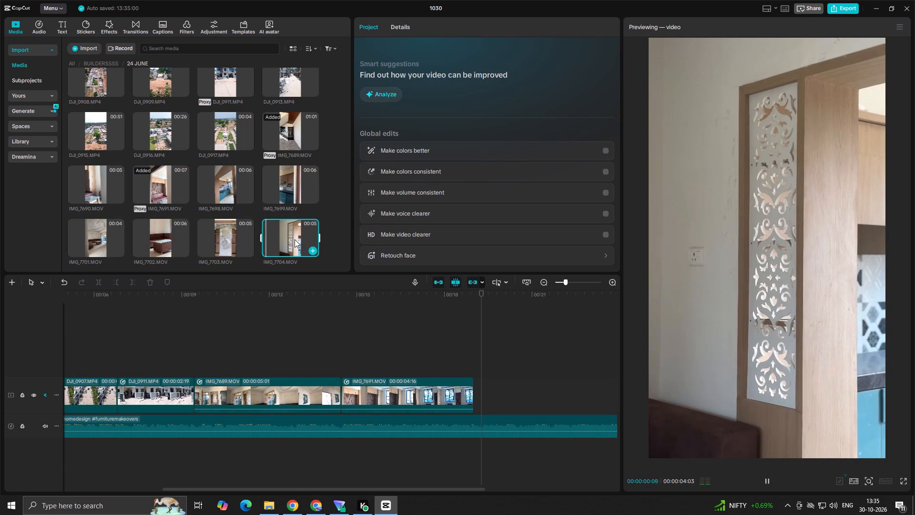
{"action": "key", "text": "space"}
{"action": "scroll", "coordinate": [513, 356], "scroll_direction": "down", "scroll_amount": 8}
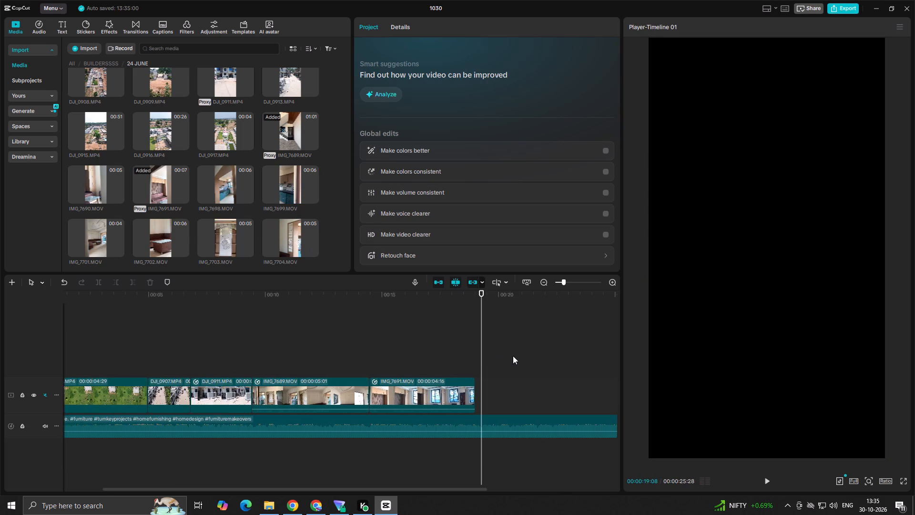
{"action": "scroll", "coordinate": [513, 356], "scroll_direction": "down", "scroll_amount": 3}
{"action": "left_click", "coordinate": [361, 354]}
{"action": "left_click_drag", "start_coordinate": [361, 354], "coordinate": [292, 350]}
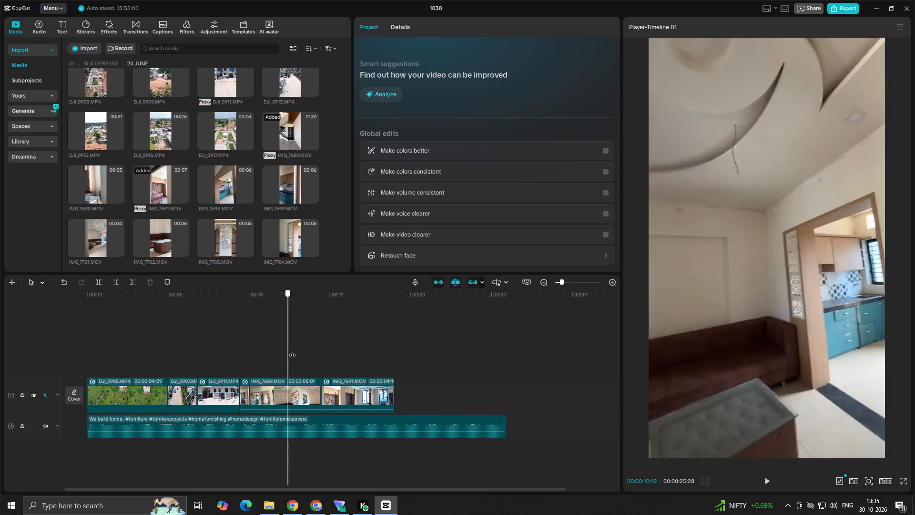
{"action": "left_click_drag", "start_coordinate": [292, 350], "coordinate": [151, 354]}
{"action": "key", "text": "space"}
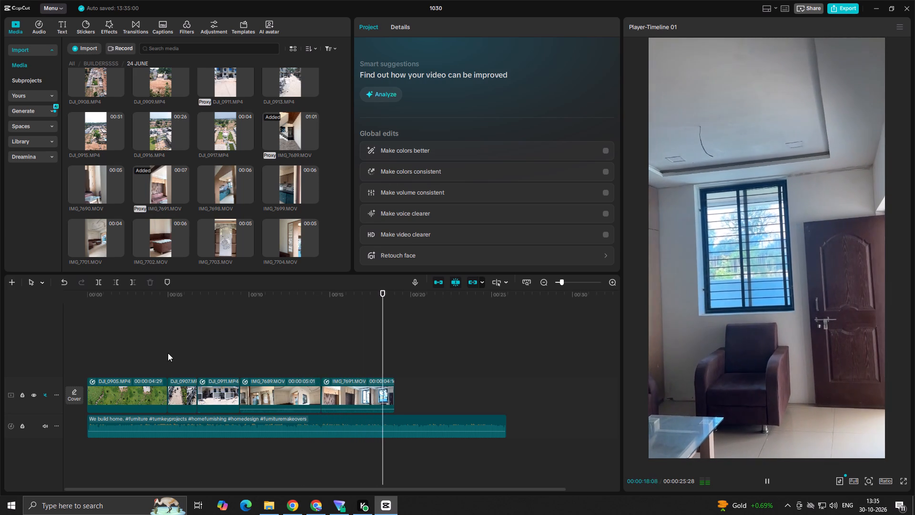
{"action": "key", "text": "space"}
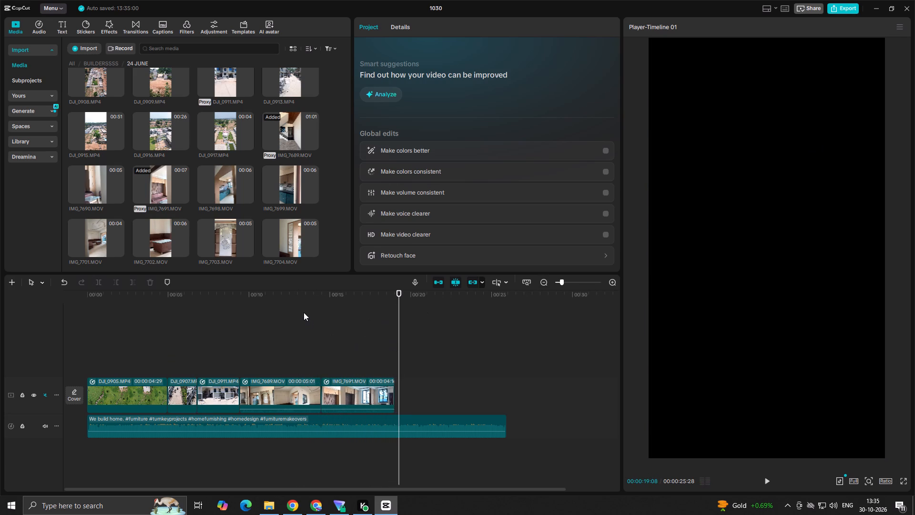
Preview the remaining interior clips in the 24 JUNE folder and add IMG_7701.MOV to the main track after IMG_7691.MOV.
{"action": "left_click", "coordinate": [160, 239]}
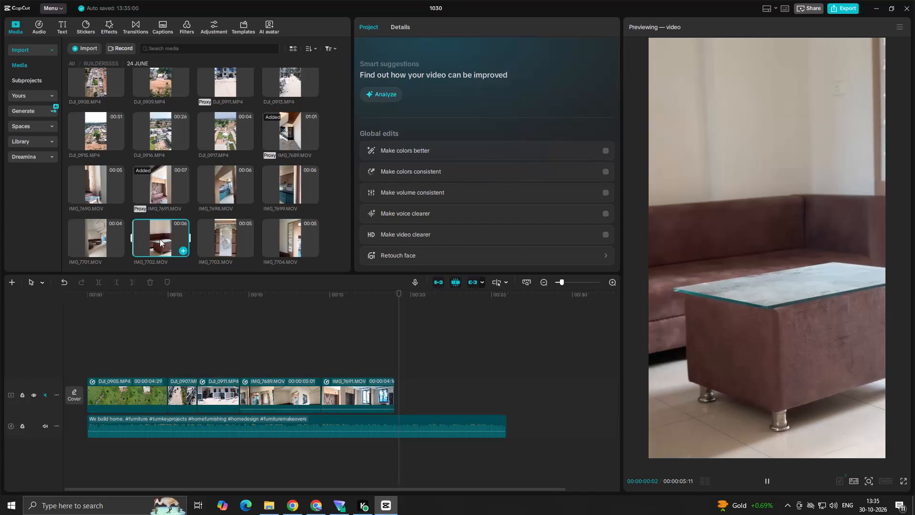
{"action": "key", "text": "space"}
{"action": "left_click", "coordinate": [225, 232]}
{"action": "key", "text": "space"}
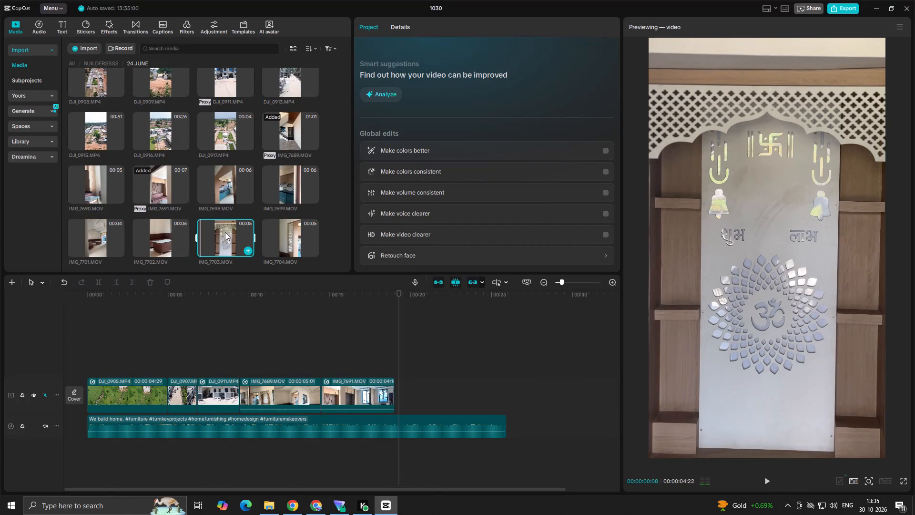
{"action": "left_click", "coordinate": [171, 183]}
{"action": "key", "text": "space"}
{"action": "left_click", "coordinate": [101, 195]}
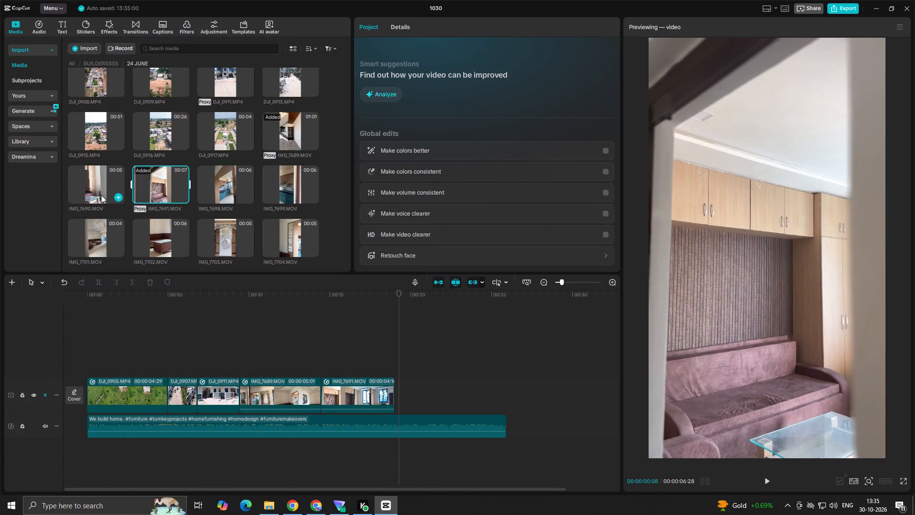
{"action": "key", "text": "space"}
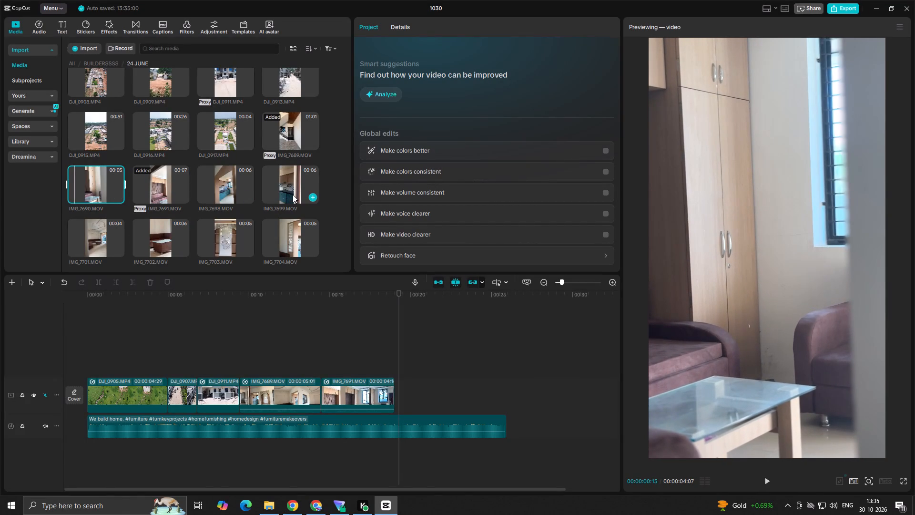
{"action": "left_click", "coordinate": [293, 195]}
{"action": "key", "text": "space"}
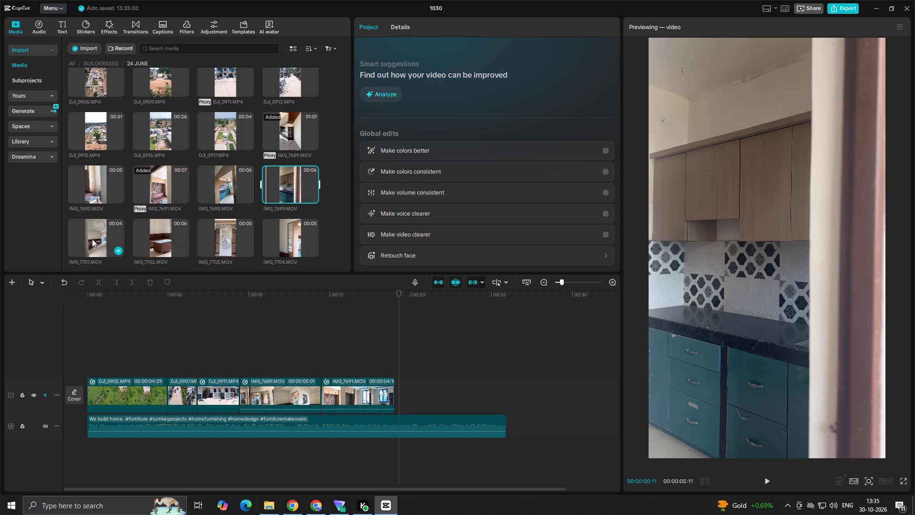
{"action": "left_click", "coordinate": [91, 239]}
{"action": "key", "text": "space"}
{"action": "left_click_drag", "start_coordinate": [91, 239], "coordinate": [353, 325]}
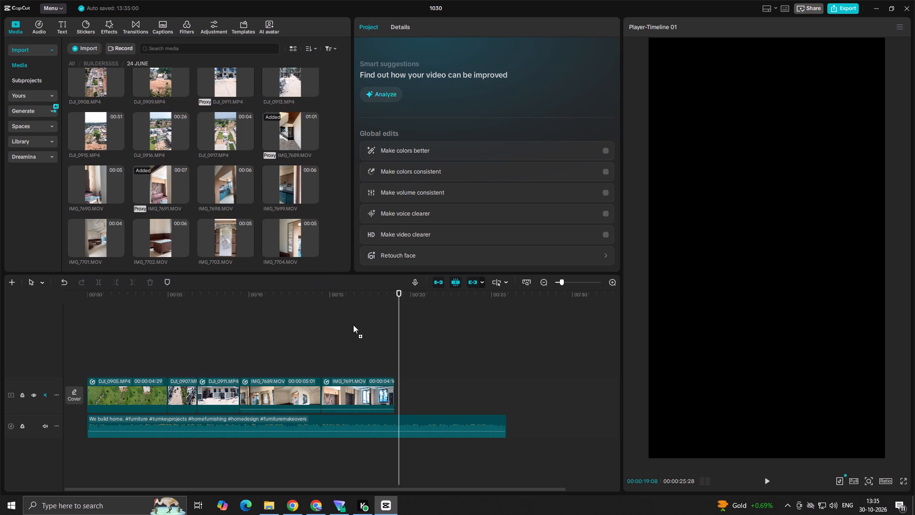
{"action": "left_click_drag", "start_coordinate": [353, 325], "coordinate": [405, 399]}
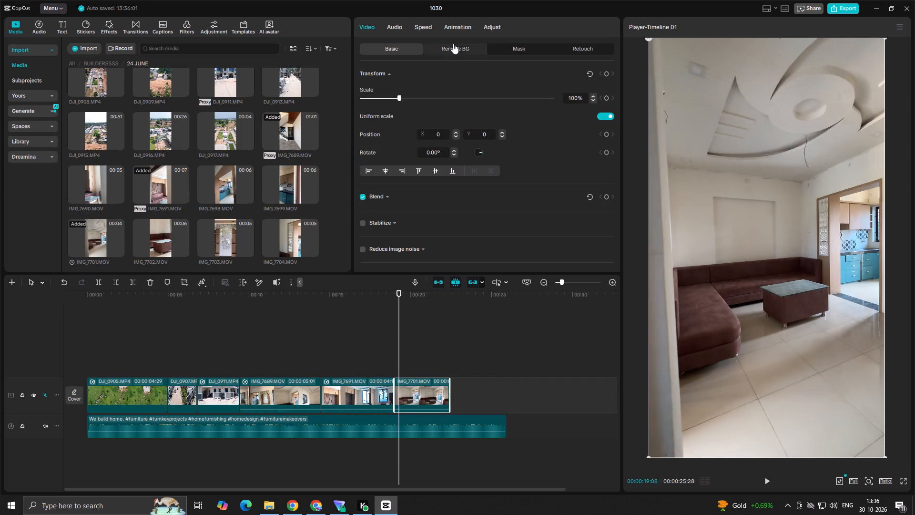
Apply the Bullet speed curve to IMG_7701.MOV and move its last two inner points later, extending the slow section at 0.50x.
{"action": "left_click", "coordinate": [425, 25]}
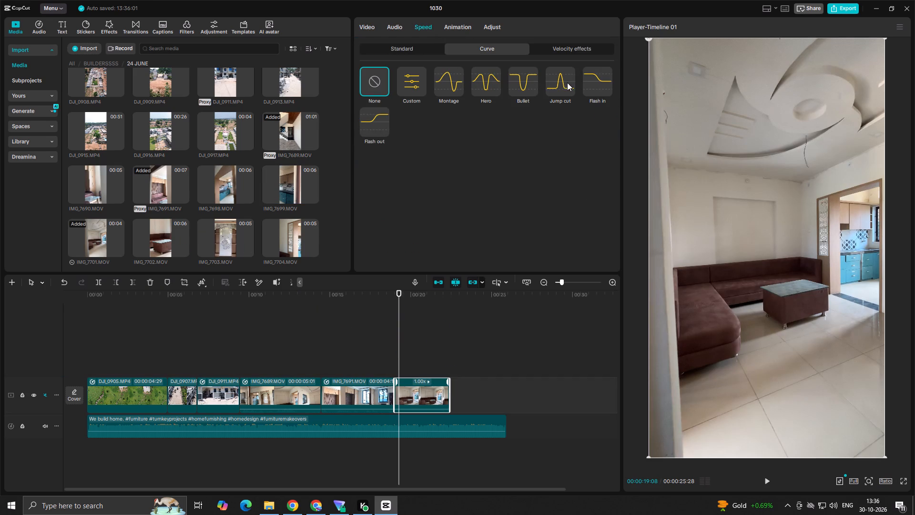
{"action": "left_click", "coordinate": [522, 87]}
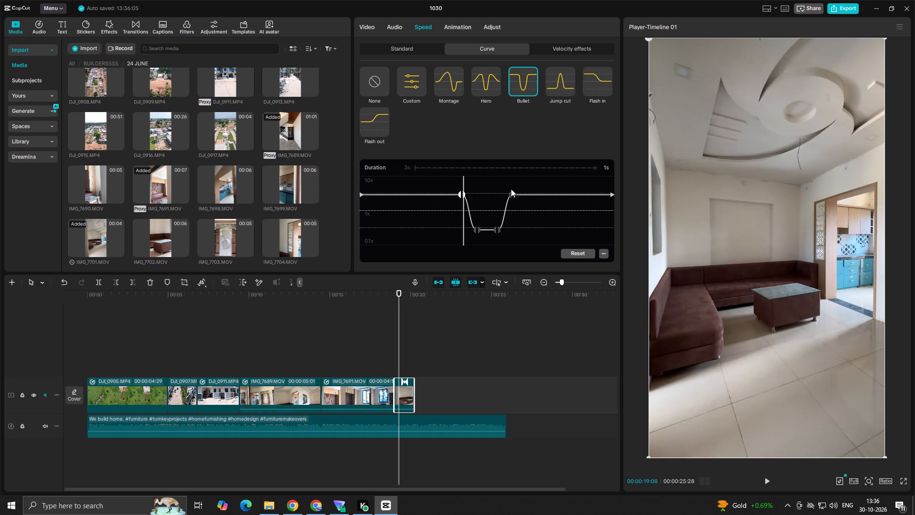
{"action": "left_click_drag", "start_coordinate": [511, 195], "coordinate": [573, 199]}
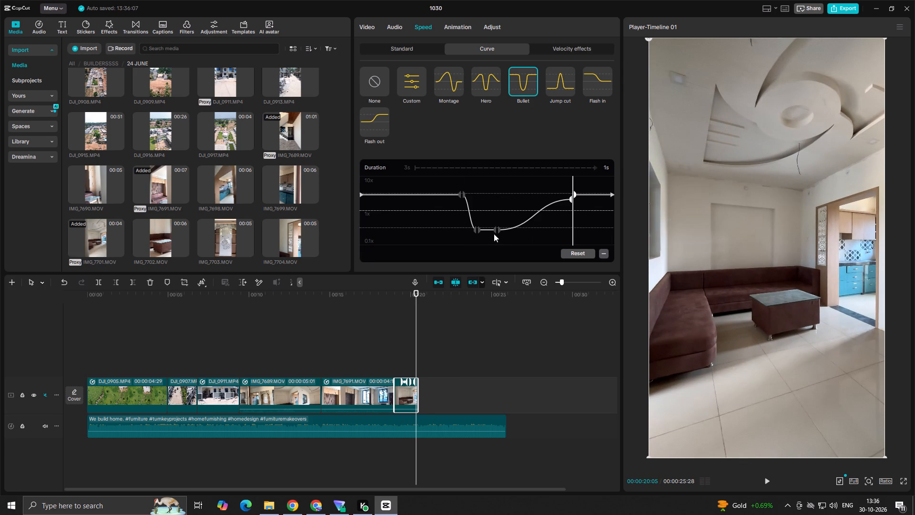
{"action": "left_click_drag", "start_coordinate": [494, 234], "coordinate": [565, 237]}
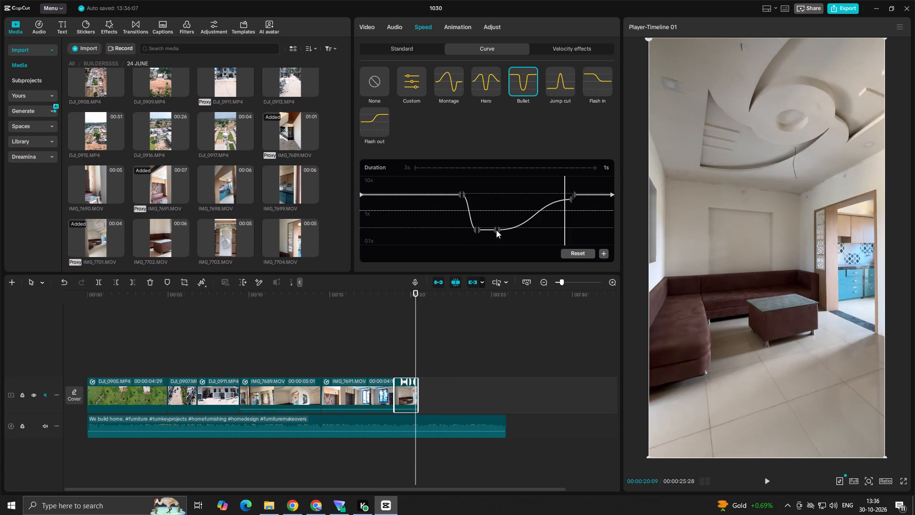
{"action": "left_click_drag", "start_coordinate": [496, 230], "coordinate": [579, 227]}
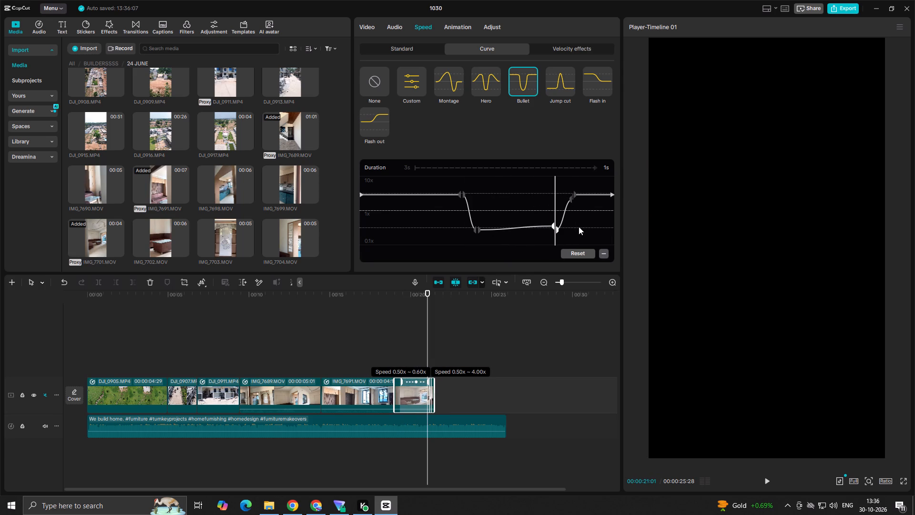
{"action": "left_click_drag", "start_coordinate": [579, 227], "coordinate": [579, 230]}
Move the first two inner curve points earlier, ramping from 5.20x to about 0.70x into the slow section, and play the clip.
{"action": "left_click_drag", "start_coordinate": [460, 195], "coordinate": [431, 193]}
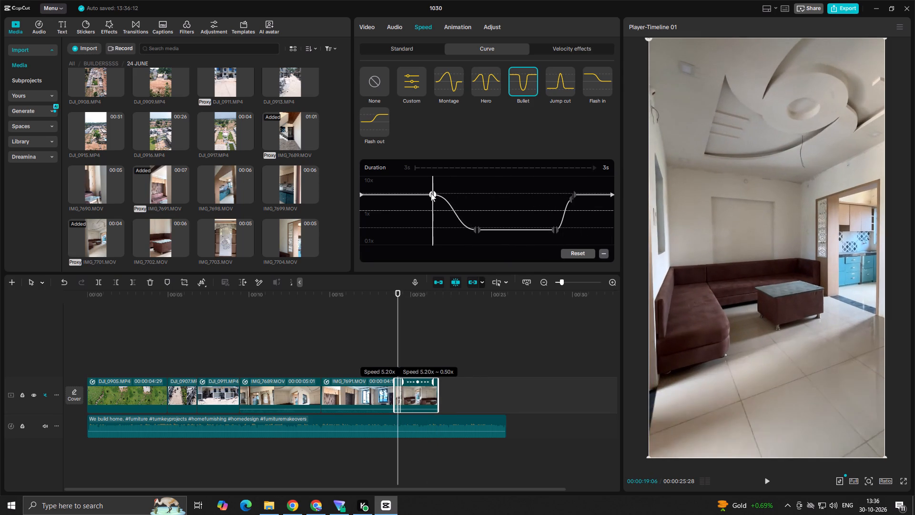
{"action": "left_click_drag", "start_coordinate": [431, 193], "coordinate": [429, 193]}
{"action": "left_click_drag", "start_coordinate": [475, 227], "coordinate": [419, 222]}
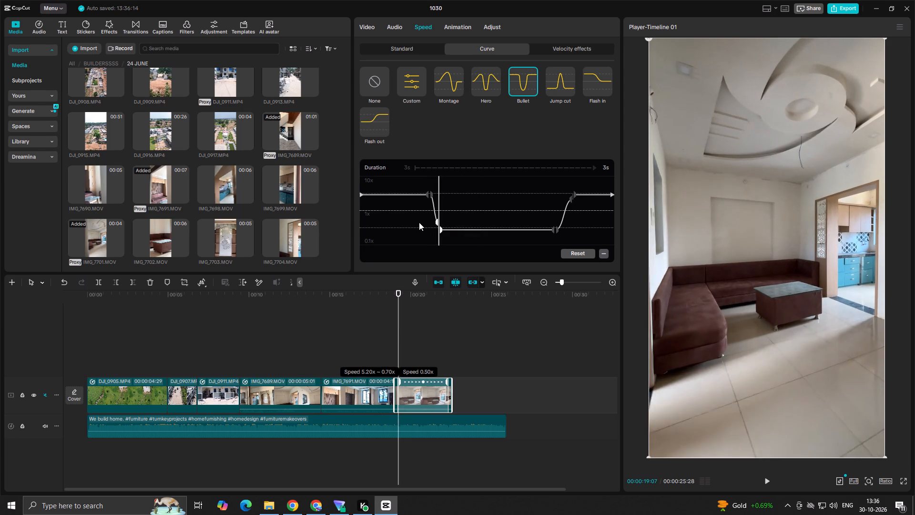
{"action": "left_click_drag", "start_coordinate": [419, 222], "coordinate": [414, 222]}
{"action": "left_click", "coordinate": [386, 353]}
{"action": "key", "text": "space"}
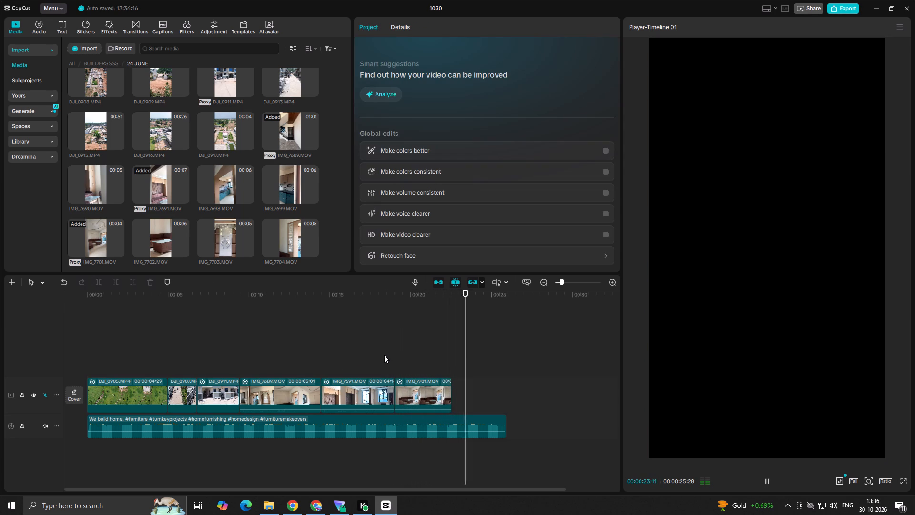
{"action": "key", "text": "space"}
Replay IMG_7701.MOV from its start and cut off everything in the clip after 00:00:21:08.
{"action": "left_click", "coordinate": [396, 337]}
{"action": "key", "text": "space"}
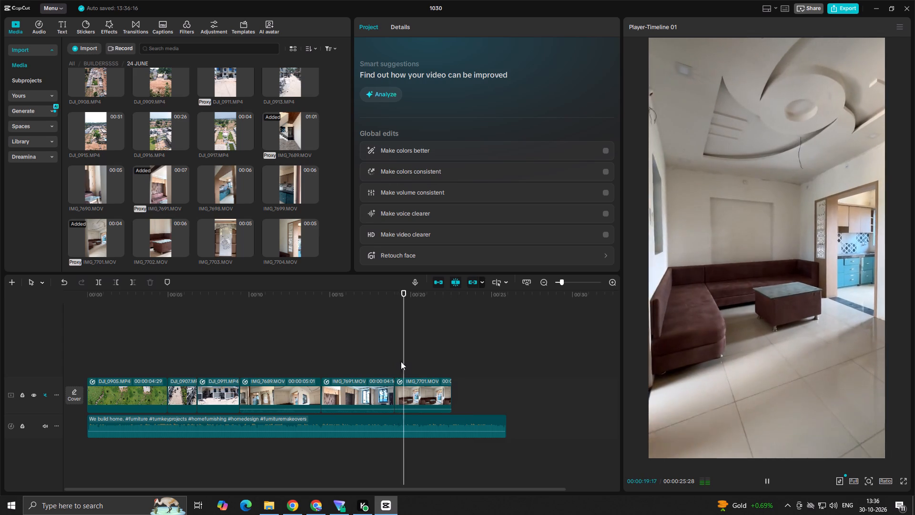
{"action": "key", "text": "space"}
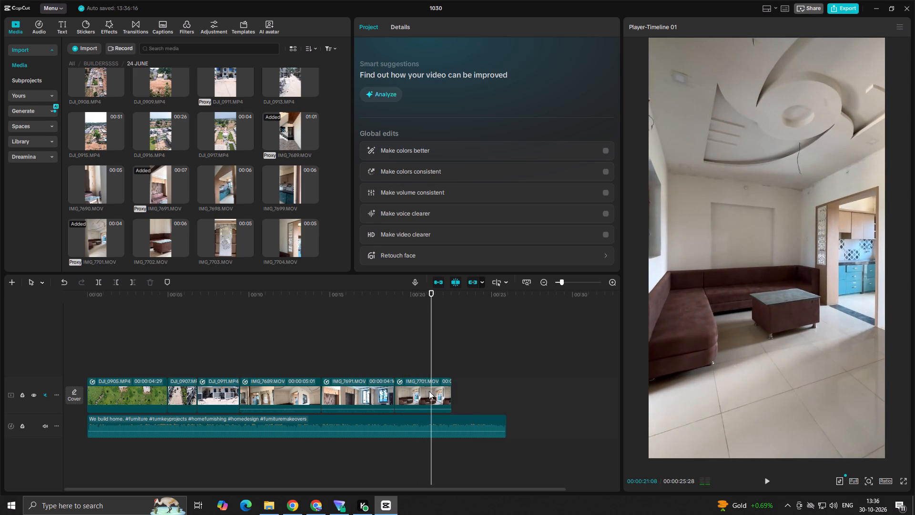
{"action": "left_click", "coordinate": [430, 391]}
{"action": "left_click", "coordinate": [140, 283]}
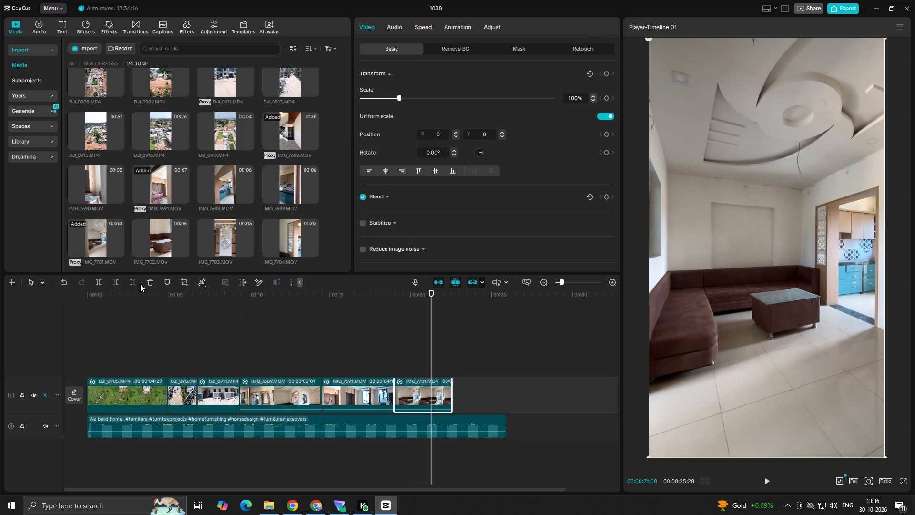
{"action": "left_click", "coordinate": [131, 283]}
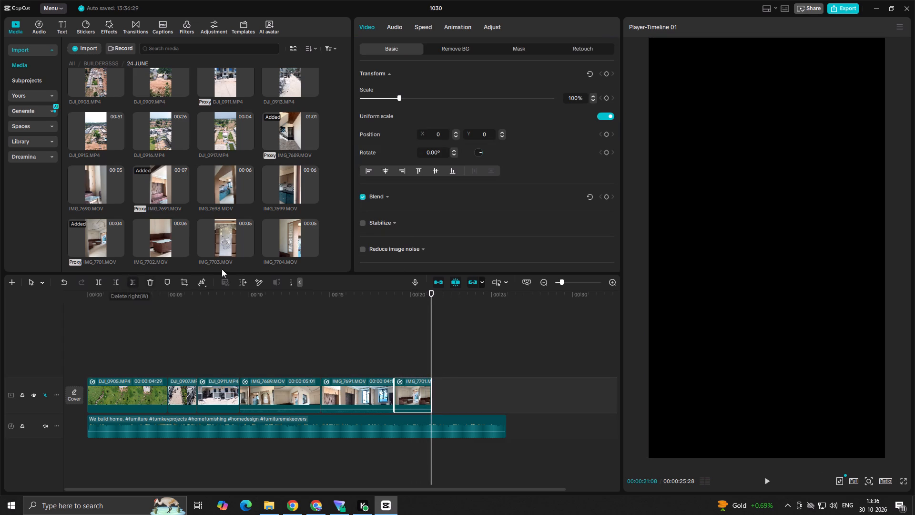
Compare IMG_7703.MOV with IMG_7704.MOV and add IMG_7703.MOV to the main track after IMG_7701.MOV.
{"action": "left_click", "coordinate": [224, 239]}
{"action": "key", "text": "space"}
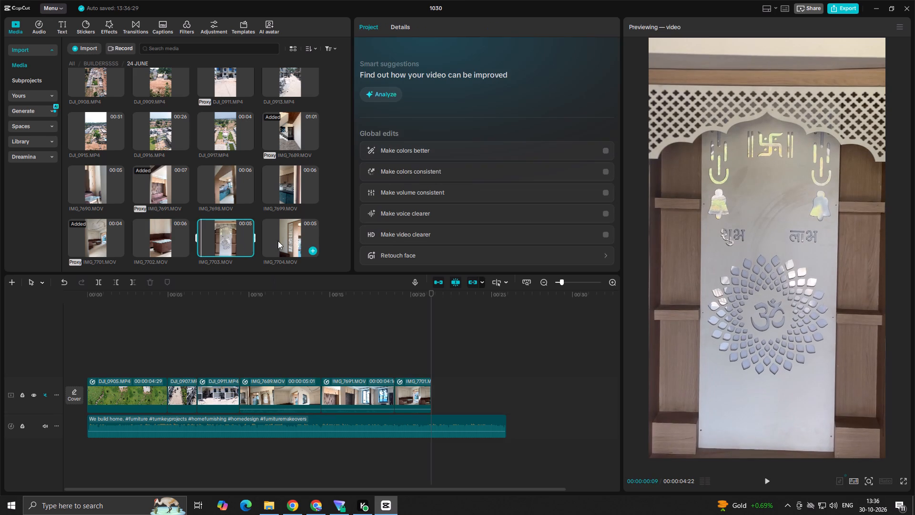
{"action": "left_click", "coordinate": [284, 238]}
{"action": "key", "text": "space"}
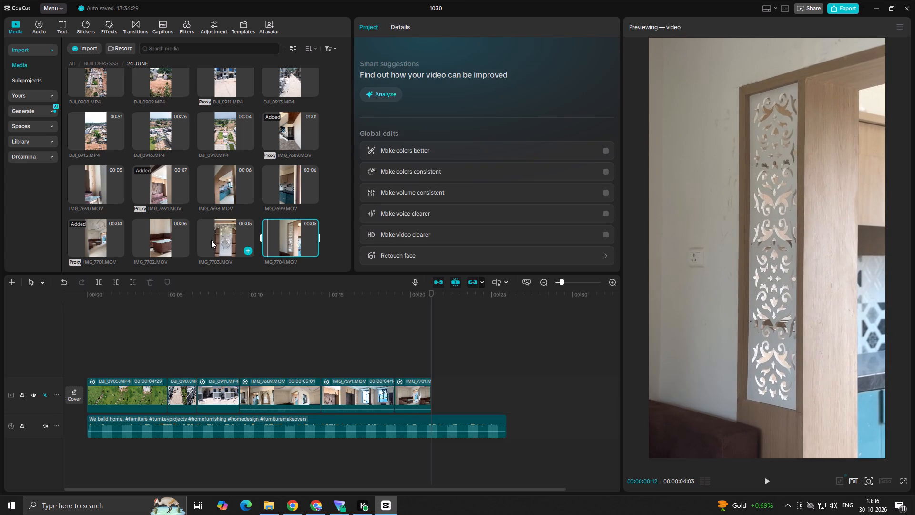
{"action": "left_click", "coordinate": [227, 240]}
{"action": "key", "text": "space"}
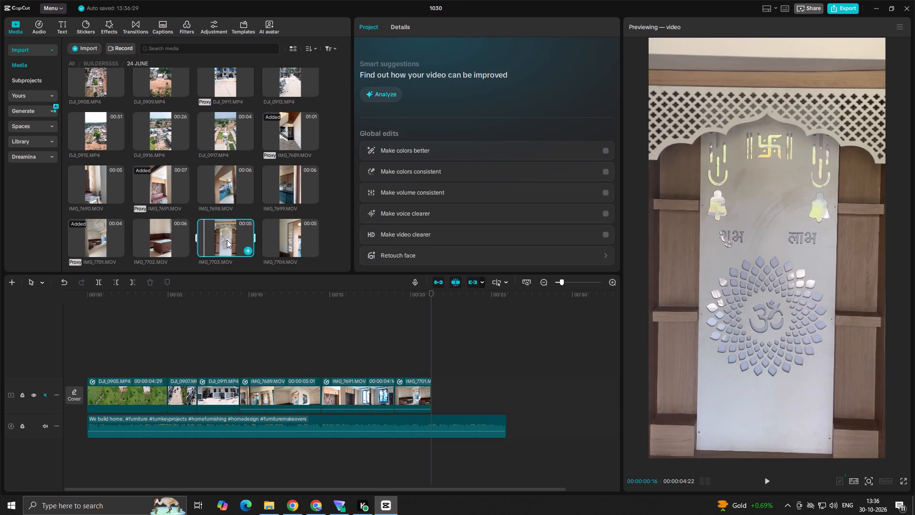
{"action": "left_click_drag", "start_coordinate": [227, 240], "coordinate": [446, 391]}
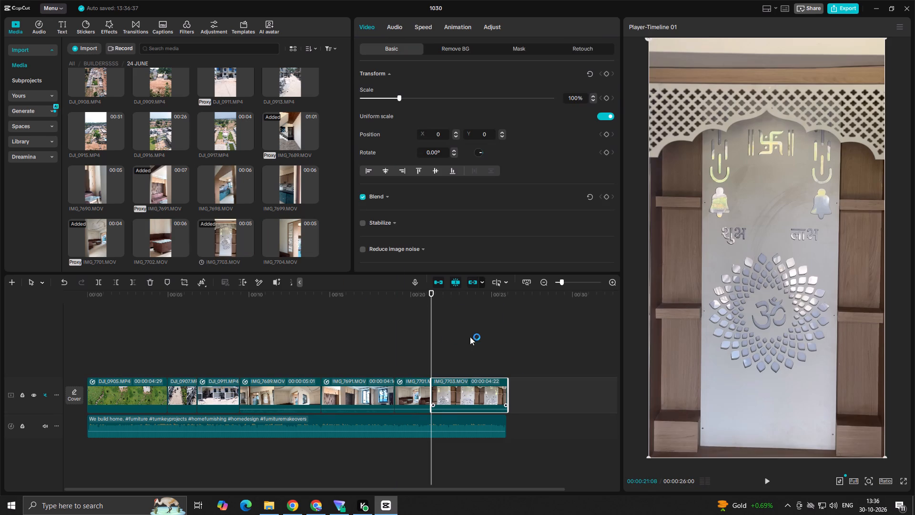
Apply the Bullet speed curve to IMG_7703.MOV and play IMG_7701.MOV into it.
{"action": "left_click", "coordinate": [423, 31]}
{"action": "left_click", "coordinate": [529, 87]}
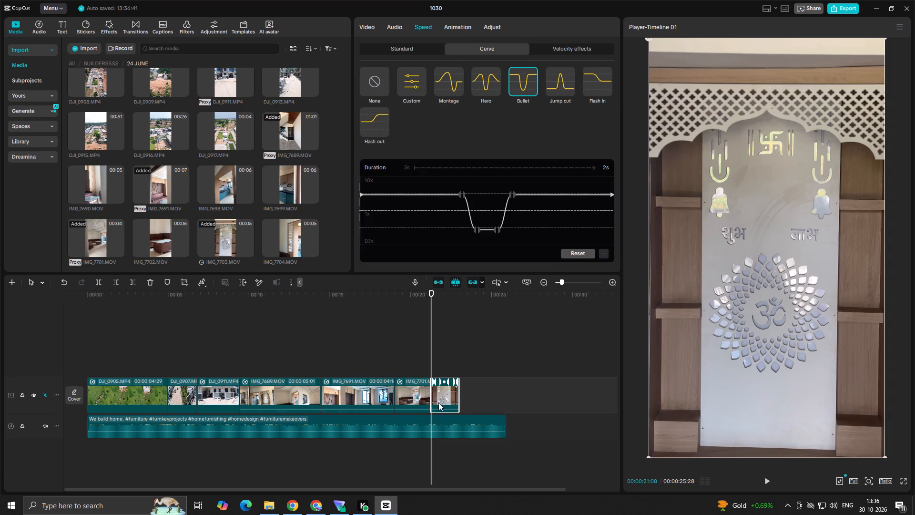
{"action": "left_click", "coordinate": [393, 351]}
{"action": "key", "text": "space"}
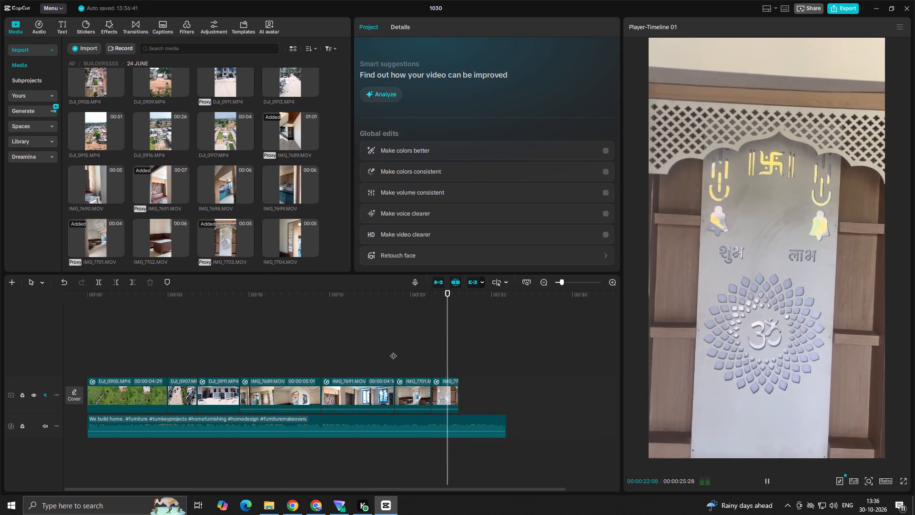
{"action": "key", "text": "space"}
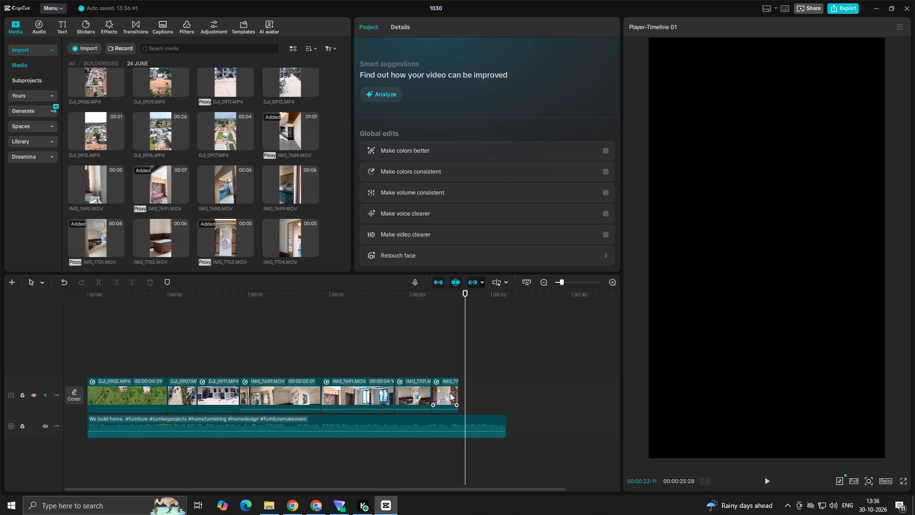
Delete IMG_7703.MOV from the end of the main track.
{"action": "left_click", "coordinate": [450, 393]}
{"action": "left_click", "coordinate": [460, 48]}
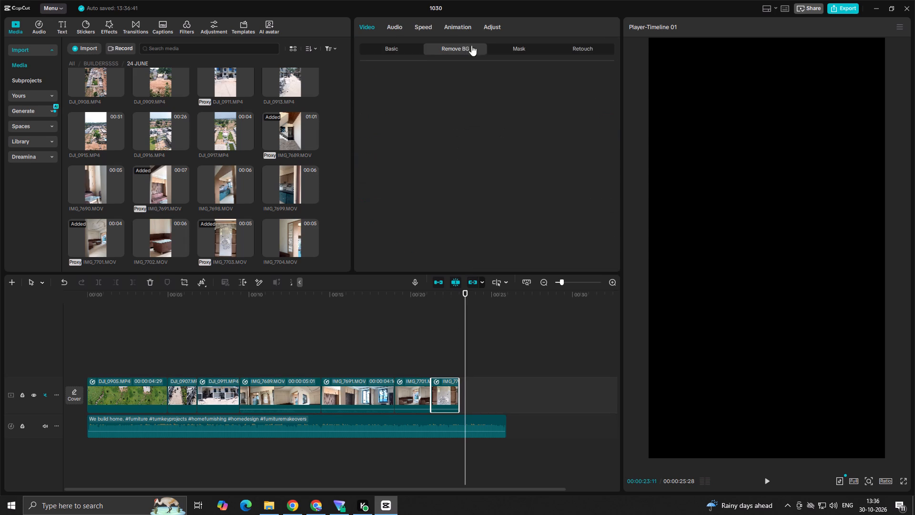
{"action": "left_click", "coordinate": [398, 54]}
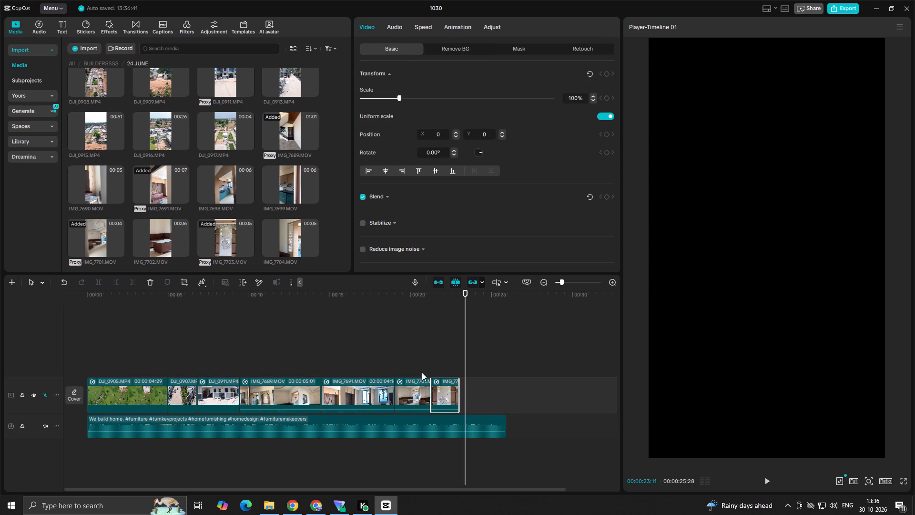
{"action": "key", "text": "BackSpace"}
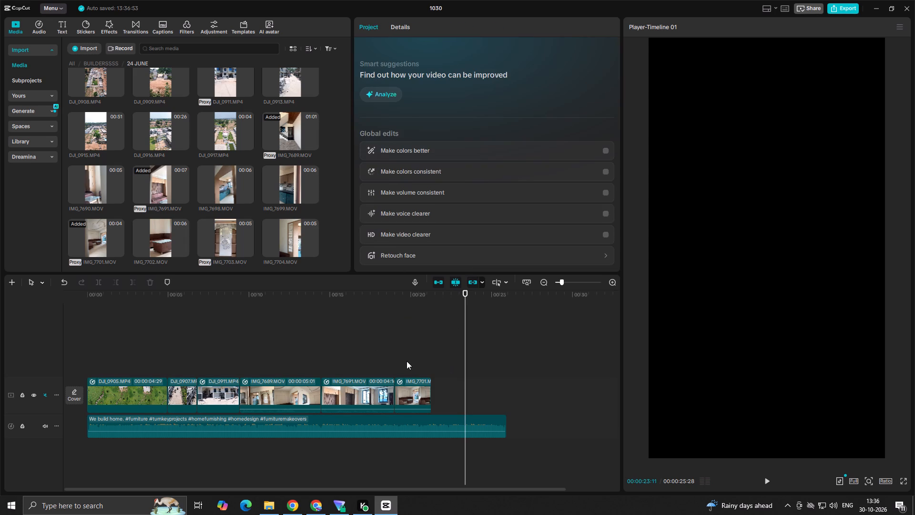
Compare IMG_7704.MOV, IMG_7701.MOV, IMG_7699.MOV and IMG_7698.MOV, and add IMG_7698.MOV to the main track after IMG_7701.MOV.
{"action": "left_click", "coordinate": [287, 241]}
{"action": "key", "text": "space"}
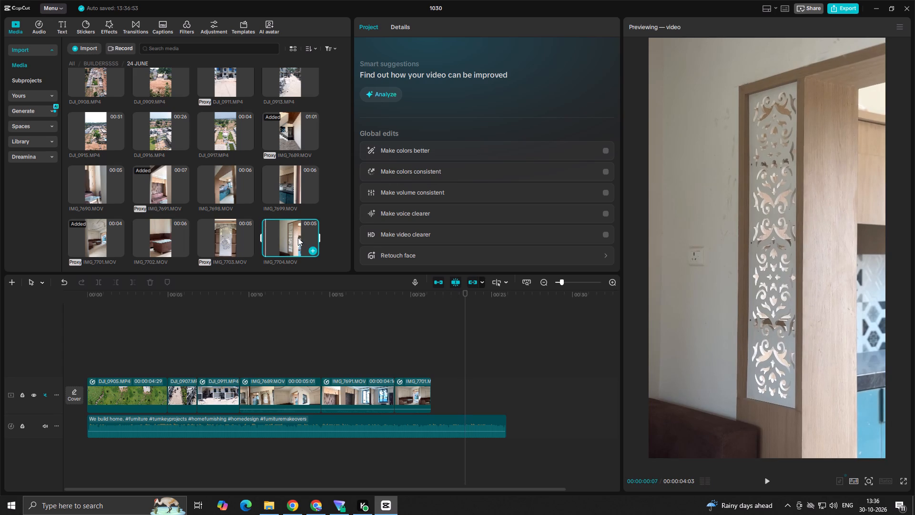
{"action": "key", "text": "space"}
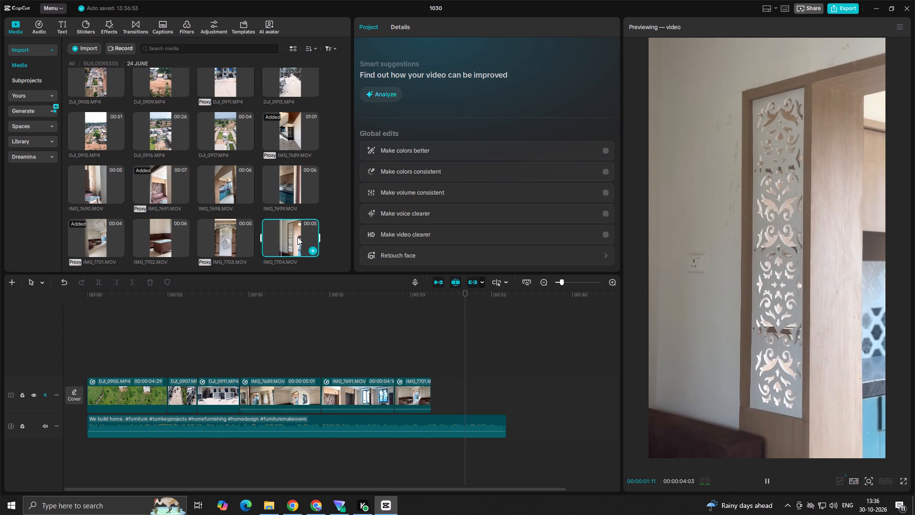
{"action": "key", "text": "space"}
{"action": "left_click", "coordinate": [107, 243]}
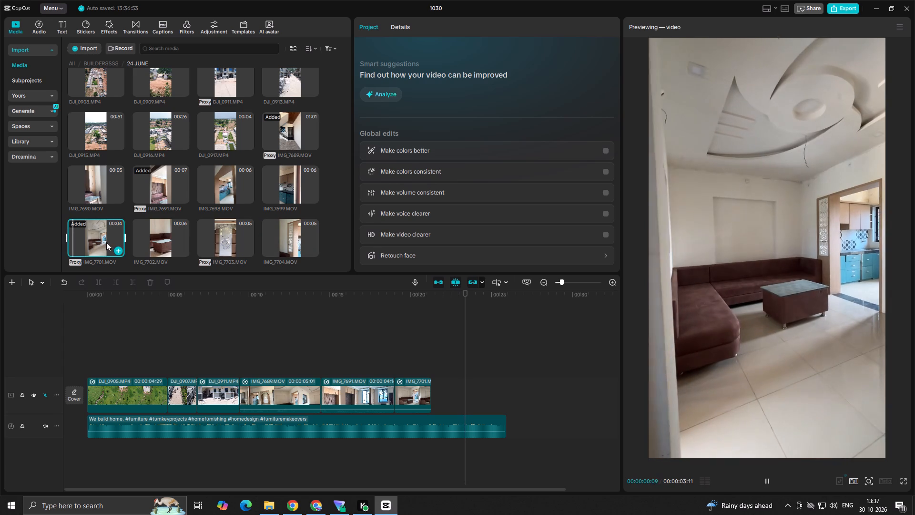
{"action": "key", "text": "space"}
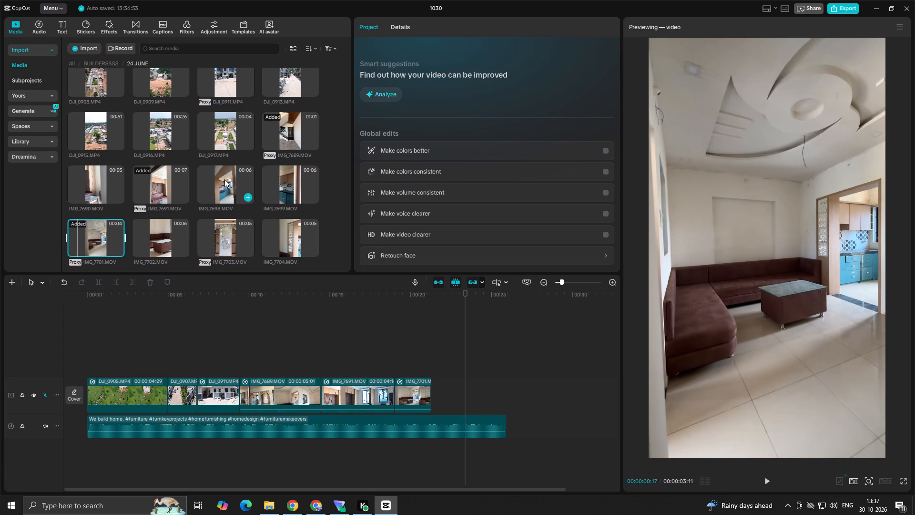
{"action": "left_click", "coordinate": [291, 178]}
{"action": "left_click", "coordinate": [229, 183]}
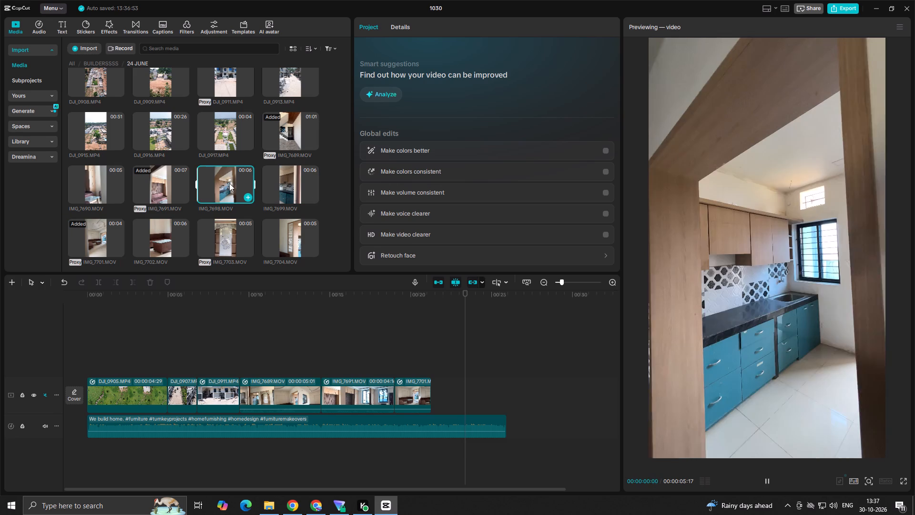
{"action": "key", "text": "space"}
{"action": "left_click_drag", "start_coordinate": [229, 183], "coordinate": [447, 392]}
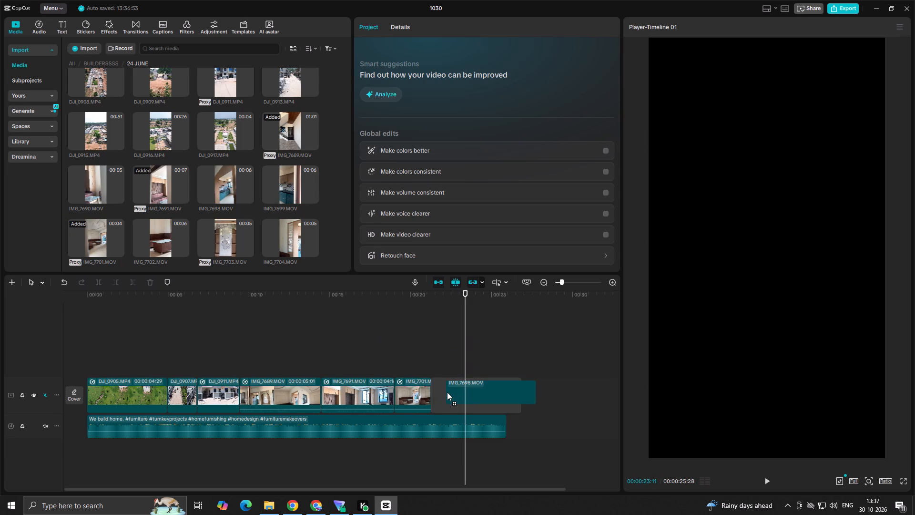
{"action": "left_click_drag", "start_coordinate": [447, 392], "coordinate": [448, 392]}
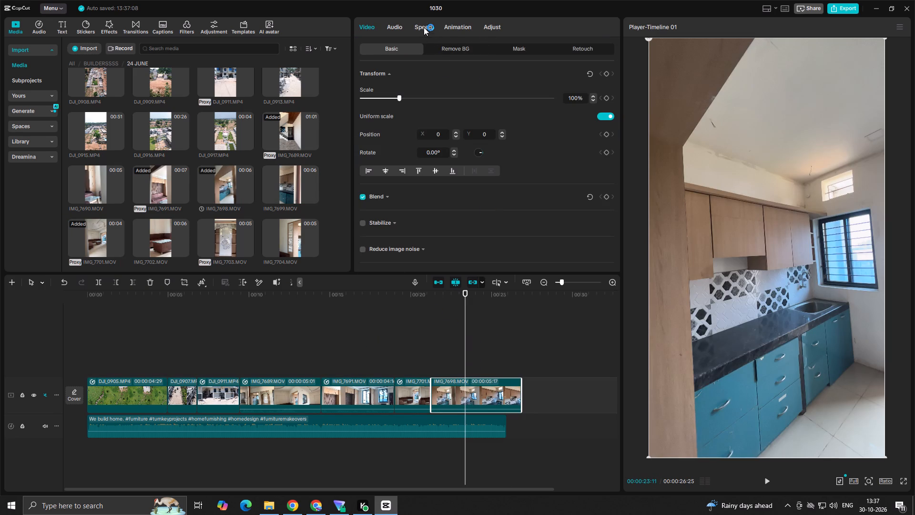
Apply the Bullet speed curve to IMG_7698.MOV and move its last two inner points later, lengthening the 0.50x slow section.
{"action": "left_click", "coordinate": [424, 27]}
{"action": "left_click", "coordinate": [528, 78]}
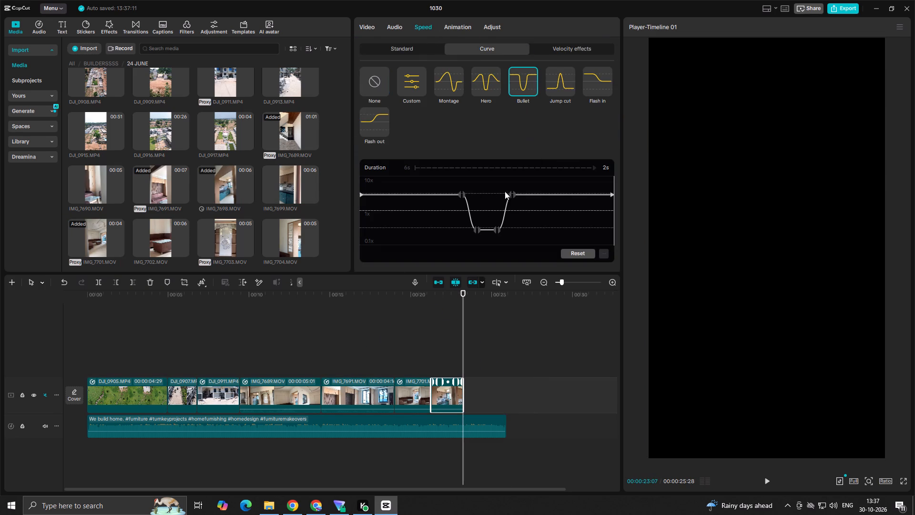
{"action": "left_click_drag", "start_coordinate": [513, 190], "coordinate": [549, 190]}
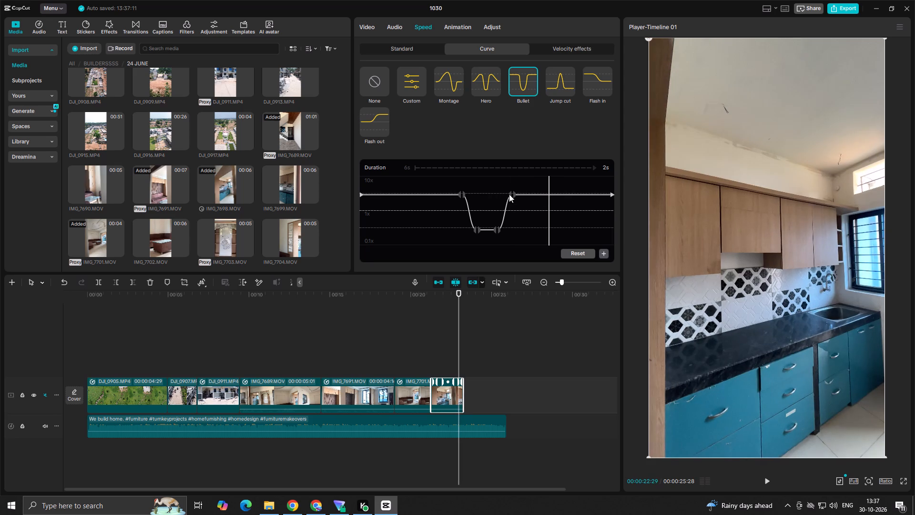
{"action": "left_click_drag", "start_coordinate": [510, 192], "coordinate": [561, 193]}
{"action": "left_click_drag", "start_coordinate": [497, 228], "coordinate": [569, 226]}
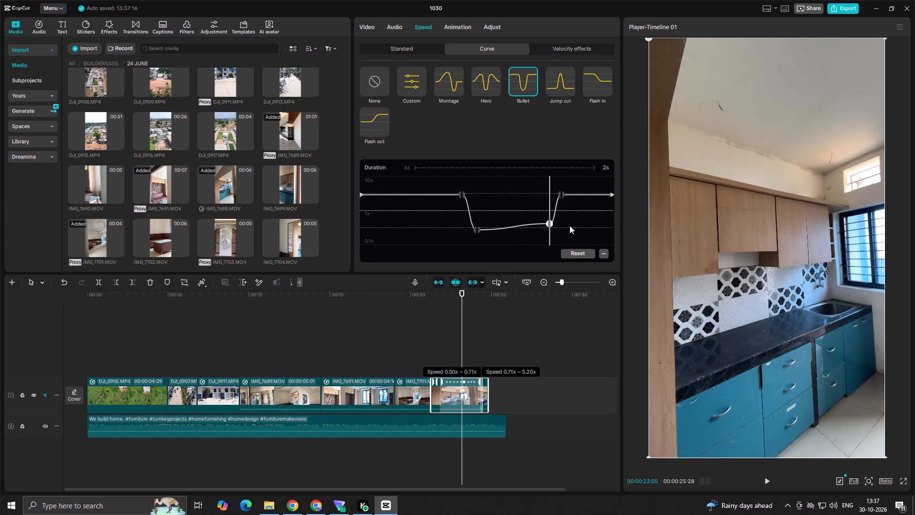
{"action": "left_click_drag", "start_coordinate": [569, 226], "coordinate": [570, 227]}
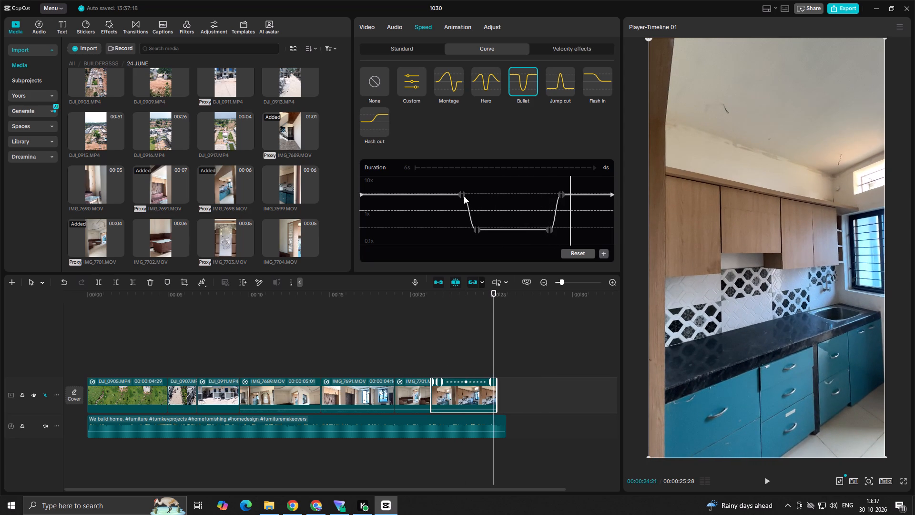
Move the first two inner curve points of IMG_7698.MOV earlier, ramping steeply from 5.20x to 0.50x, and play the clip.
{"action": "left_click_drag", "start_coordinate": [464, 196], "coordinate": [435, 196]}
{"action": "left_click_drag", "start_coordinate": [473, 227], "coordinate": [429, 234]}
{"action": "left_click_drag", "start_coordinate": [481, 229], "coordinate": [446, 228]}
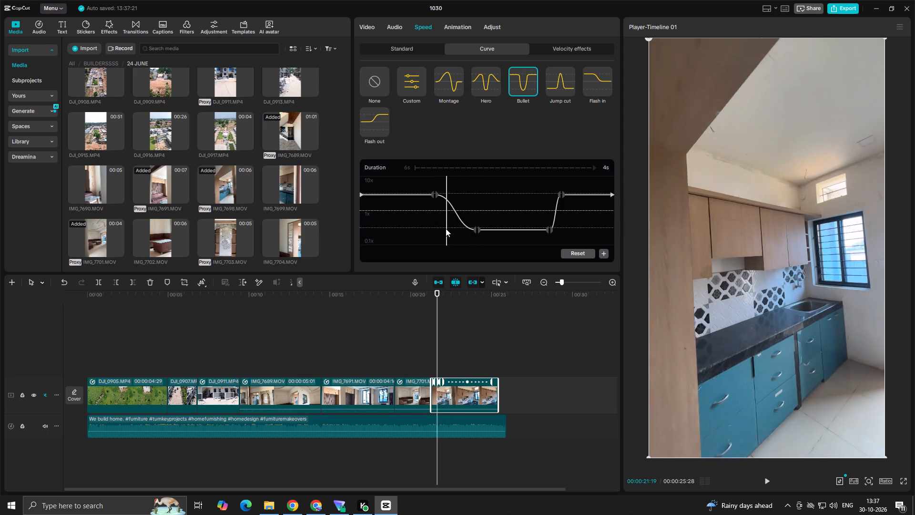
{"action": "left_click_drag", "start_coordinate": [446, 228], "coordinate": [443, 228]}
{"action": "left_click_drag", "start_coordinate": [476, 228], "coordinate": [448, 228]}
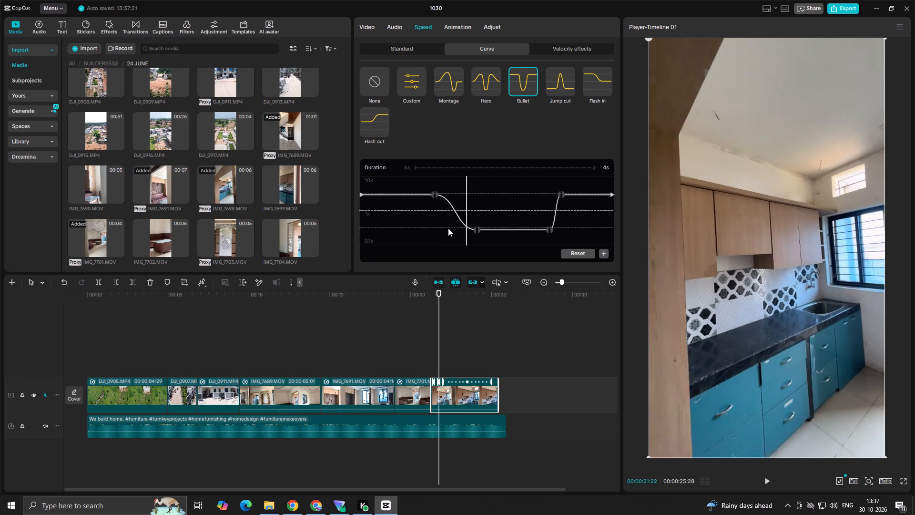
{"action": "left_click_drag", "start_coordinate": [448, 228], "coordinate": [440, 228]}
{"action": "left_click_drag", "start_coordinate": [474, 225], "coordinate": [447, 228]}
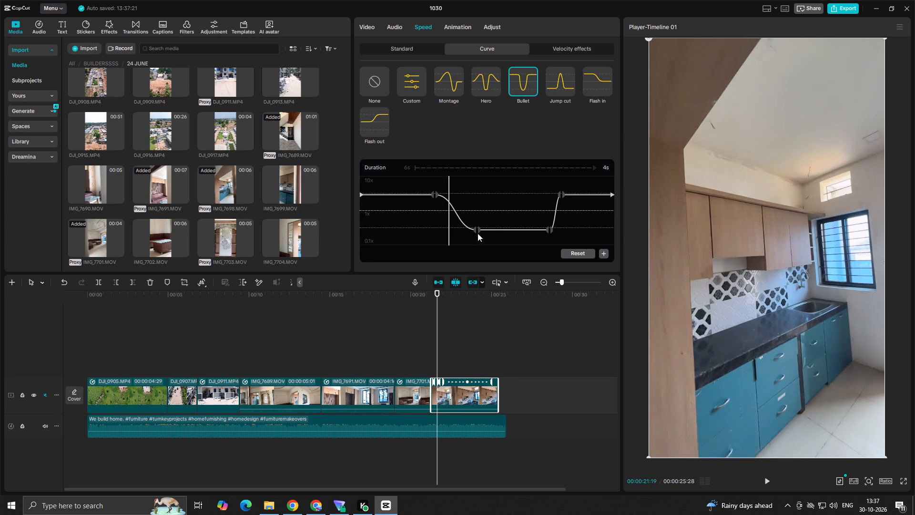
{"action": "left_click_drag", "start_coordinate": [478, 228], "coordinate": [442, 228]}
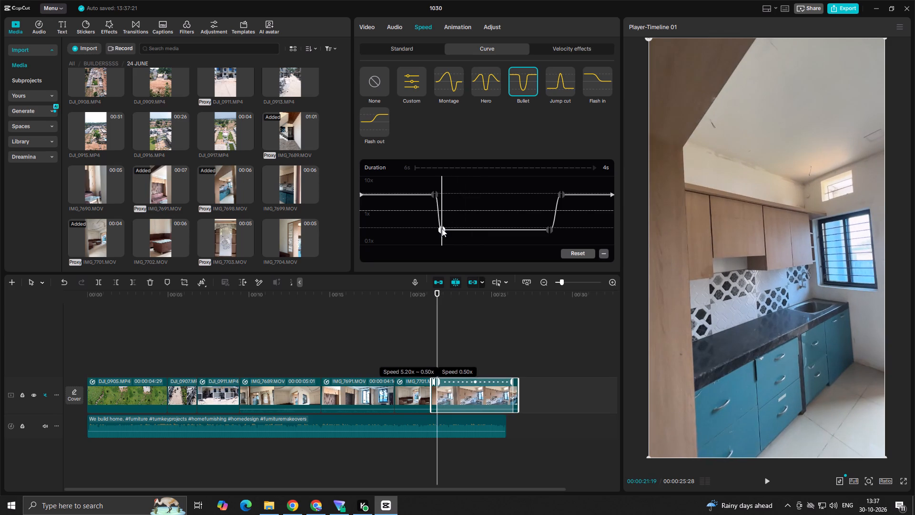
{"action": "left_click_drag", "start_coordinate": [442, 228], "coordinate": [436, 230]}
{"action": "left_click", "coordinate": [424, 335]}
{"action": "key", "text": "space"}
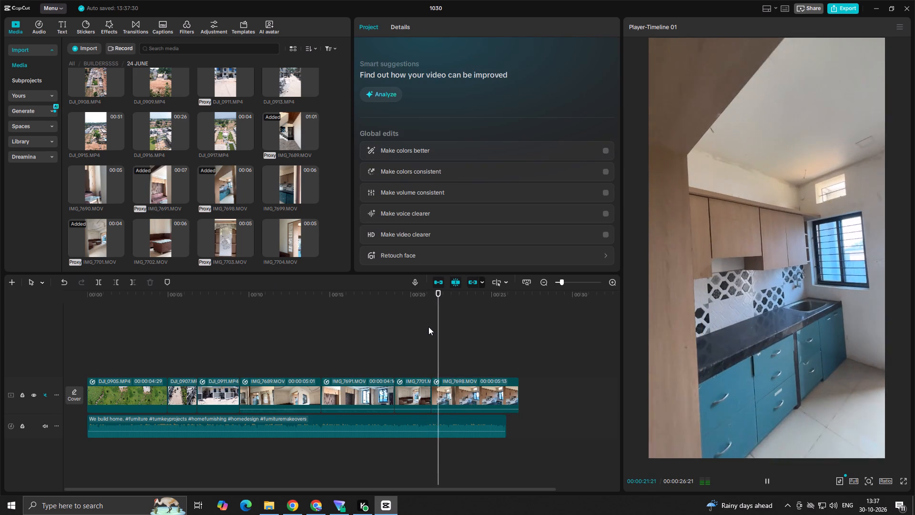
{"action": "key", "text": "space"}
Move the first two inner curve points of IMG_7698.MOV even closer to the clip's start and replay it.
{"action": "left_click", "coordinate": [446, 390]}
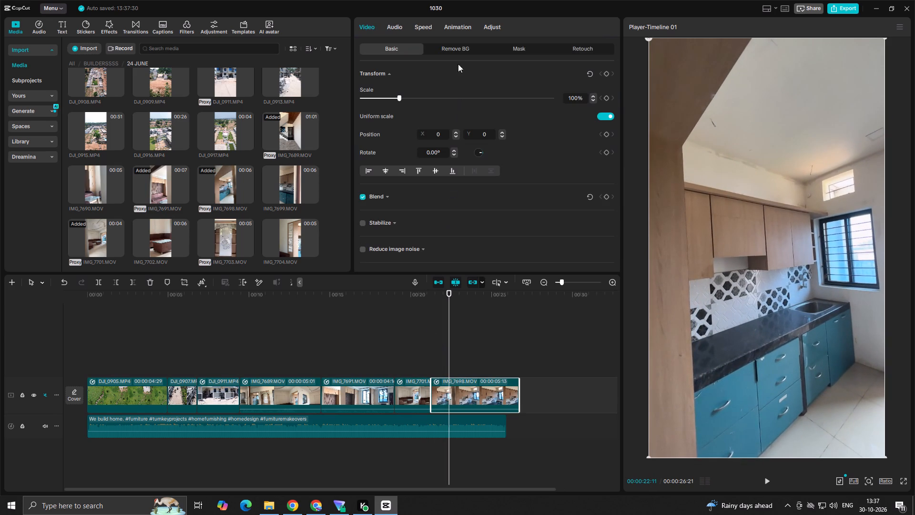
{"action": "left_click", "coordinate": [418, 28]}
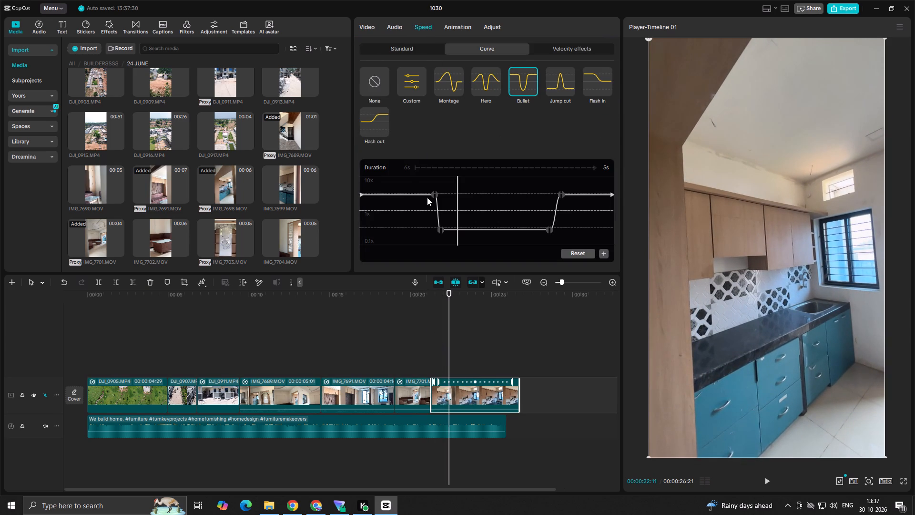
{"action": "left_click_drag", "start_coordinate": [435, 194], "coordinate": [402, 192]}
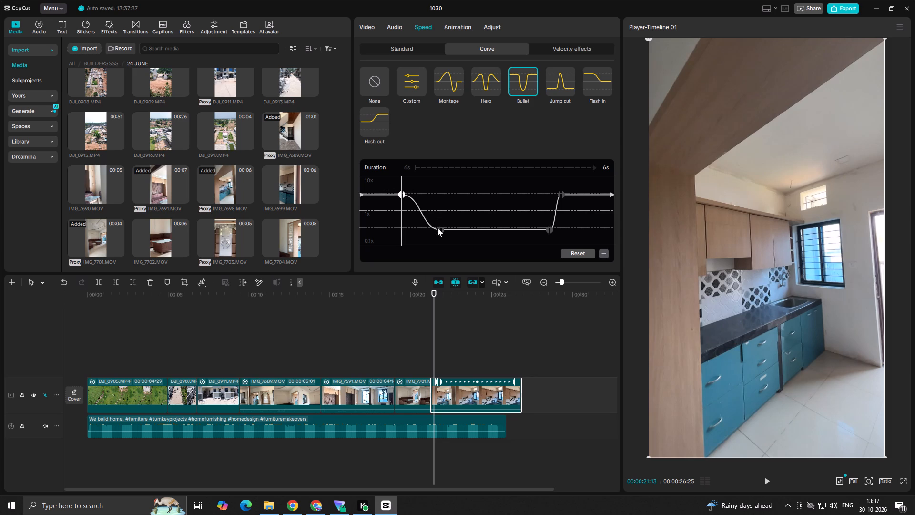
{"action": "left_click_drag", "start_coordinate": [438, 229], "coordinate": [403, 228]}
{"action": "left_click", "coordinate": [404, 324]}
{"action": "key", "text": "space"}
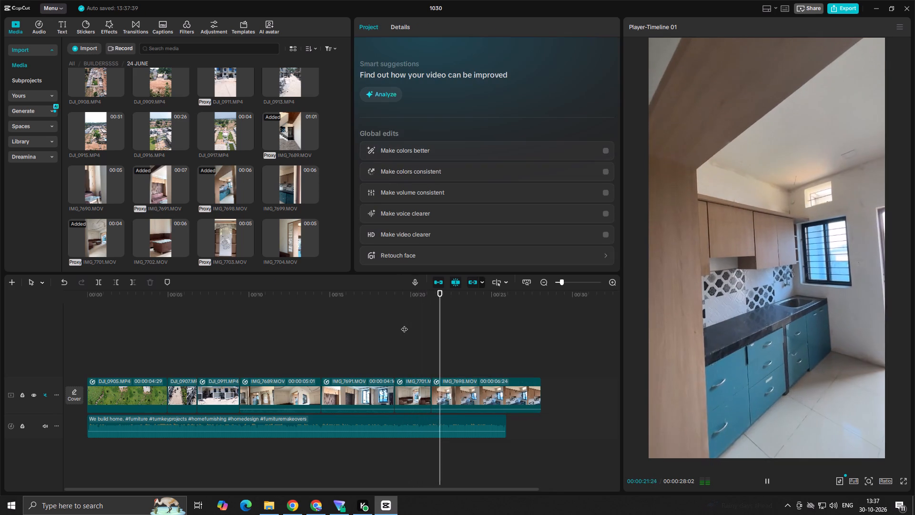
{"action": "key", "text": "space"}
Reorder the main track so IMG_7689.MOV follows IMG_7701.MOV and IMG_7698.MOV comes last, and play IMG_7698.MOV.
{"action": "left_click_drag", "start_coordinate": [472, 393], "coordinate": [467, 390]}
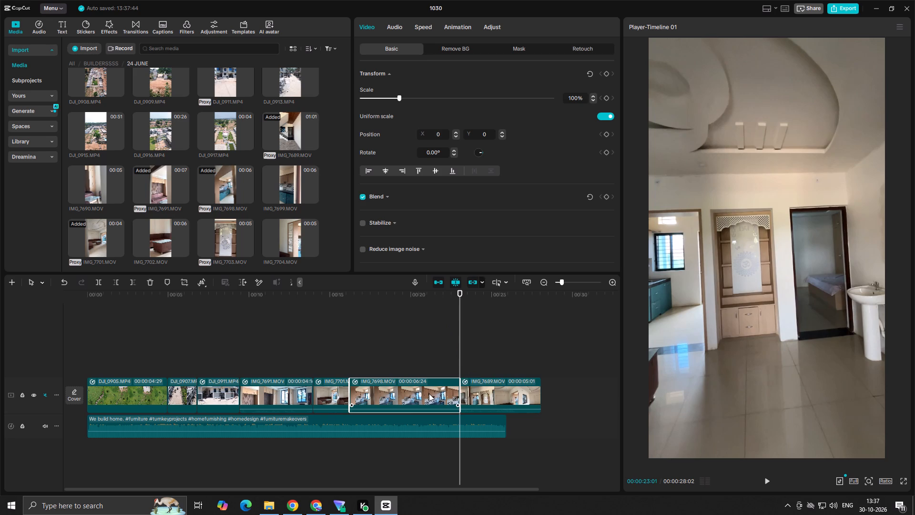
{"action": "left_click_drag", "start_coordinate": [428, 393], "coordinate": [486, 397]}
{"action": "left_click", "coordinate": [437, 369]}
{"action": "key", "text": "space"}
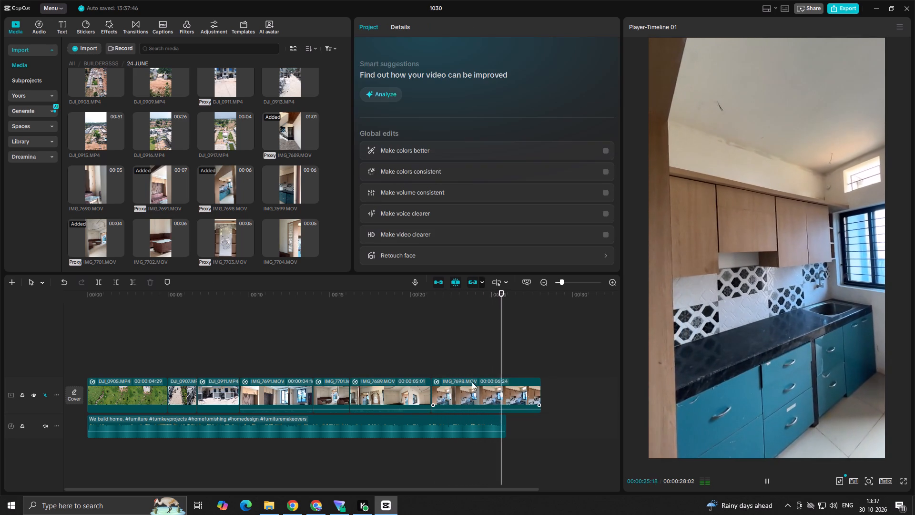
{"action": "left_click", "coordinate": [495, 360]}
{"action": "left_click", "coordinate": [472, 362]}
{"action": "key", "text": "space"}
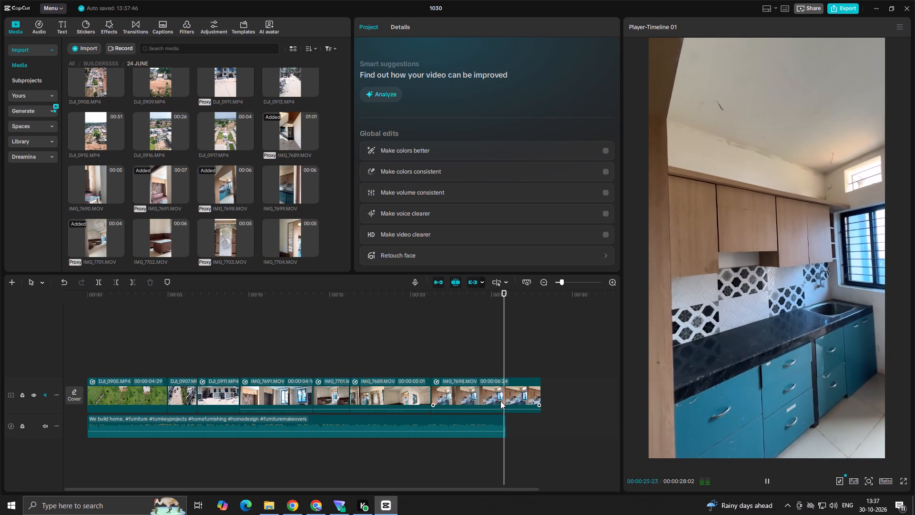
{"action": "key", "text": "space"}
Extend the "We build home" audio past the last clip to about 00:00:28:14 and play the ending.
{"action": "left_click", "coordinate": [498, 432]}
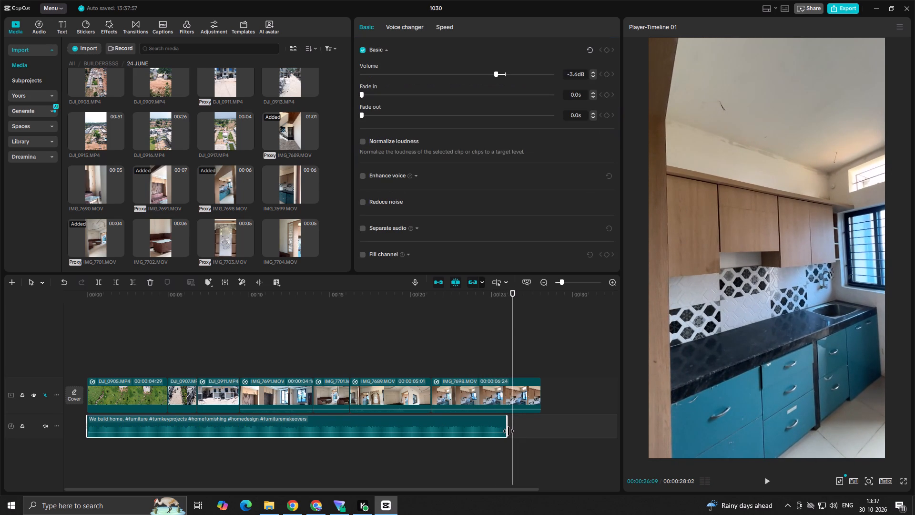
{"action": "left_click_drag", "start_coordinate": [508, 431], "coordinate": [547, 435]}
{"action": "left_click", "coordinate": [499, 363]}
{"action": "key", "text": "space"}
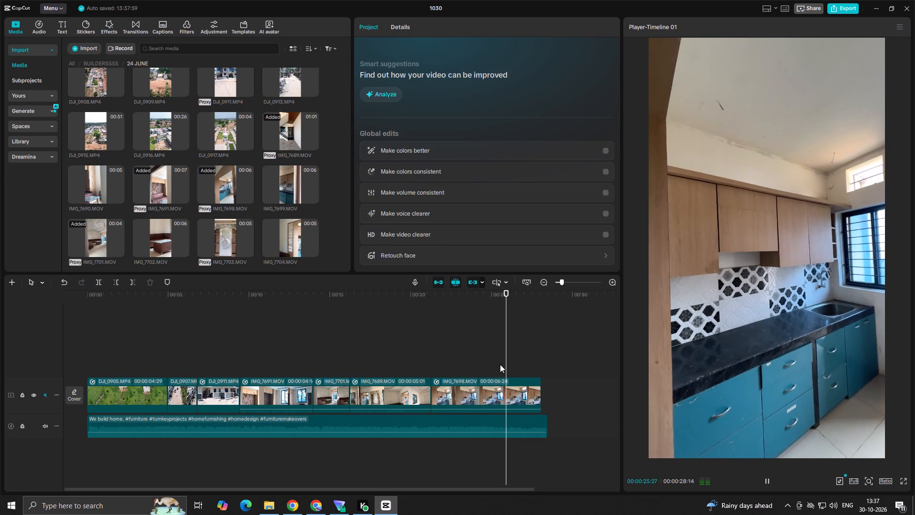
{"action": "key", "text": "space"}
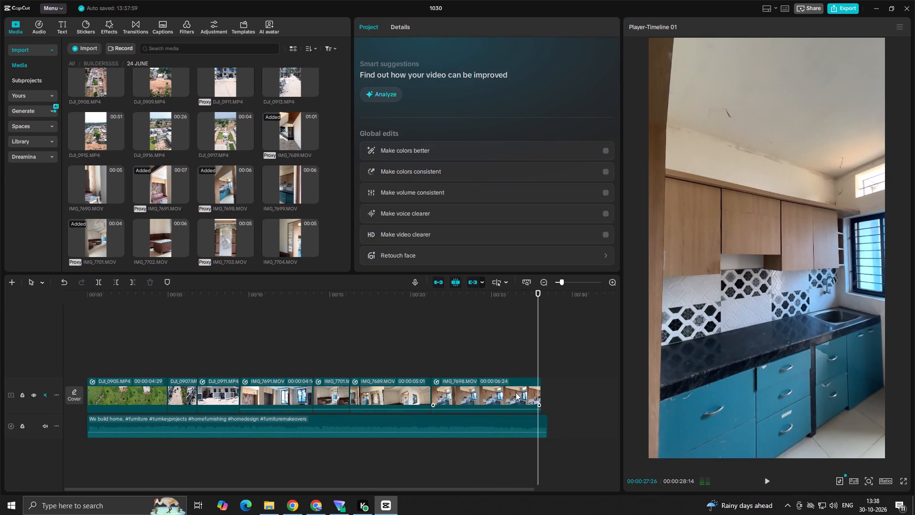
Cut off everything in IMG_7698.MOV after 00:00:24:28 and replay the video from its start.
{"action": "left_click", "coordinate": [473, 362]}
{"action": "key", "text": "space"}
{"action": "key", "text": "space"}
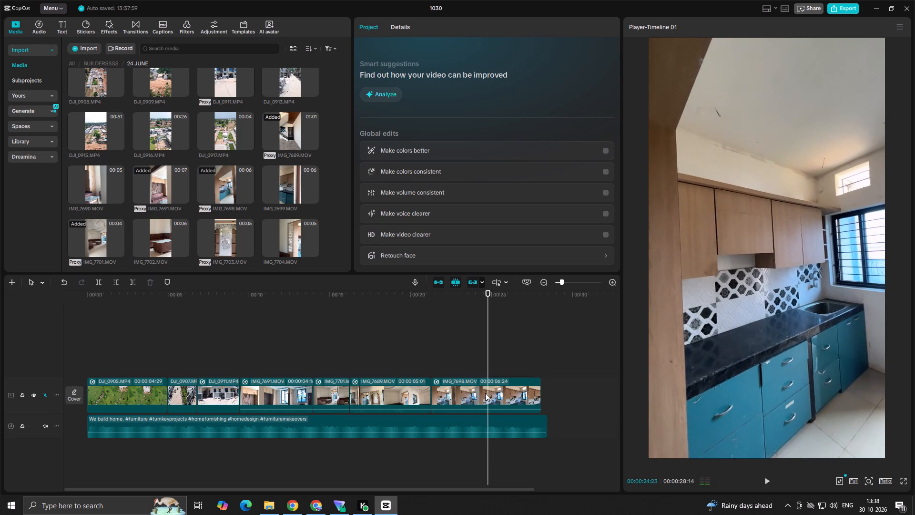
{"action": "key", "text": "space"}
{"action": "key", "text": "space"}
{"action": "left_click", "coordinate": [485, 394]}
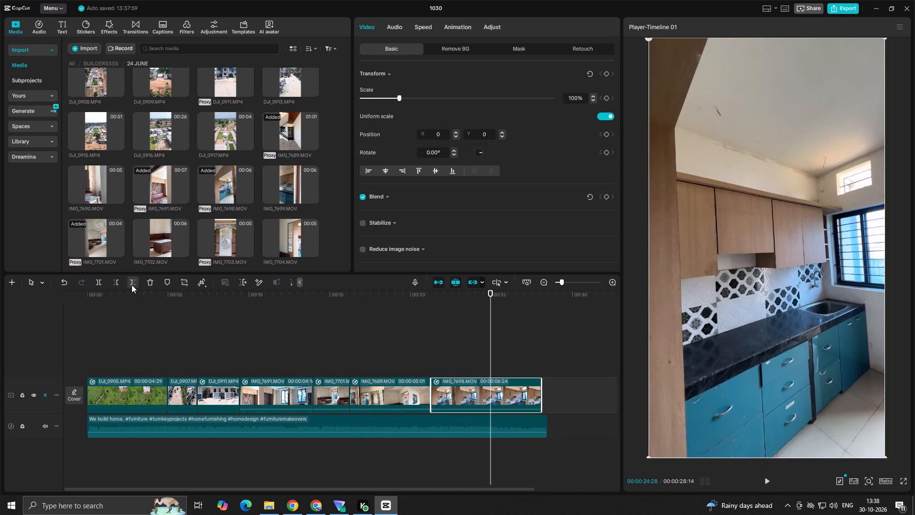
{"action": "left_click", "coordinate": [132, 285]}
{"action": "left_click", "coordinate": [452, 333]}
{"action": "left_click_drag", "start_coordinate": [452, 333], "coordinate": [0, 334]}
{"action": "key", "text": "space"}
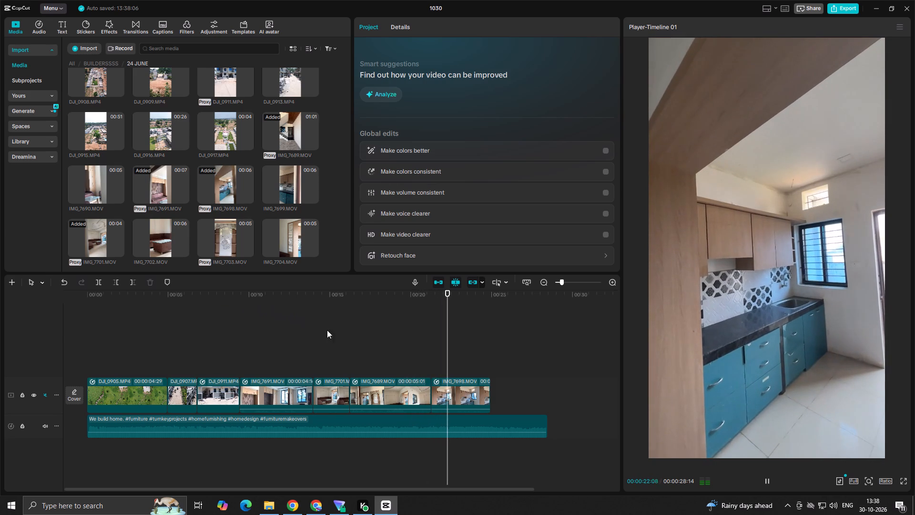
{"action": "key", "text": "space"}
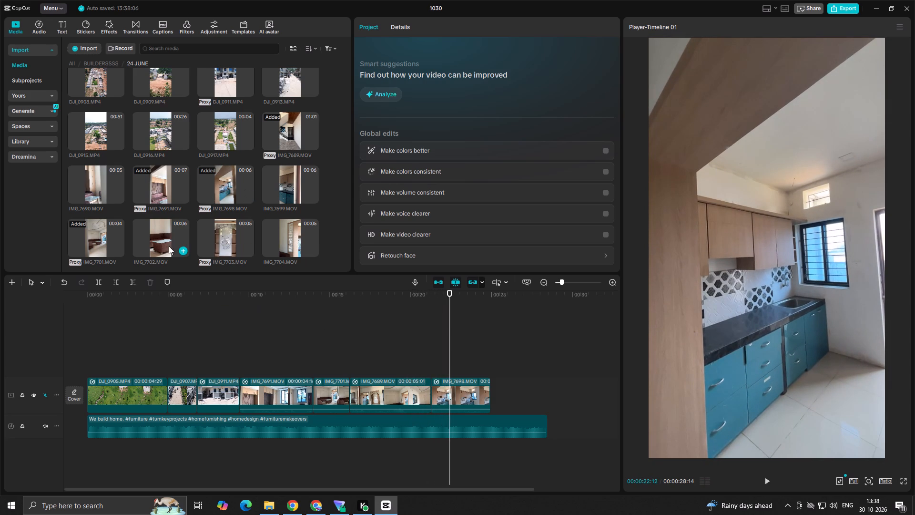
Add IMG_7703.MOV on a track above the main one, starting at about 19 seconds over IMG_7689.MOV, and play it.
{"action": "scroll", "coordinate": [182, 211], "scroll_direction": "down", "scroll_amount": 2}
{"action": "scroll", "coordinate": [285, 225], "scroll_direction": "down", "scroll_amount": 7}
{"action": "left_click_drag", "start_coordinate": [219, 239], "coordinate": [401, 352]}
{"action": "left_click", "coordinate": [388, 360]}
{"action": "key", "text": "space"}
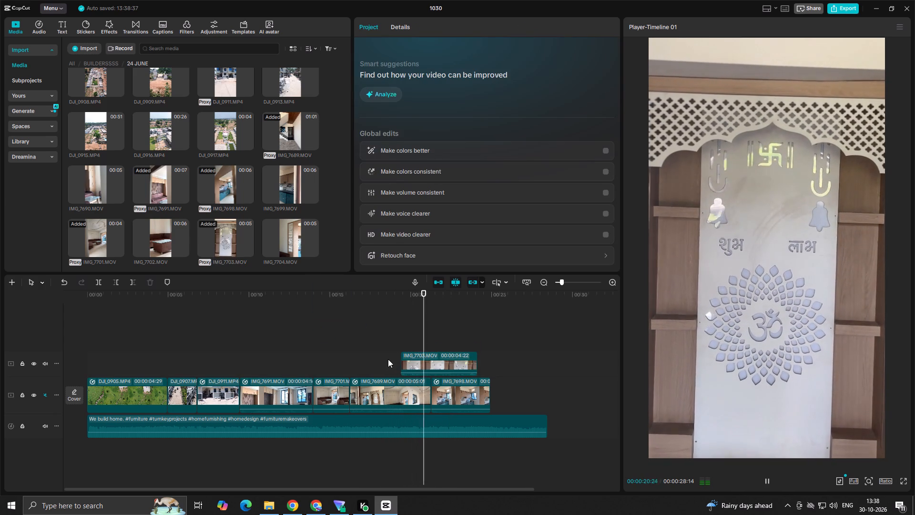
Shorten the IMG_7703.MOV overlay to about 00:00:01:26, ending it where IMG_7689.MOV ends, and replay the video from its start.
{"action": "key", "text": "space"}
{"action": "left_click", "coordinate": [437, 365]}
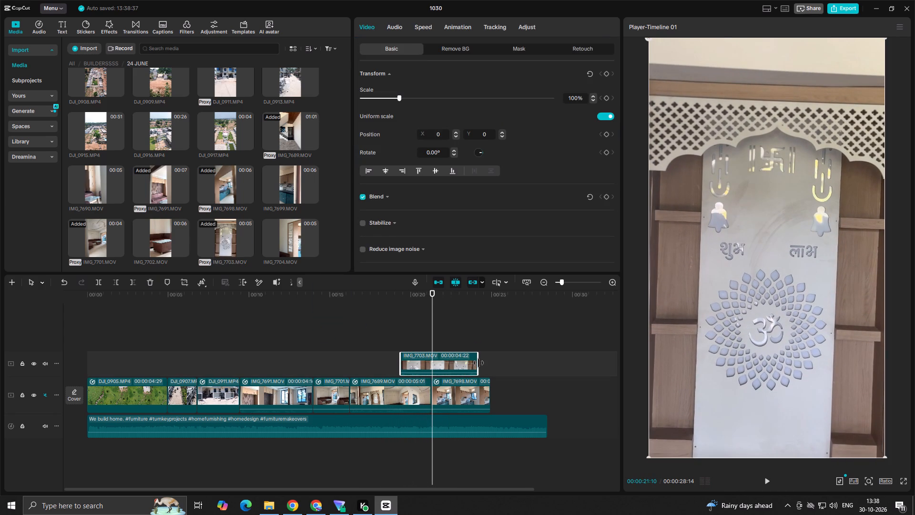
{"action": "left_click_drag", "start_coordinate": [478, 363], "coordinate": [427, 386]}
{"action": "left_click", "coordinate": [421, 335]}
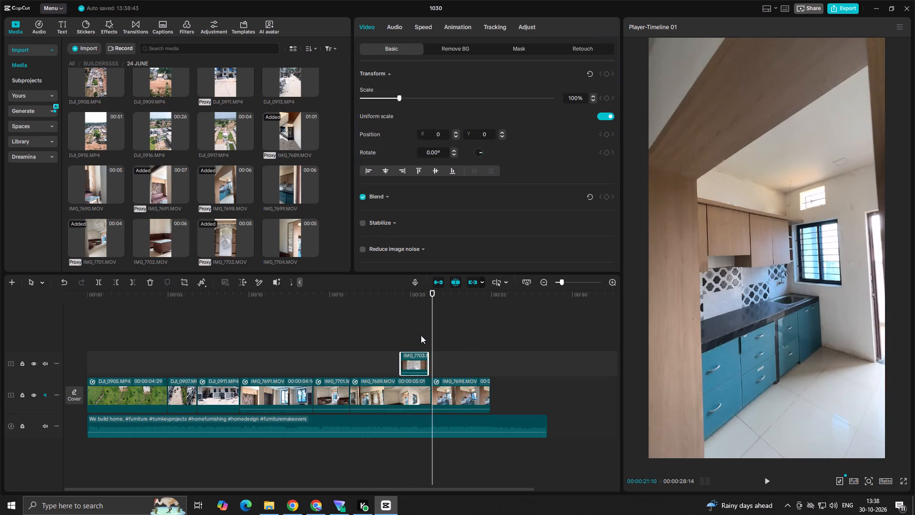
{"action": "left_click", "coordinate": [423, 364]}
{"action": "left_click", "coordinate": [427, 365]}
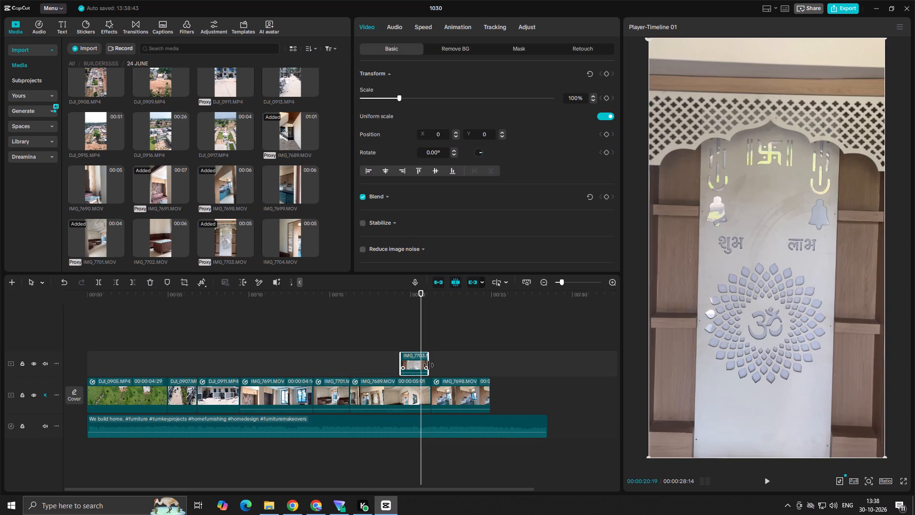
{"action": "left_click", "coordinate": [390, 358]}
{"action": "key", "text": "space"}
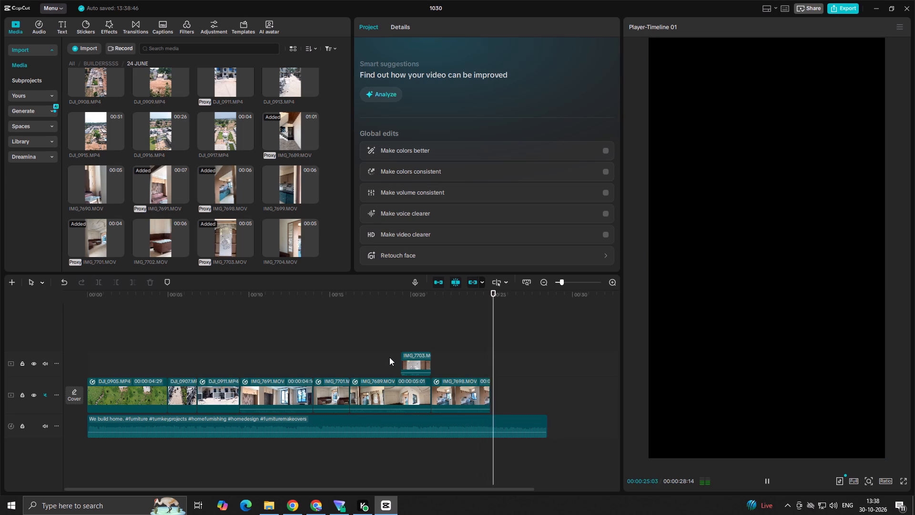
{"action": "key", "text": "space"}
{"action": "left_click", "coordinate": [348, 357]}
{"action": "left_click_drag", "start_coordinate": [348, 357], "coordinate": [0, 379]}
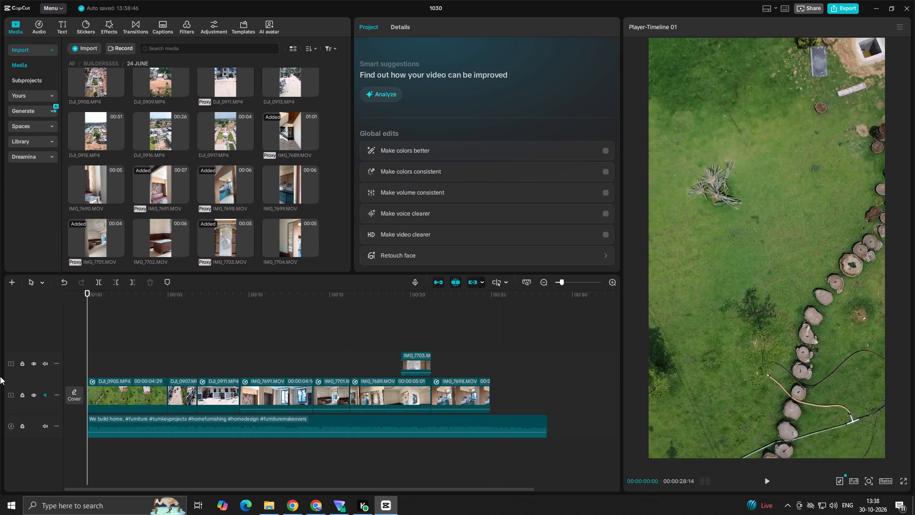
{"action": "key", "text": "space"}
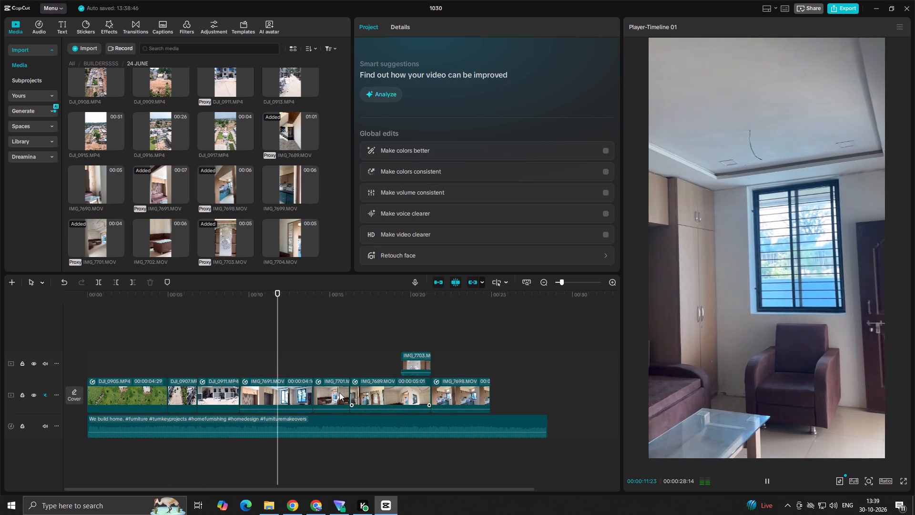
Extend the end of DJI_0911.MP4 to a duration of 00:00:02:29 and play on from there.
{"action": "left_click", "coordinate": [233, 365]}
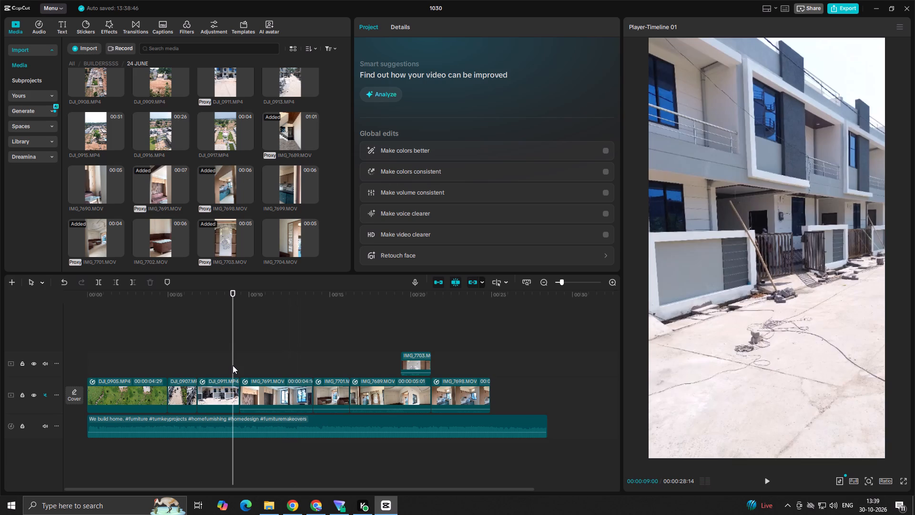
{"action": "scroll", "coordinate": [233, 365], "scroll_direction": "up", "scroll_amount": 5, "text": "ctrl"}
{"action": "key", "text": "space"}
{"action": "key", "text": "space"}
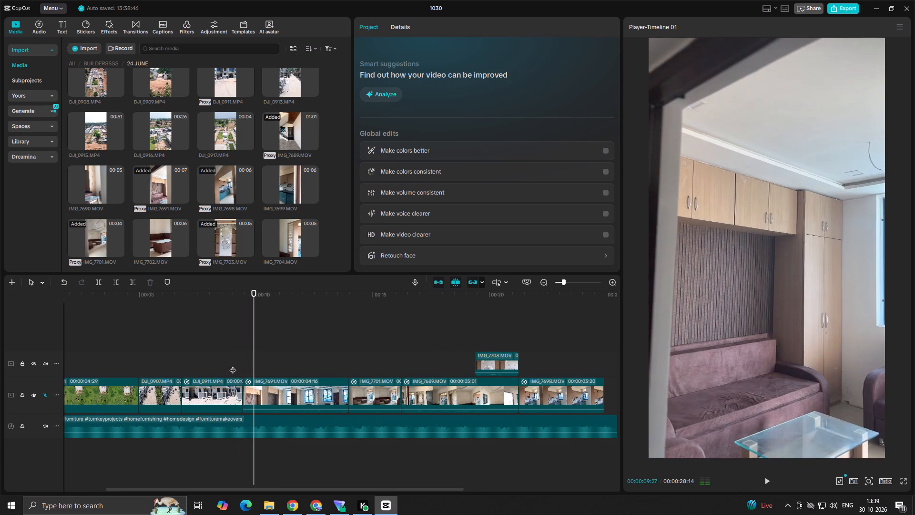
{"action": "left_click", "coordinate": [233, 386]}
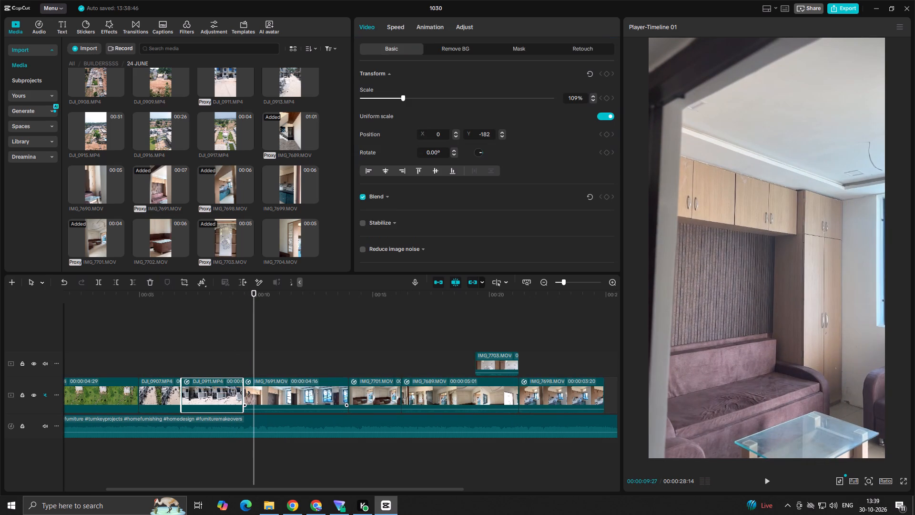
{"action": "left_click_drag", "start_coordinate": [245, 393], "coordinate": [251, 395]}
{"action": "left_click", "coordinate": [251, 366]}
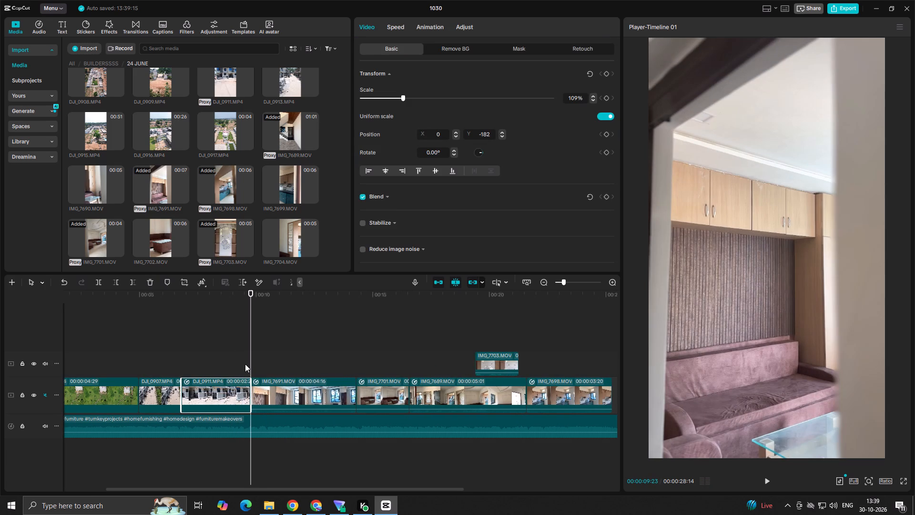
{"action": "left_click", "coordinate": [240, 364]}
{"action": "key", "text": "space"}
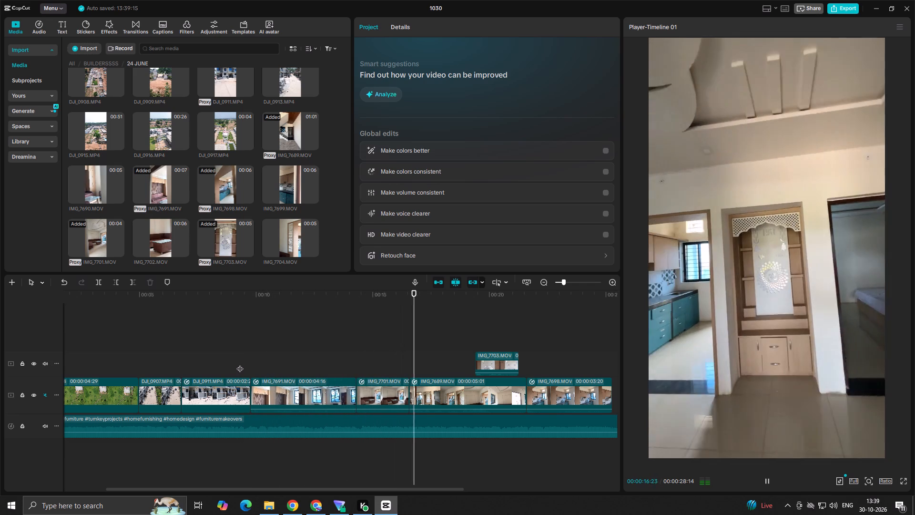
Cut off everything in IMG_7701.MOV after 00:00:16:05 and play the rest of the video.
{"action": "key", "text": "space"}
{"action": "left_click", "coordinate": [395, 396]}
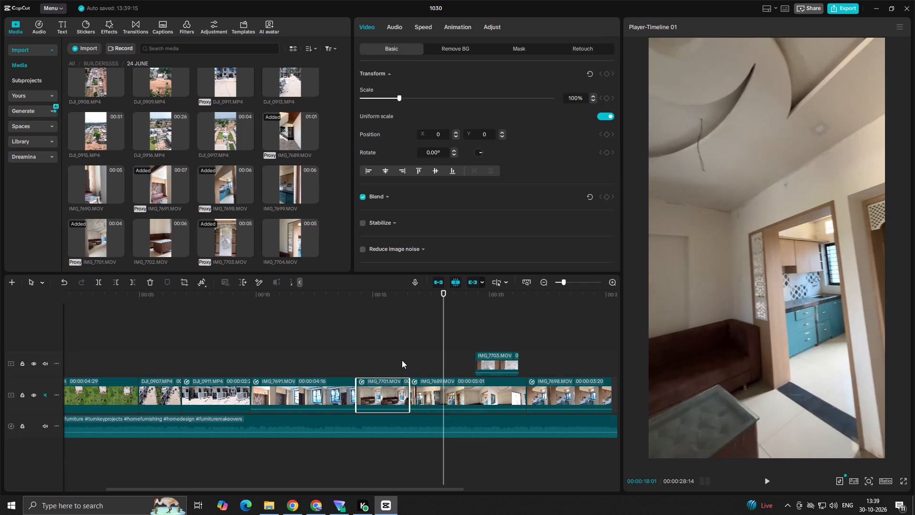
{"action": "left_click", "coordinate": [402, 360]}
{"action": "key", "text": "space"}
{"action": "key", "text": "space"}
{"action": "left_click", "coordinate": [400, 370]}
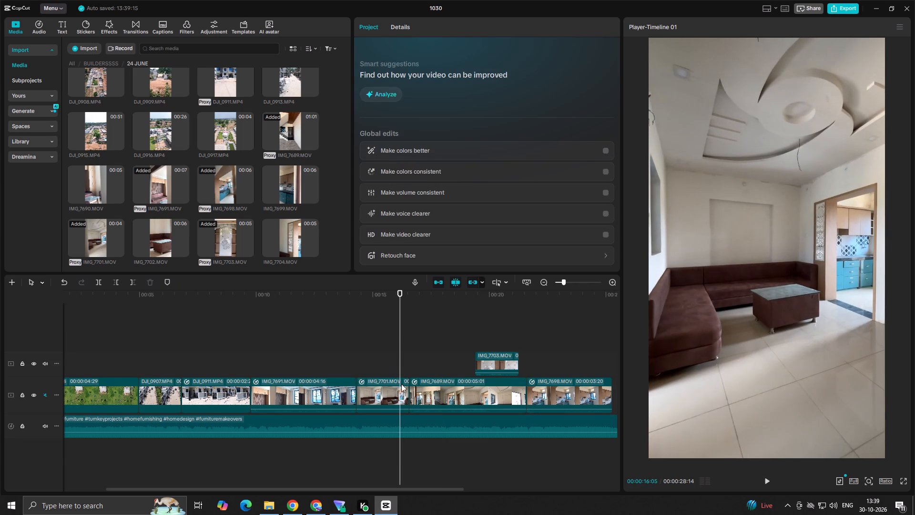
{"action": "left_click", "coordinate": [401, 395]}
{"action": "left_click", "coordinate": [132, 282]}
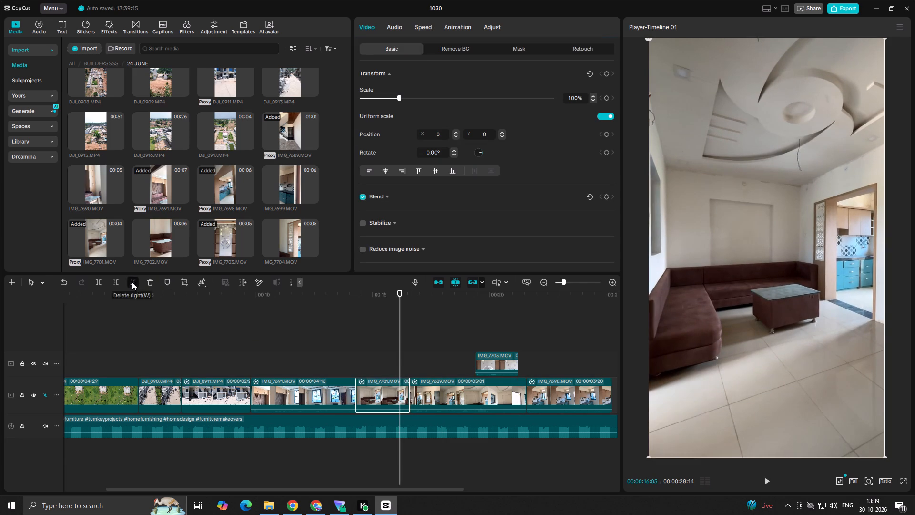
{"action": "left_click", "coordinate": [375, 363]}
{"action": "key", "text": "space"}
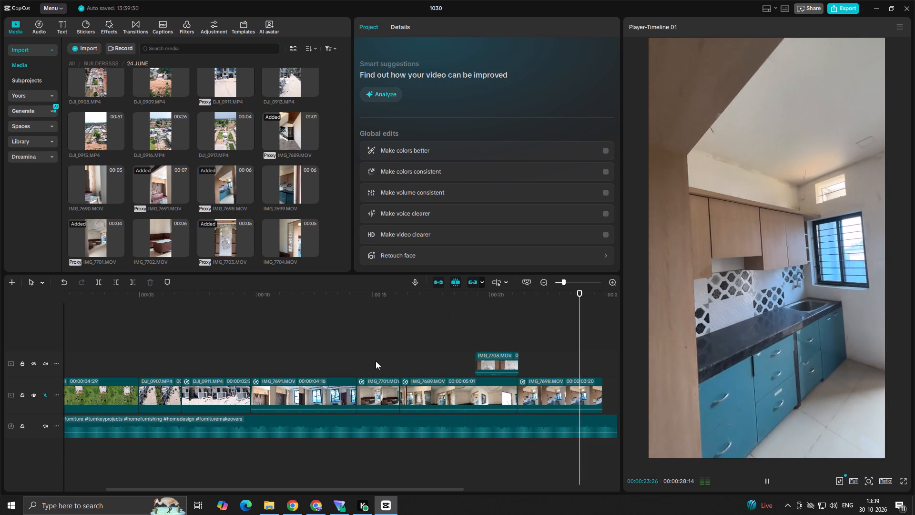
{"action": "key", "text": "space"}
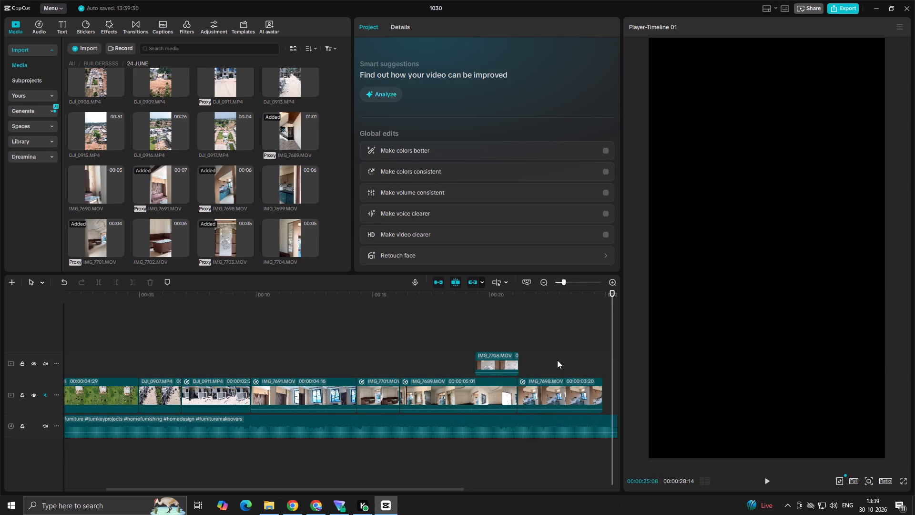
Review the opening drone and exterior clips from the video's start, and preview the unused IMG_7702.MOV.
{"action": "scroll", "coordinate": [557, 360], "scroll_direction": "down", "scroll_amount": 6, "text": "ctrl"}
{"action": "left_click", "coordinate": [336, 358]}
{"action": "left_click_drag", "start_coordinate": [336, 358], "coordinate": [0, 357]}
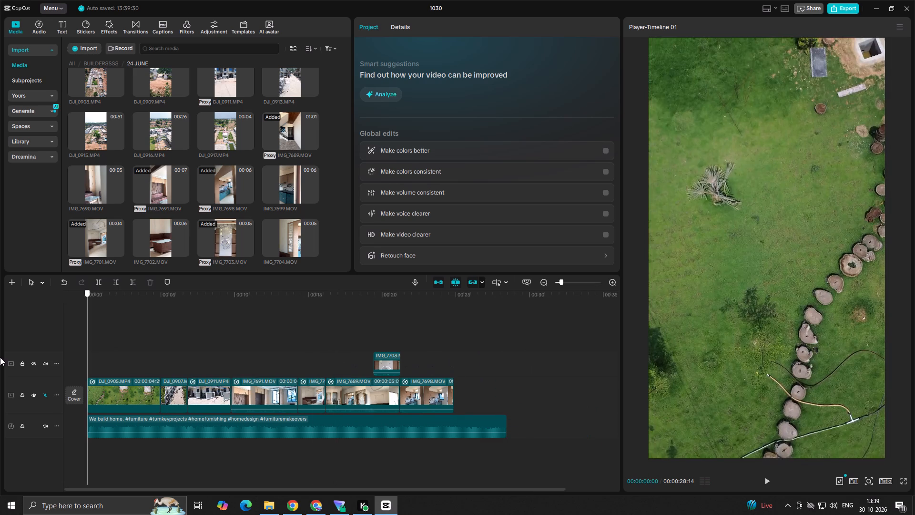
{"action": "left_click_drag", "start_coordinate": [0, 357], "coordinate": [0, 353]}
{"action": "key", "text": "space"}
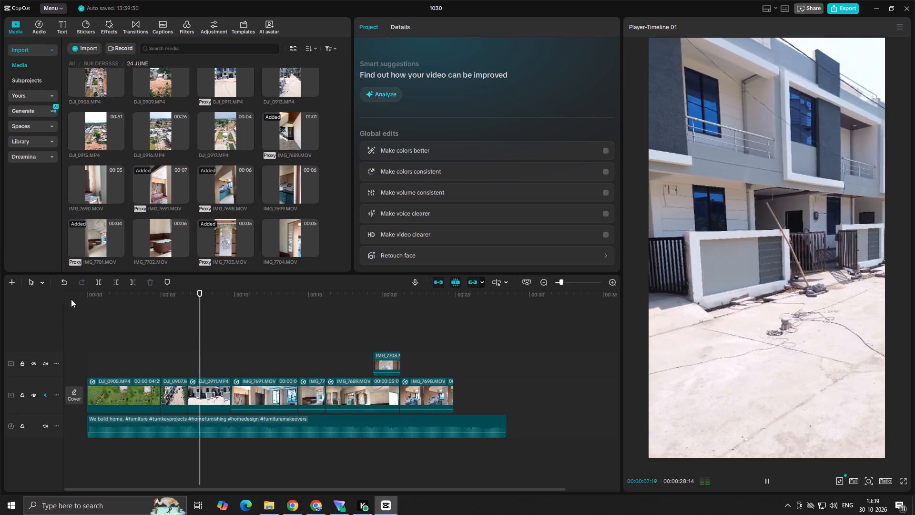
{"action": "key", "text": "space"}
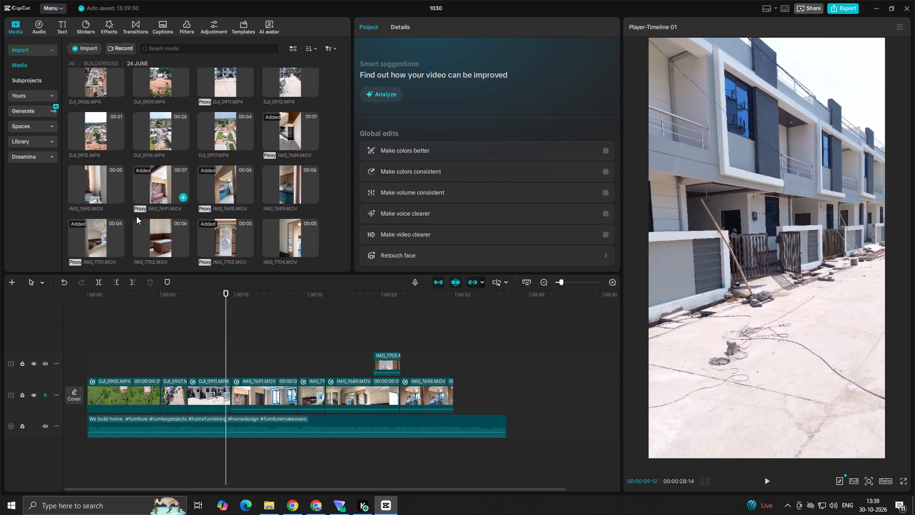
{"action": "left_click", "coordinate": [157, 238]}
{"action": "key", "text": "space"}
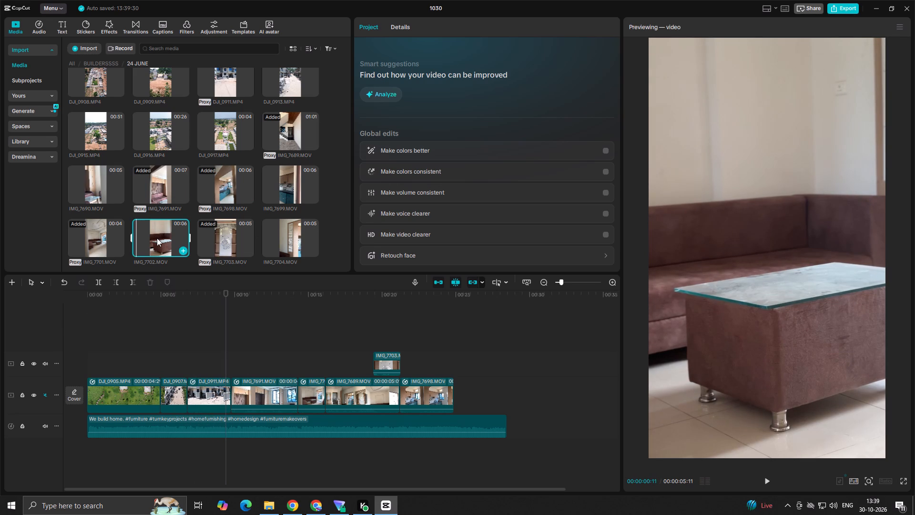
{"action": "scroll", "coordinate": [237, 355], "scroll_direction": "up", "scroll_amount": 8, "text": "ctrl"}
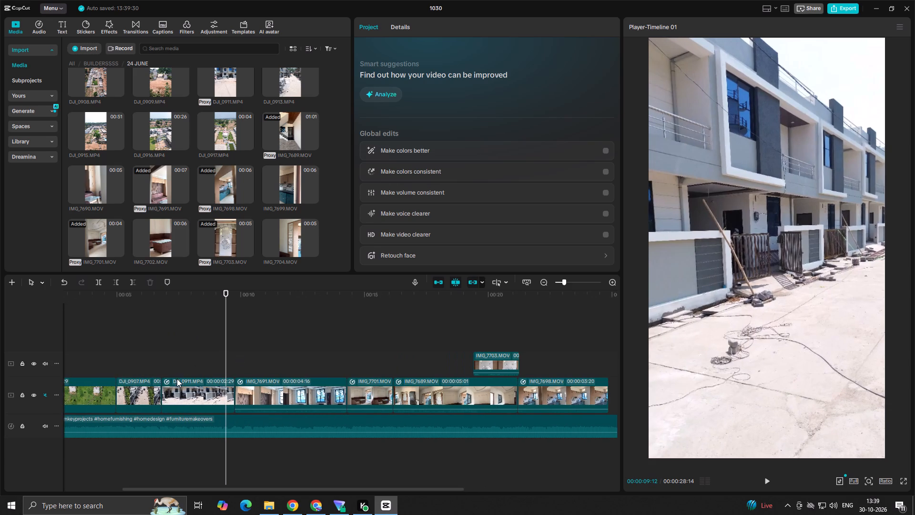
{"action": "left_click", "coordinate": [179, 384]}
{"action": "left_click", "coordinate": [142, 358]}
{"action": "key", "text": "space"}
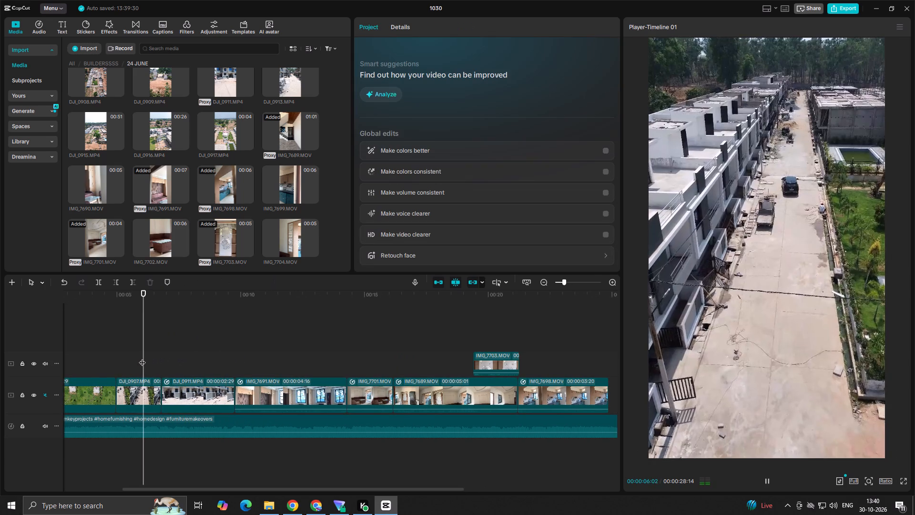
{"action": "key", "text": "space"}
Reorder the main track so DJI_0911.MP4 comes before DJI_0907.MP4, and play the new sequence through to IMG_7698.MOV.
{"action": "left_click", "coordinate": [207, 402]}
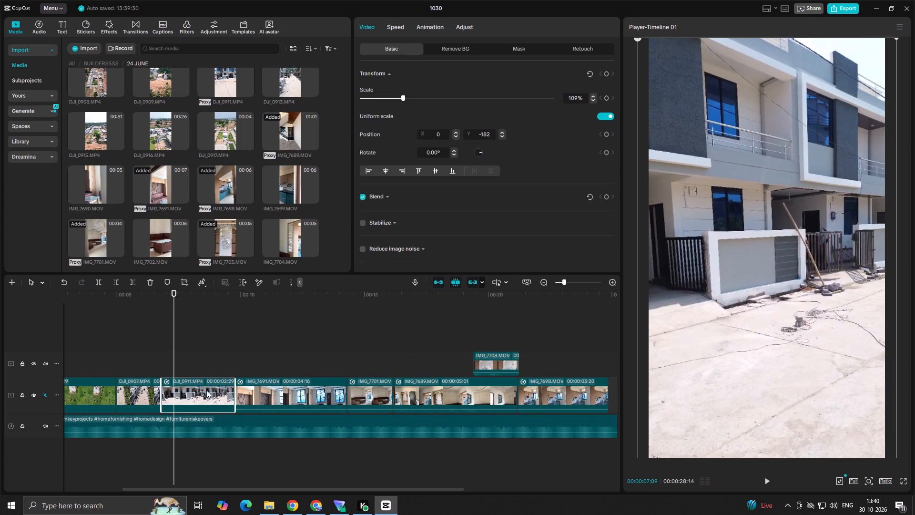
{"action": "left_click_drag", "start_coordinate": [206, 390], "coordinate": [167, 394]}
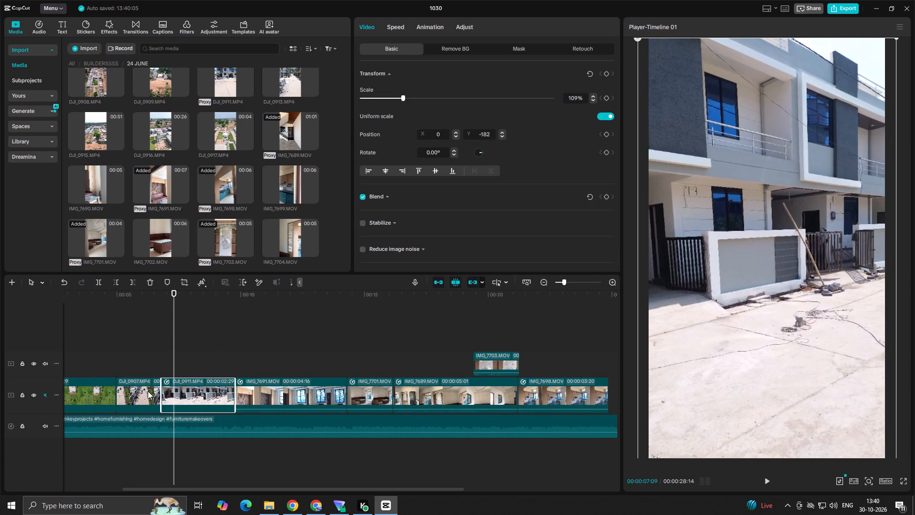
{"action": "left_click", "coordinate": [143, 392]}
{"action": "left_click_drag", "start_coordinate": [131, 391], "coordinate": [200, 385]}
{"action": "left_click", "coordinate": [148, 360]}
{"action": "left_click_drag", "start_coordinate": [148, 360], "coordinate": [109, 372]}
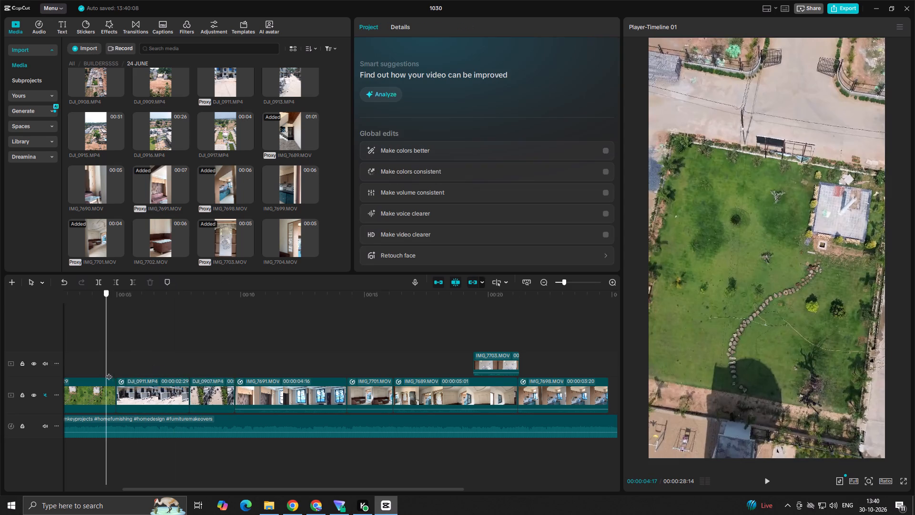
{"action": "left_click_drag", "start_coordinate": [109, 372], "coordinate": [106, 372]}
{"action": "key", "text": "space"}
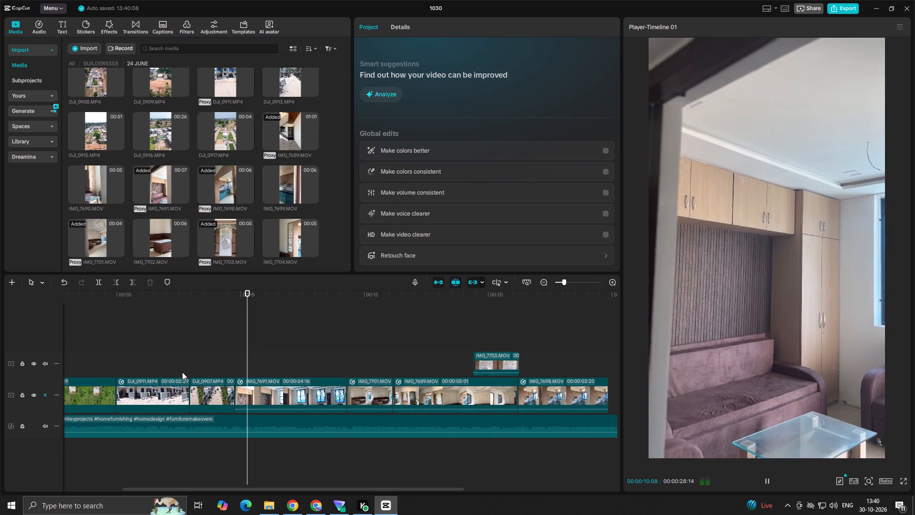
{"action": "key", "text": "space"}
{"action": "left_click", "coordinate": [168, 364]}
{"action": "key", "text": "space"}
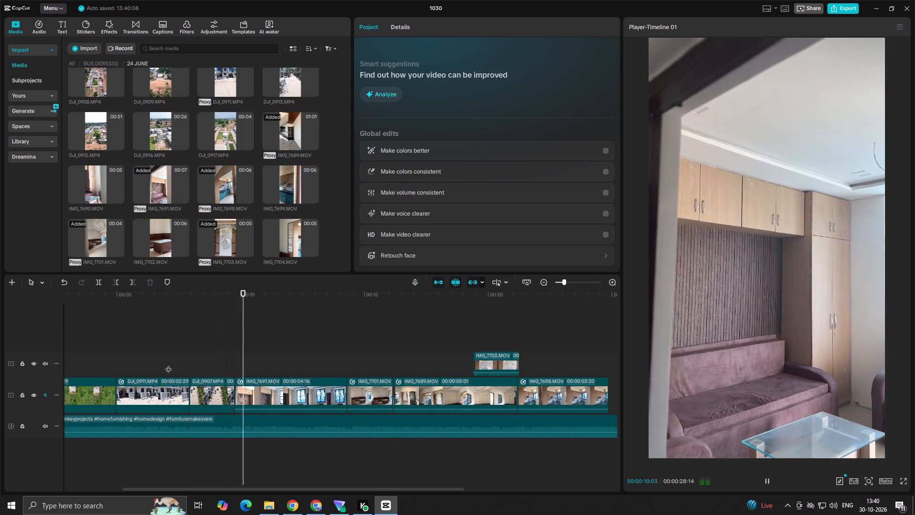
{"action": "key", "text": "space"}
{"action": "left_click", "coordinate": [138, 363]}
{"action": "key", "text": "space"}
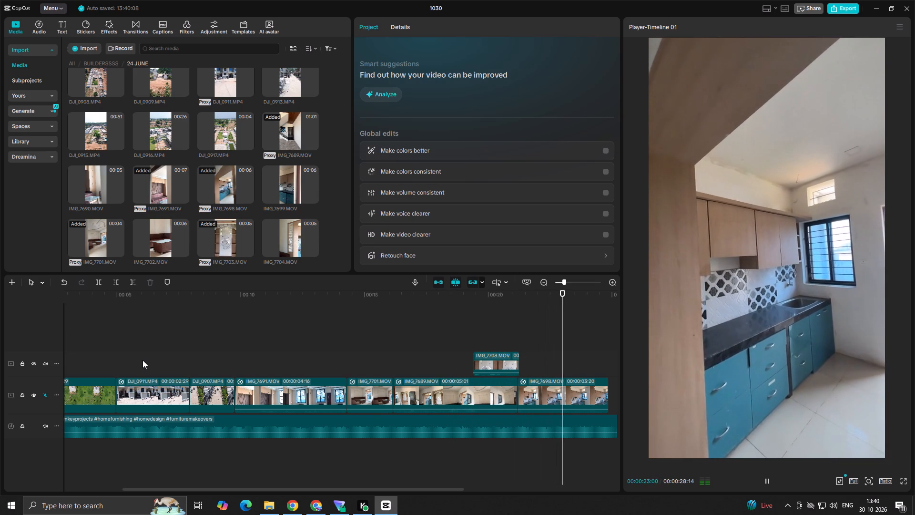
{"action": "key", "text": "space"}
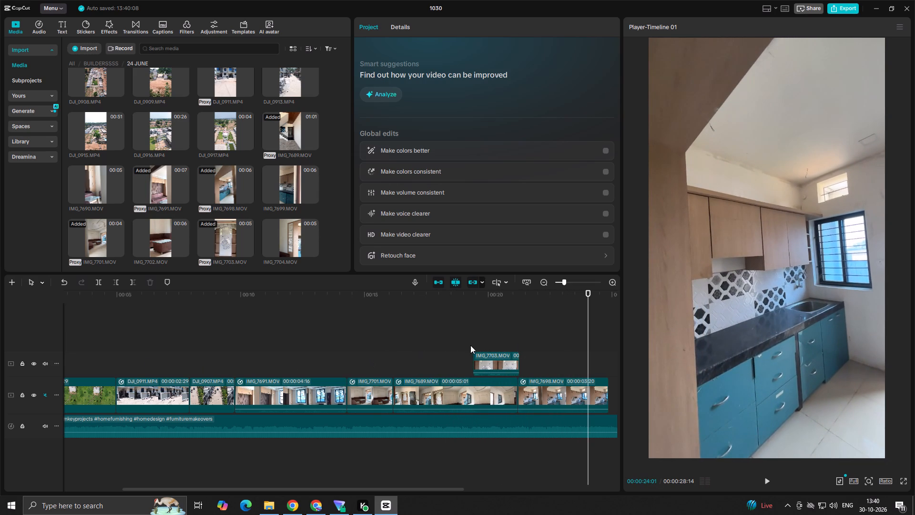
Extend the end of IMG_7689.MOV to a duration of 00:00:05:03, flush with the end of the IMG_7703.MOV overlay, and play the ending.
{"action": "left_click", "coordinate": [468, 345]}
{"action": "key", "text": "space"}
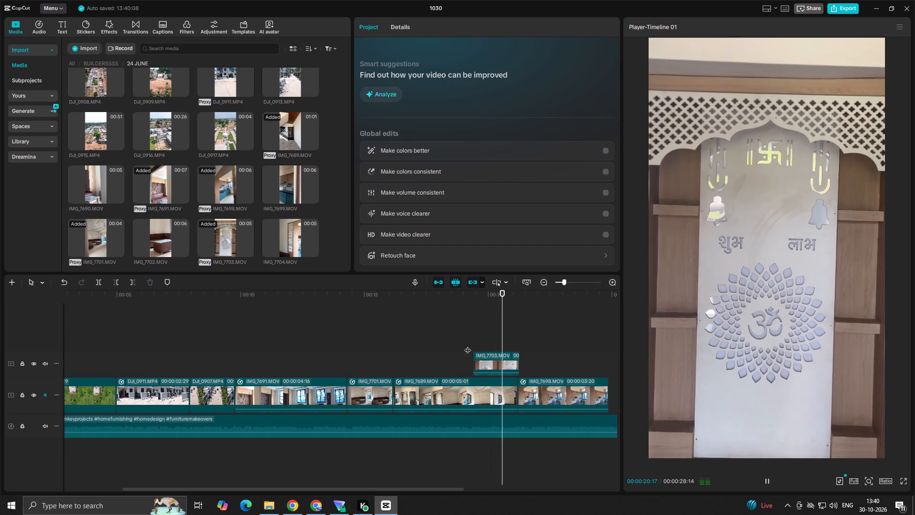
{"action": "key", "text": "space"}
{"action": "scroll", "coordinate": [523, 359], "scroll_direction": "up", "scroll_amount": 6, "text": "ctrl"}
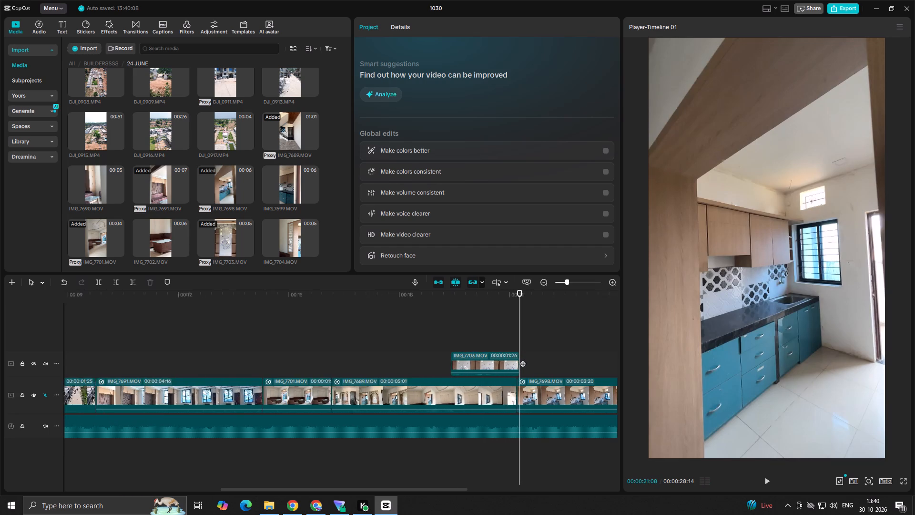
{"action": "scroll", "coordinate": [523, 359], "scroll_direction": "up", "scroll_amount": 5, "text": "ctrl"}
{"action": "left_click", "coordinate": [505, 391]}
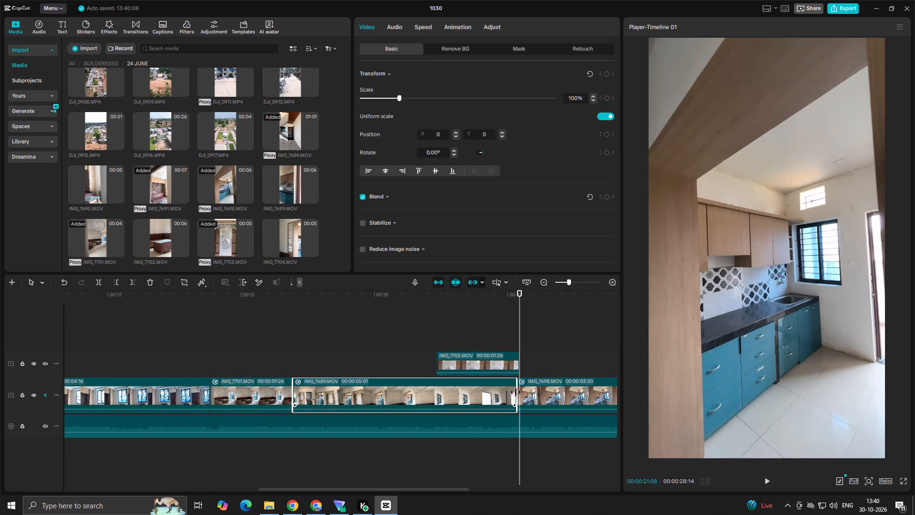
{"action": "left_click_drag", "start_coordinate": [517, 393], "coordinate": [519, 402]}
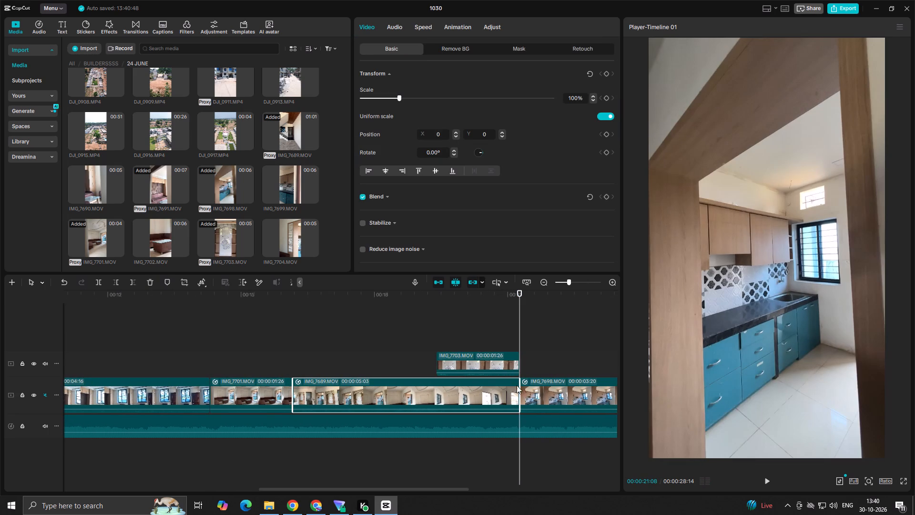
{"action": "left_click", "coordinate": [501, 338]}
{"action": "key", "text": "space"}
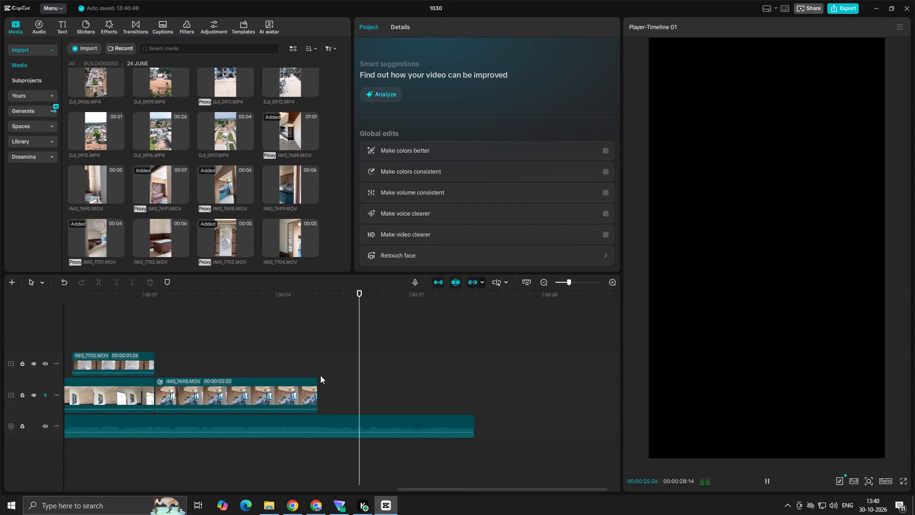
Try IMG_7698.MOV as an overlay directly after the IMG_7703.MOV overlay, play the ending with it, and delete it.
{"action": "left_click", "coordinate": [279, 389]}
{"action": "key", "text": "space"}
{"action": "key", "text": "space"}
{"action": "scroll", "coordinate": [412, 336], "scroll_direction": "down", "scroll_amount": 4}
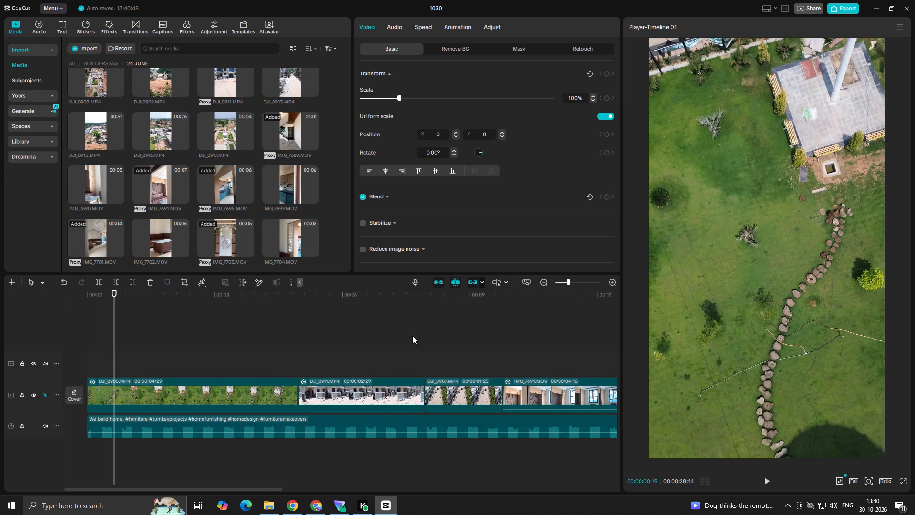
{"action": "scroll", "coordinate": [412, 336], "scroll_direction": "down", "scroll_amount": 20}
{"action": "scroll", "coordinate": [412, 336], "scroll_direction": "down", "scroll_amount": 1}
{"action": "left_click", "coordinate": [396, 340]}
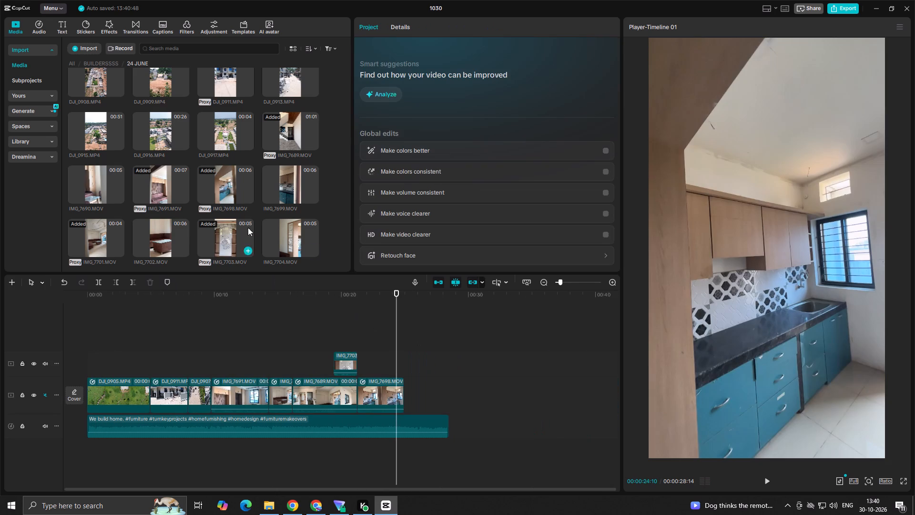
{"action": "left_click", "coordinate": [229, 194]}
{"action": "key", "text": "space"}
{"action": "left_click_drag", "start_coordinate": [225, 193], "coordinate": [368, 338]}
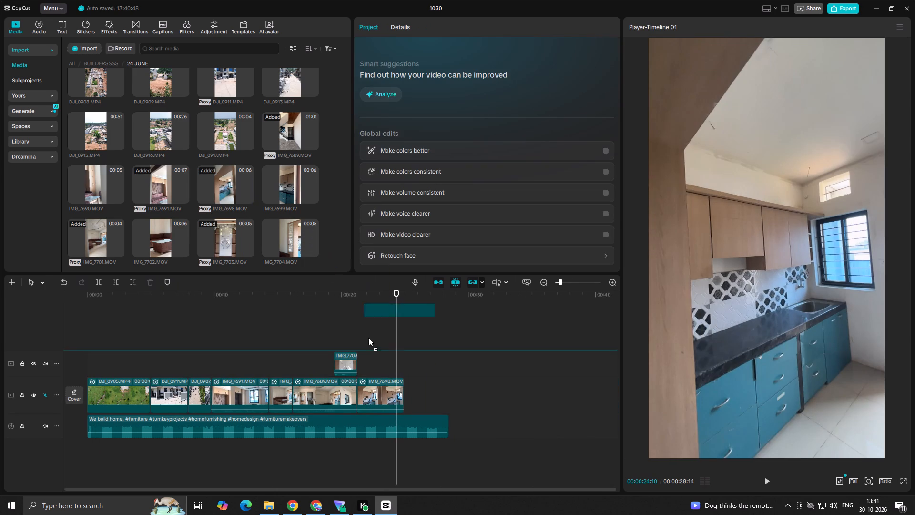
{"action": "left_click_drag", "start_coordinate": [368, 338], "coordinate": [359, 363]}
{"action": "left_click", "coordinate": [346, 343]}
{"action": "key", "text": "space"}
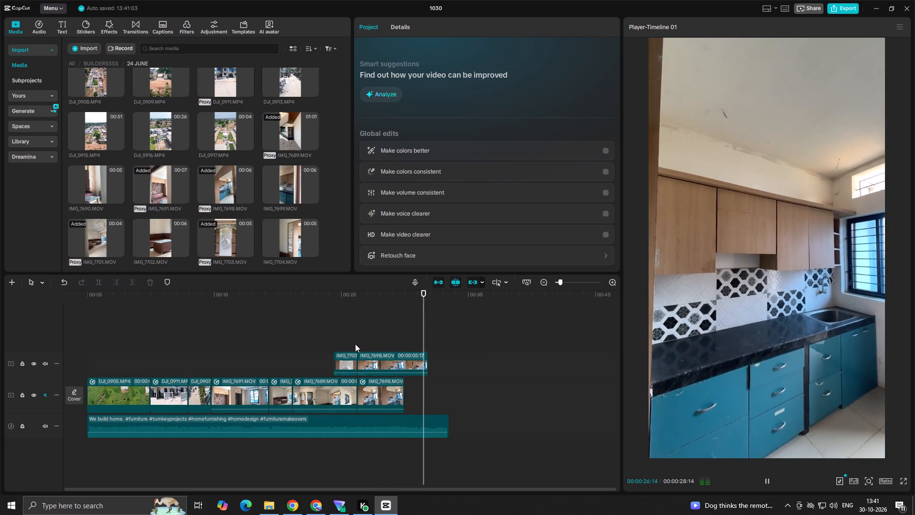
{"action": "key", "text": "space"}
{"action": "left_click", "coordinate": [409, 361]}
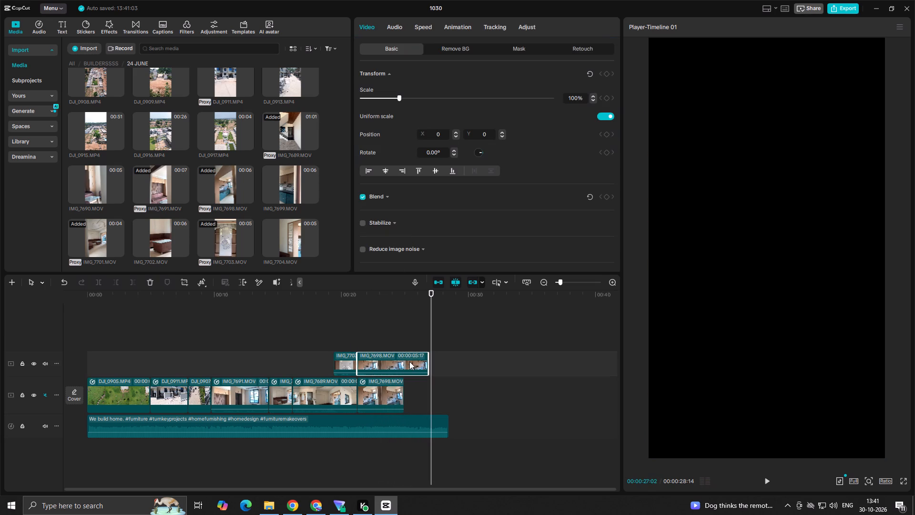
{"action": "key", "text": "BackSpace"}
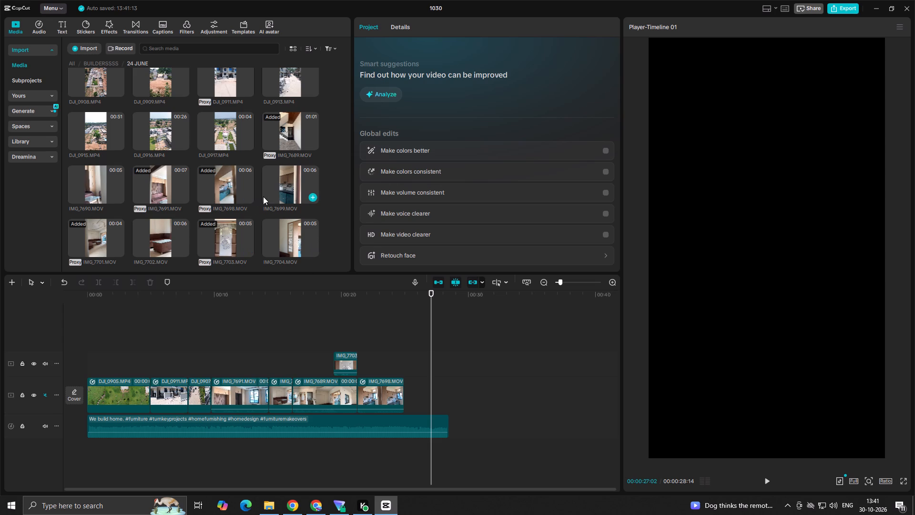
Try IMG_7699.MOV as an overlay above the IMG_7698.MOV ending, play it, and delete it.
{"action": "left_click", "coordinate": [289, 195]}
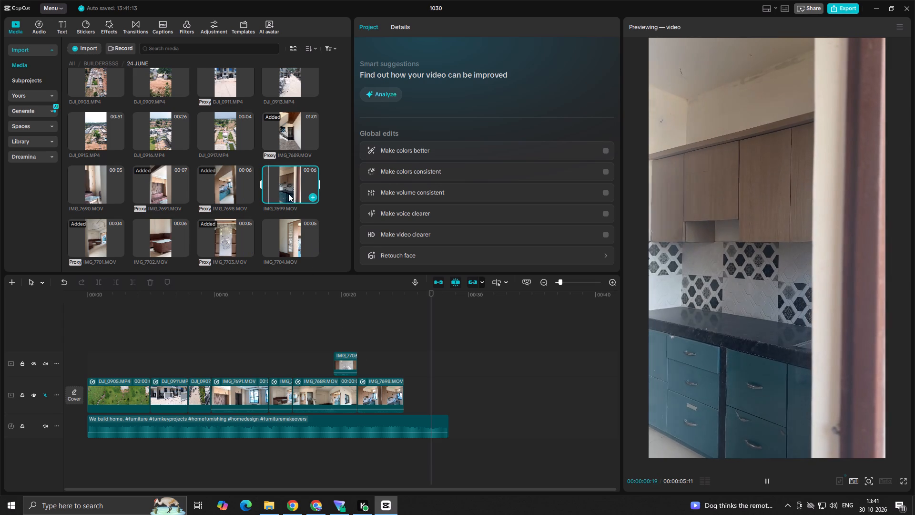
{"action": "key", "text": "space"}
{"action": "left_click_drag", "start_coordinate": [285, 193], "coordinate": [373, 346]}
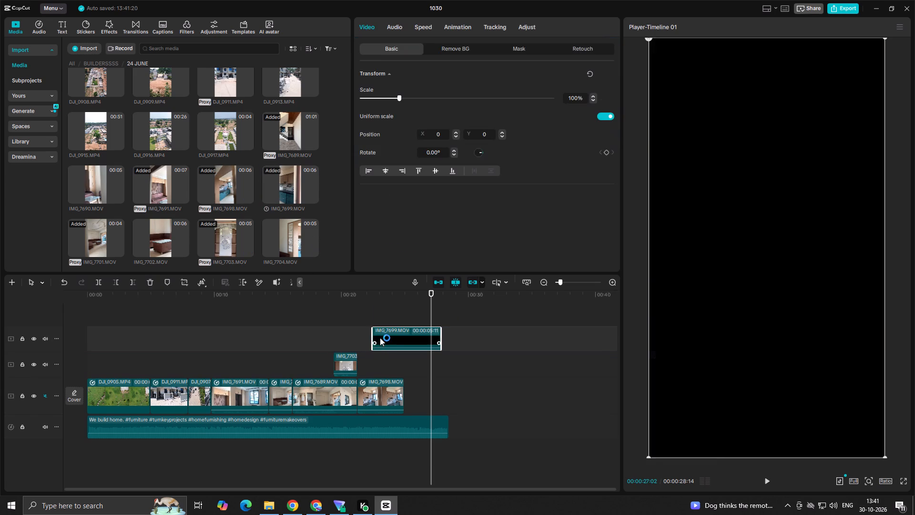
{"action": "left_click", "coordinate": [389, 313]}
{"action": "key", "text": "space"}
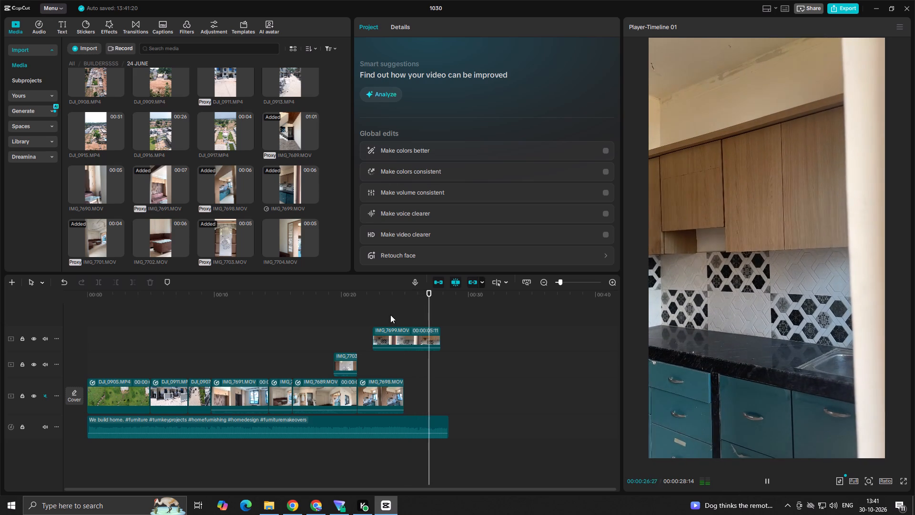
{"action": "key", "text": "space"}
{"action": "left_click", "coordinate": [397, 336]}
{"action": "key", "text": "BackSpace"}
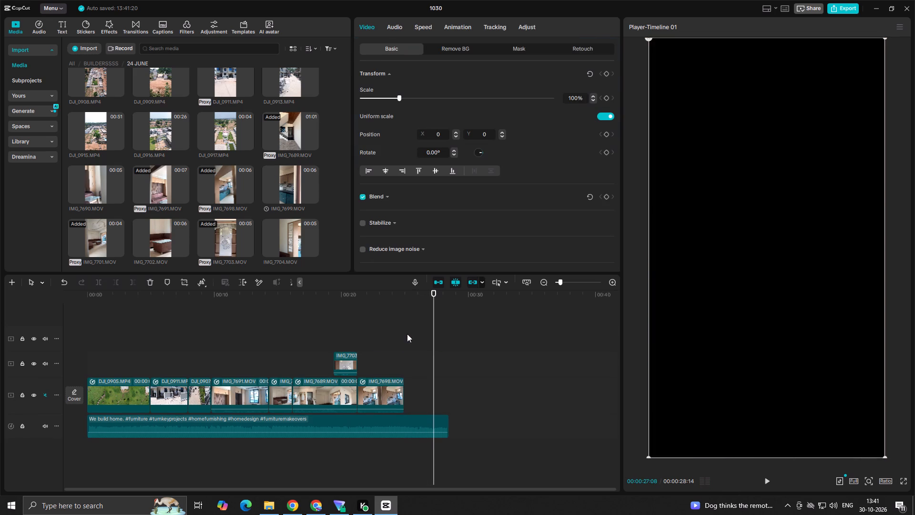
Play the ending, review the opening from DJI_0905.MP4 into DJI_0911.MP4, and preview the unused IMG_7690.MOV.
{"action": "left_click", "coordinate": [329, 340]}
{"action": "key", "text": "space"}
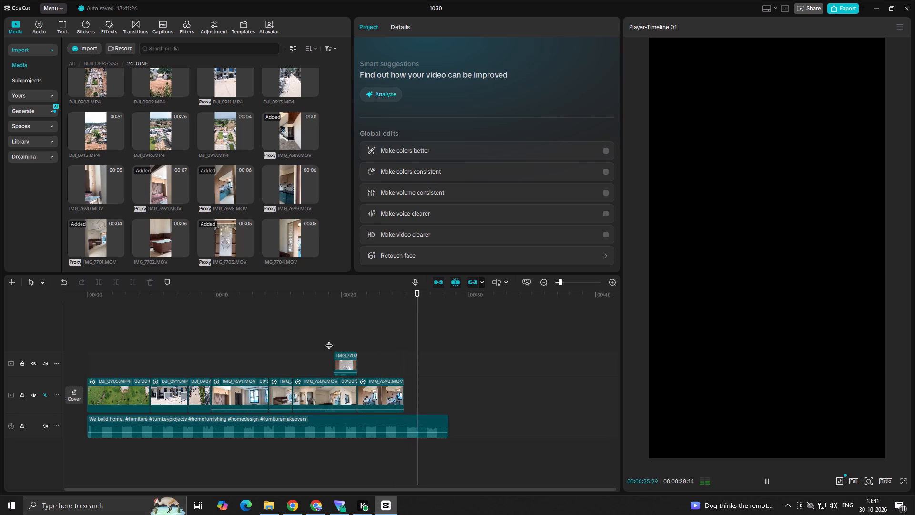
{"action": "left_click", "coordinate": [262, 356]}
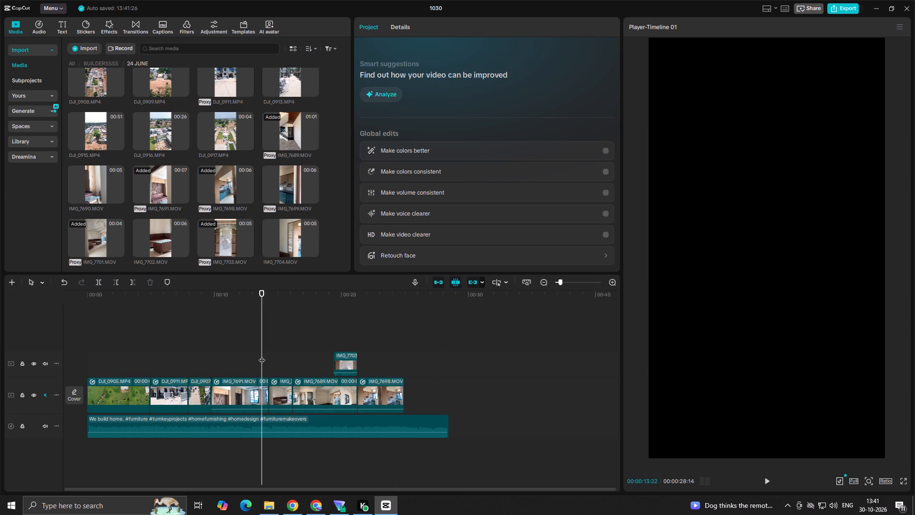
{"action": "scroll", "coordinate": [262, 355], "scroll_direction": "down", "scroll_amount": 9, "text": "ctrl"}
{"action": "scroll", "coordinate": [194, 354], "scroll_direction": "up", "scroll_amount": 7, "text": "ctrl"}
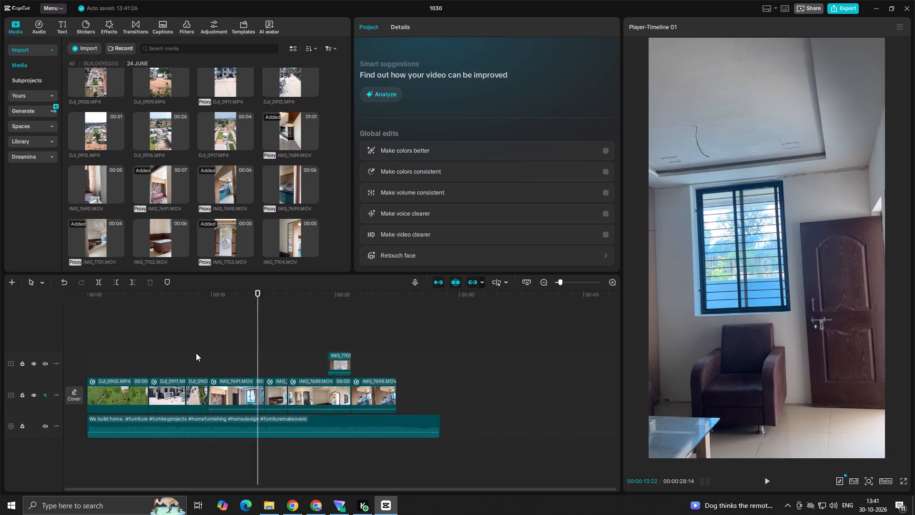
{"action": "scroll", "coordinate": [196, 353], "scroll_direction": "up", "scroll_amount": 7, "text": "ctrl"}
{"action": "left_click", "coordinate": [196, 353]}
{"action": "left_click_drag", "start_coordinate": [196, 353], "coordinate": [0, 376]}
{"action": "key", "text": "space"}
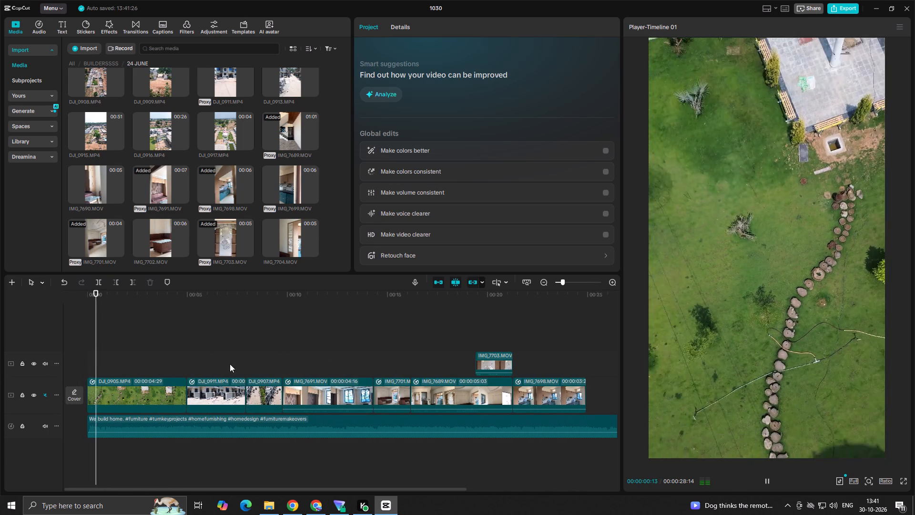
{"action": "scroll", "coordinate": [914, 202], "scroll_direction": "up", "scroll_amount": 1}
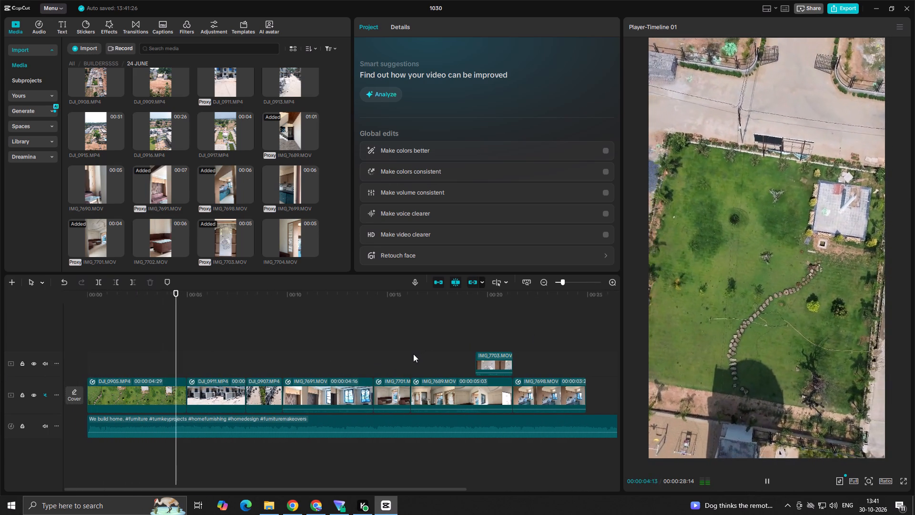
{"action": "key", "text": "space"}
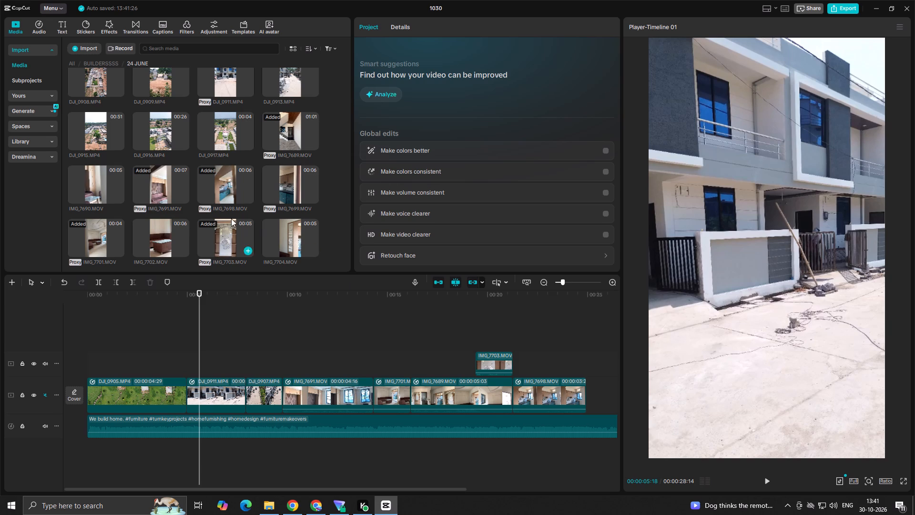
{"action": "scroll", "coordinate": [226, 209], "scroll_direction": "down", "scroll_amount": 1}
{"action": "left_click", "coordinate": [99, 192]}
{"action": "key", "text": "space"}
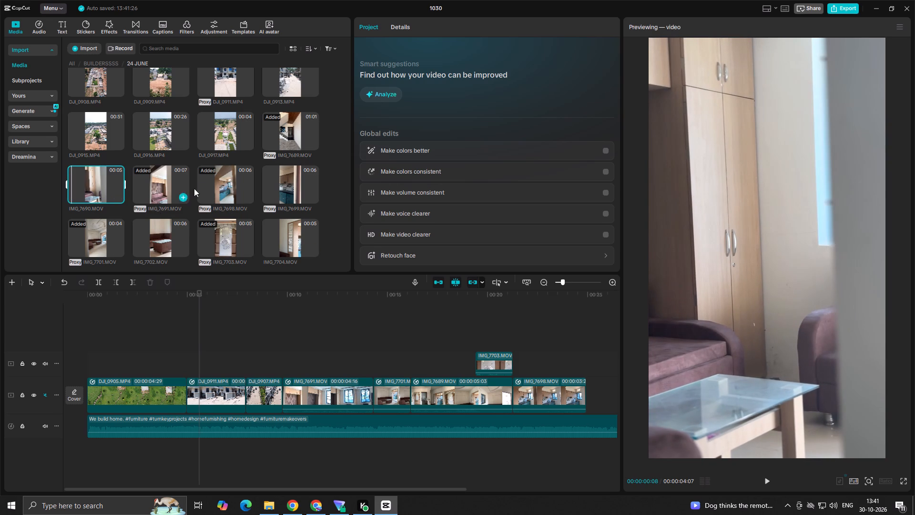
{"action": "left_click", "coordinate": [138, 355]}
{"action": "key", "text": "space"}
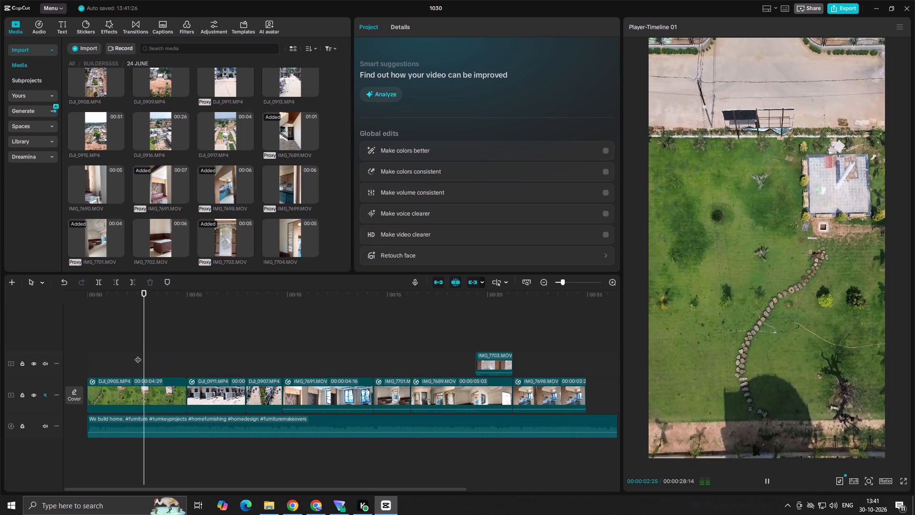
{"action": "key", "text": "space"}
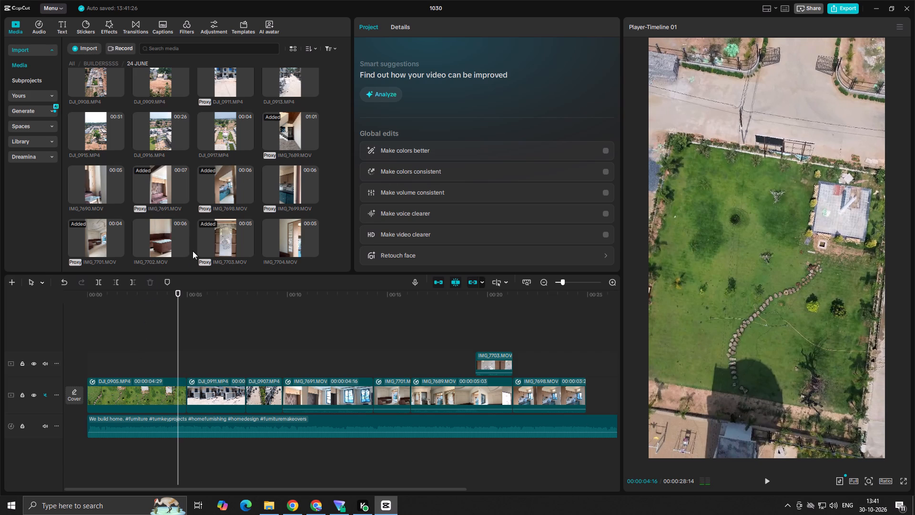
Place IMG_7698.MOV on a new top overlay track, starting about 4 s in, just before DJI_0905.MP4 ends.
{"action": "scroll", "coordinate": [214, 204], "scroll_direction": "up", "scroll_amount": 3, "text": "ctrl"}
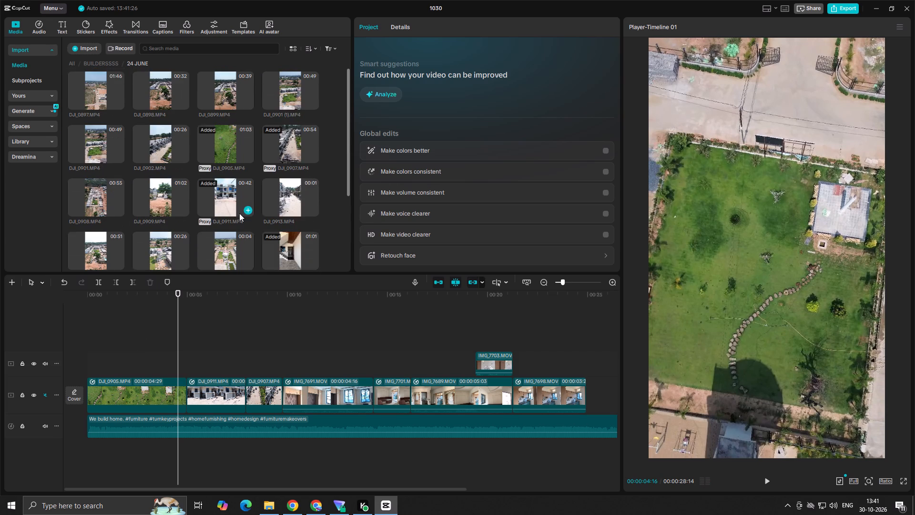
{"action": "scroll", "coordinate": [261, 199], "scroll_direction": "down", "scroll_amount": 5, "text": "ctrl"}
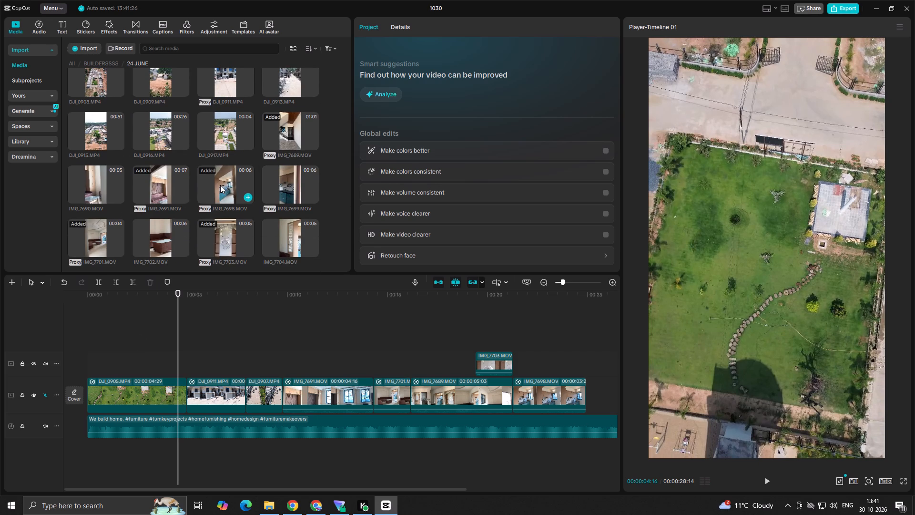
{"action": "left_click_drag", "start_coordinate": [231, 181], "coordinate": [174, 333]}
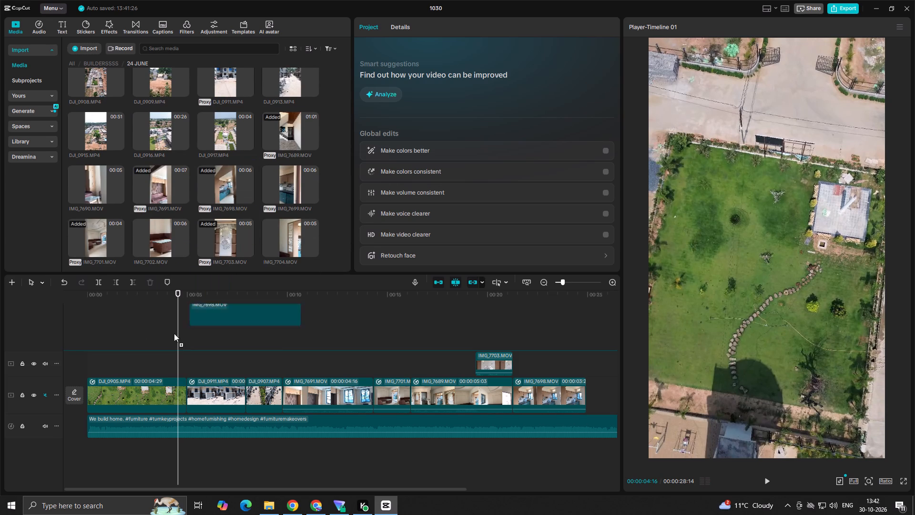
{"action": "left_click_drag", "start_coordinate": [174, 333], "coordinate": [169, 333]}
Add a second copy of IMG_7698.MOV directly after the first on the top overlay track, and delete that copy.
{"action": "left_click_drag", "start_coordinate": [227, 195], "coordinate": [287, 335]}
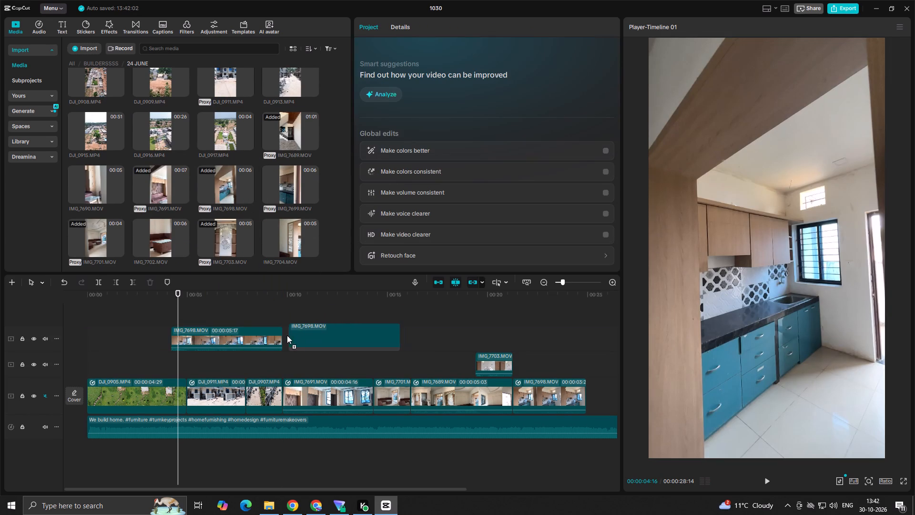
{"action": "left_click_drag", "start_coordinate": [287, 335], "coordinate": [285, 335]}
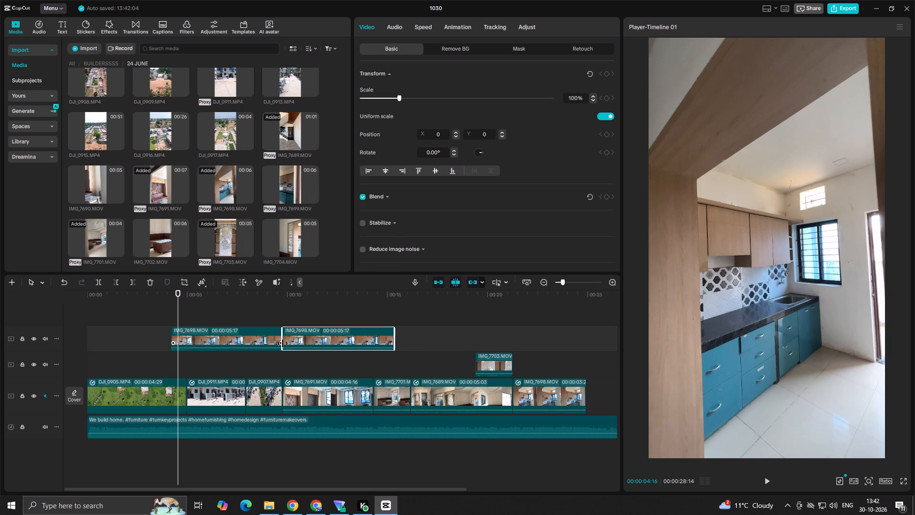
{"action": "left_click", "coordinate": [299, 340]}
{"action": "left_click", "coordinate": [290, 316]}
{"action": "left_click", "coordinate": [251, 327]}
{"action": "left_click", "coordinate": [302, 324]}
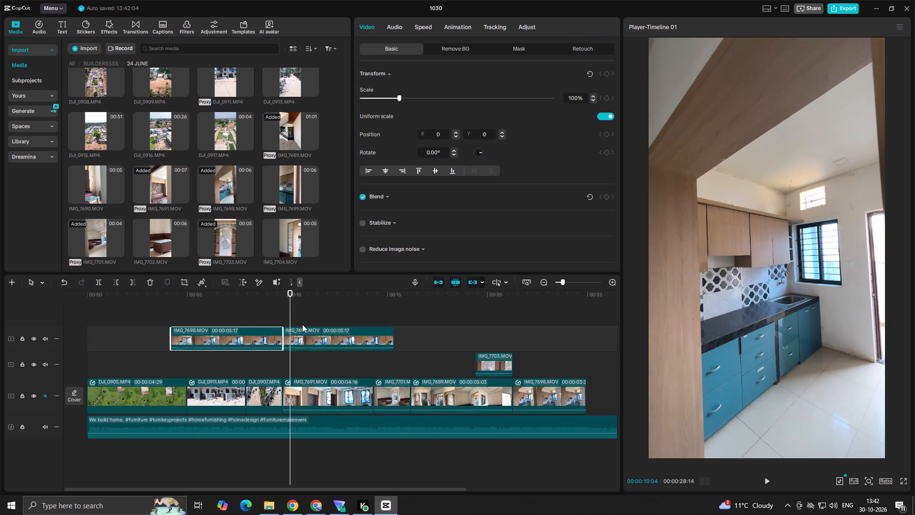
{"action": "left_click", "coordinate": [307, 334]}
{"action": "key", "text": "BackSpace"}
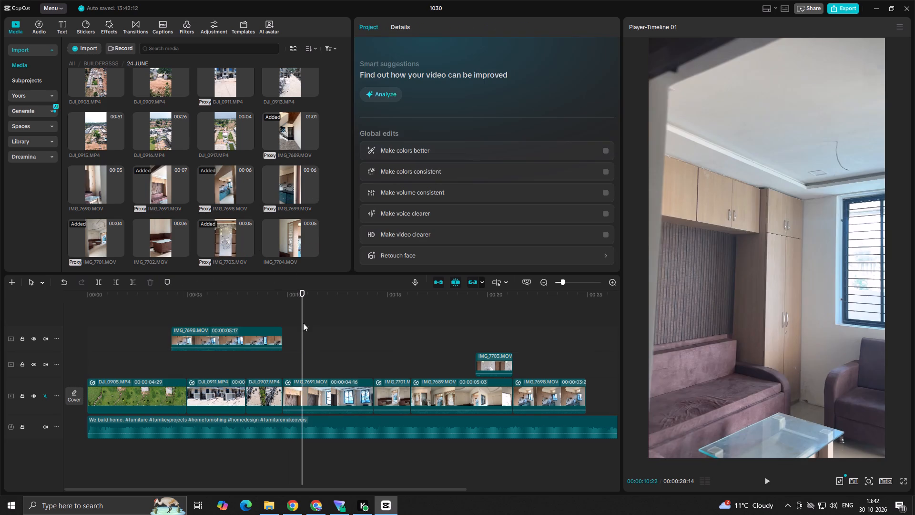
Add IMG_7703.MOV and IMG_7704.MOV after IMG_7698.MOV on the top overlay track.
{"action": "left_click_drag", "start_coordinate": [292, 191], "coordinate": [295, 198]}
{"action": "left_click_drag", "start_coordinate": [233, 240], "coordinate": [303, 333]}
{"action": "left_click_drag", "start_coordinate": [290, 246], "coordinate": [295, 249]}
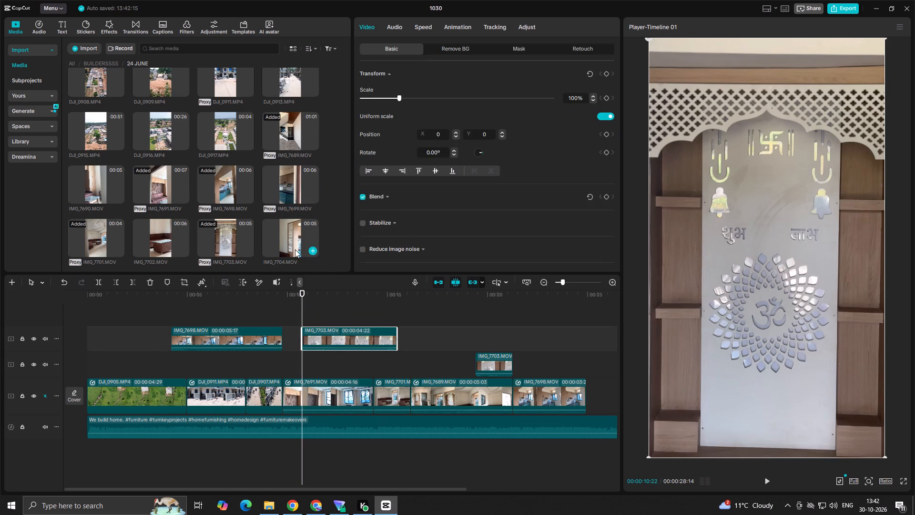
{"action": "left_click_drag", "start_coordinate": [295, 249], "coordinate": [419, 334]}
Move the newly added IMG_7703.MOV overlay flush against the end of the IMG_7698.MOV overlay on the same track.
{"action": "left_click_drag", "start_coordinate": [370, 341], "coordinate": [331, 342]}
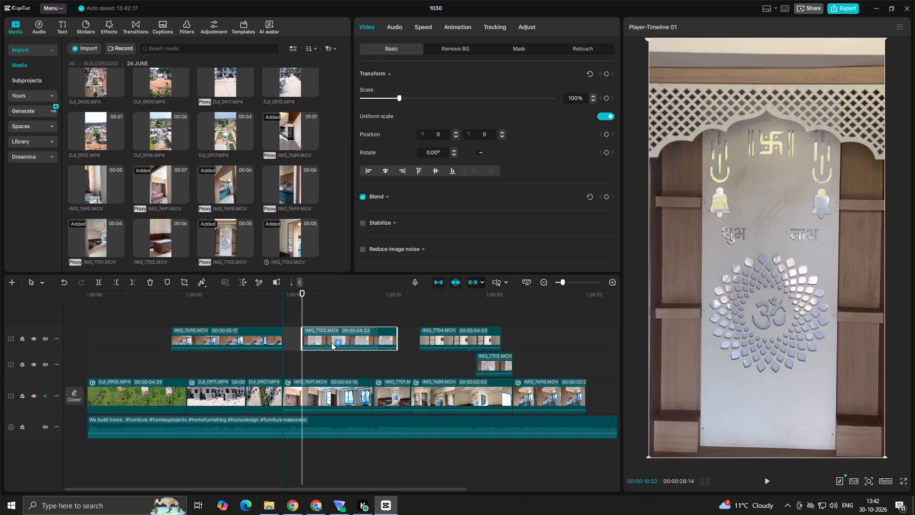
{"action": "left_click_drag", "start_coordinate": [331, 342], "coordinate": [314, 340]}
{"action": "left_click_drag", "start_coordinate": [335, 336], "coordinate": [312, 337]}
{"action": "left_click_drag", "start_coordinate": [286, 338], "coordinate": [356, 353]}
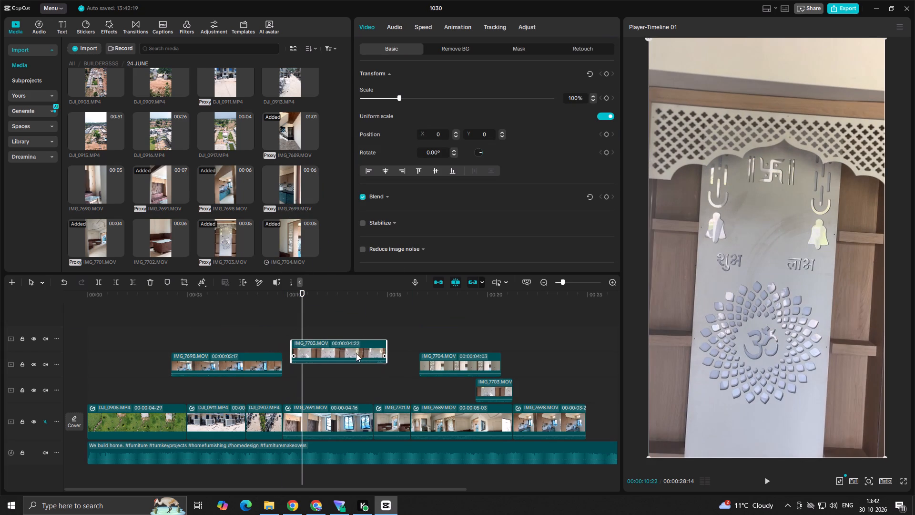
{"action": "left_click_drag", "start_coordinate": [356, 353], "coordinate": [346, 364]}
Move the IMG_7704.MOV overlay flush against the end of IMG_7703.MOV on the top overlay track.
{"action": "left_click_drag", "start_coordinate": [442, 340], "coordinate": [403, 337]}
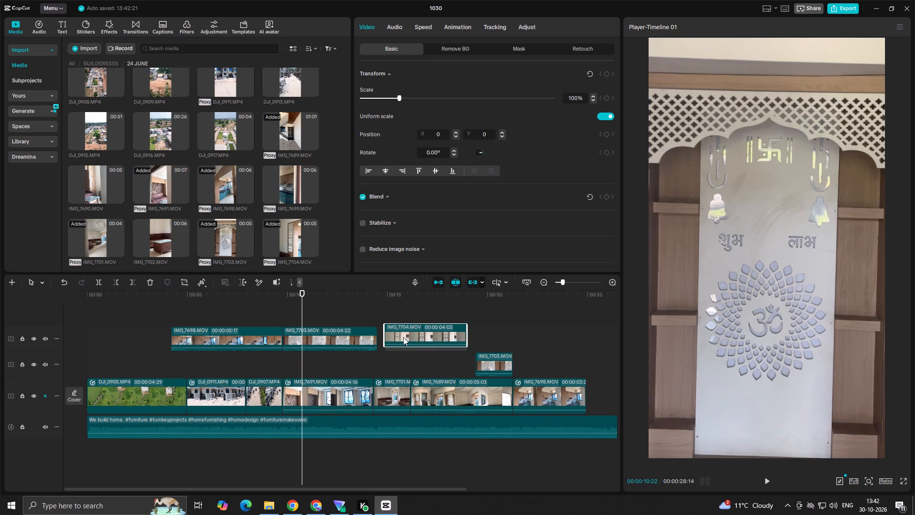
{"action": "left_click_drag", "start_coordinate": [403, 337], "coordinate": [397, 339]}
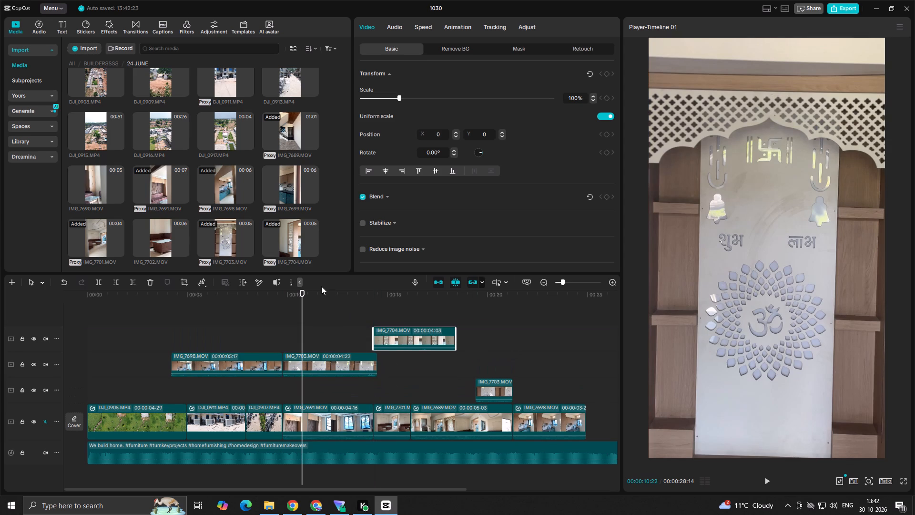
{"action": "left_click_drag", "start_coordinate": [411, 335], "coordinate": [416, 360]}
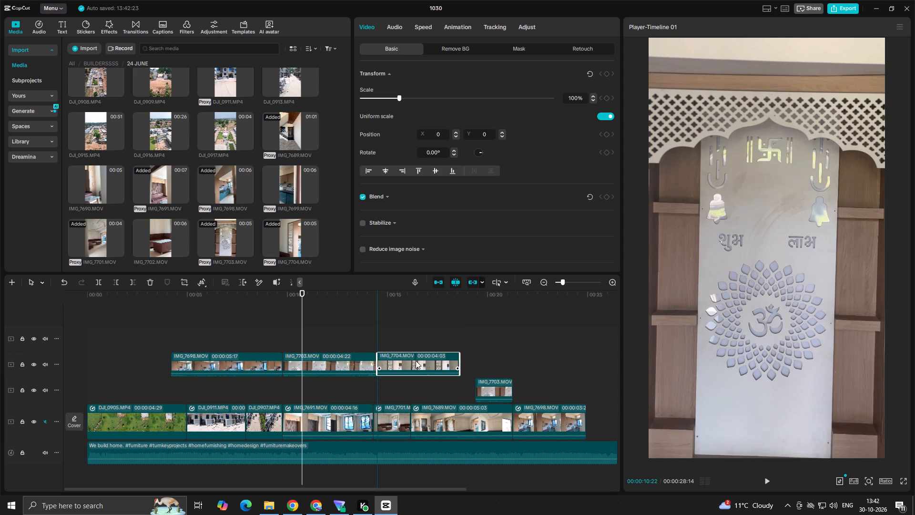
{"action": "left_click_drag", "start_coordinate": [416, 360], "coordinate": [414, 360]}
{"action": "left_click_drag", "start_coordinate": [407, 332], "coordinate": [411, 357]}
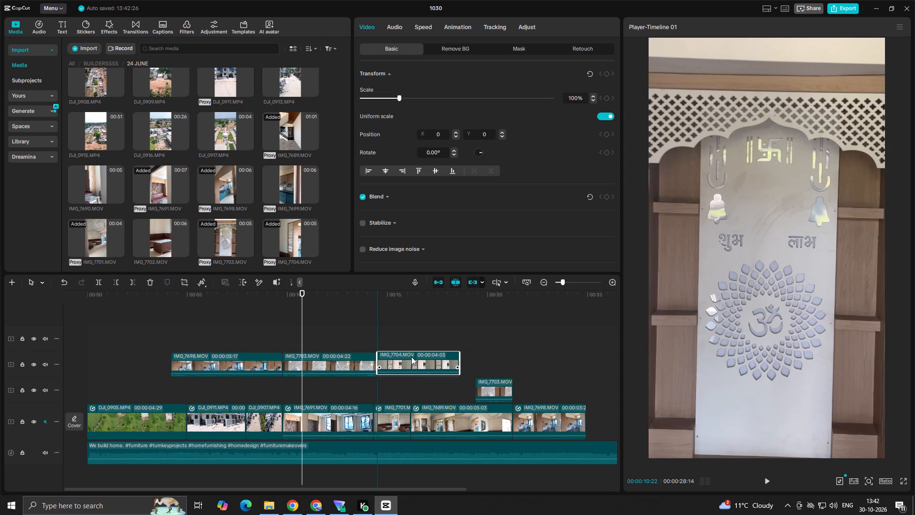
{"action": "left_click_drag", "start_coordinate": [411, 357], "coordinate": [417, 359]}
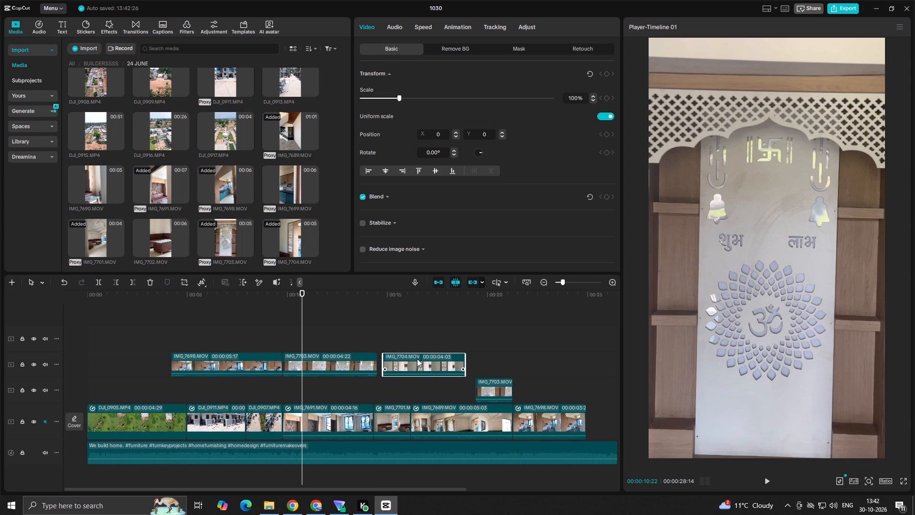
{"action": "left_click_drag", "start_coordinate": [384, 335], "coordinate": [374, 335]}
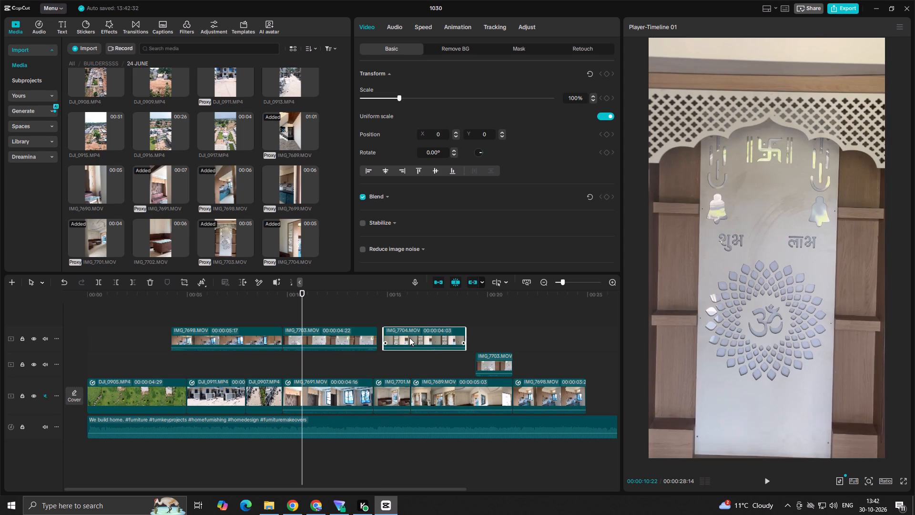
{"action": "left_click", "coordinate": [403, 313]}
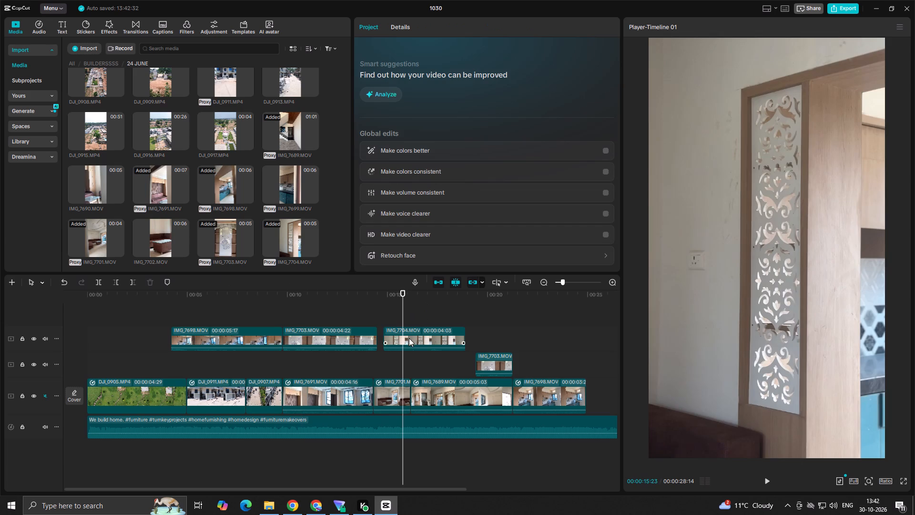
{"action": "left_click", "coordinate": [409, 338]}
{"action": "left_click_drag", "start_coordinate": [410, 338], "coordinate": [404, 339]}
{"action": "left_click", "coordinate": [362, 312]}
{"action": "left_click", "coordinate": [412, 311]}
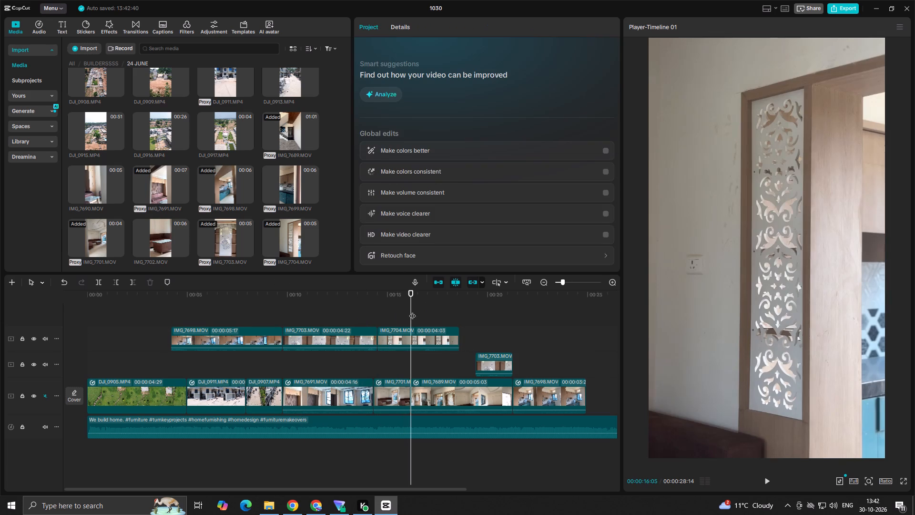
Append IMG_7702.MOV, IMG_7701.MOV, IMG_7690.MOV and IMG_7689.MOV in that order after IMG_7704.MOV on the same overlay track.
{"action": "left_click", "coordinate": [151, 235]}
{"action": "left_click_drag", "start_coordinate": [151, 235], "coordinate": [460, 335]}
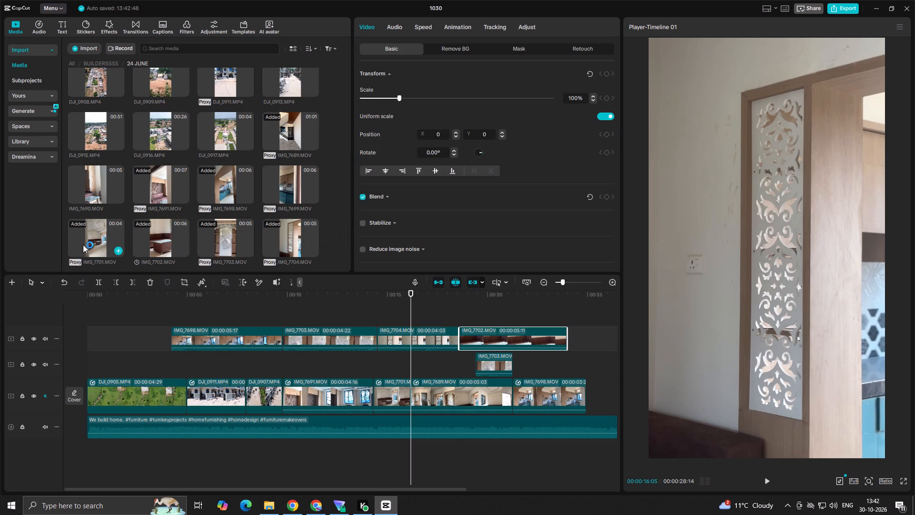
{"action": "left_click_drag", "start_coordinate": [85, 245], "coordinate": [578, 336]}
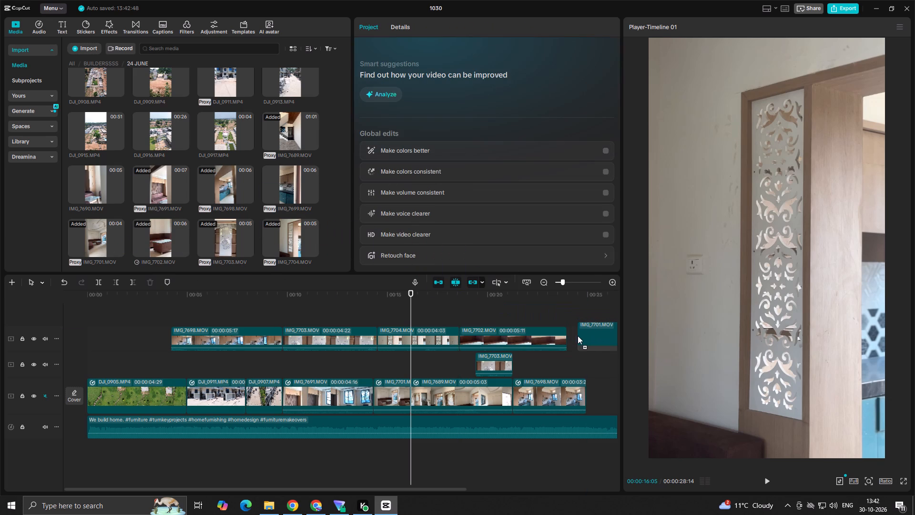
{"action": "left_click_drag", "start_coordinate": [578, 336], "coordinate": [568, 338]}
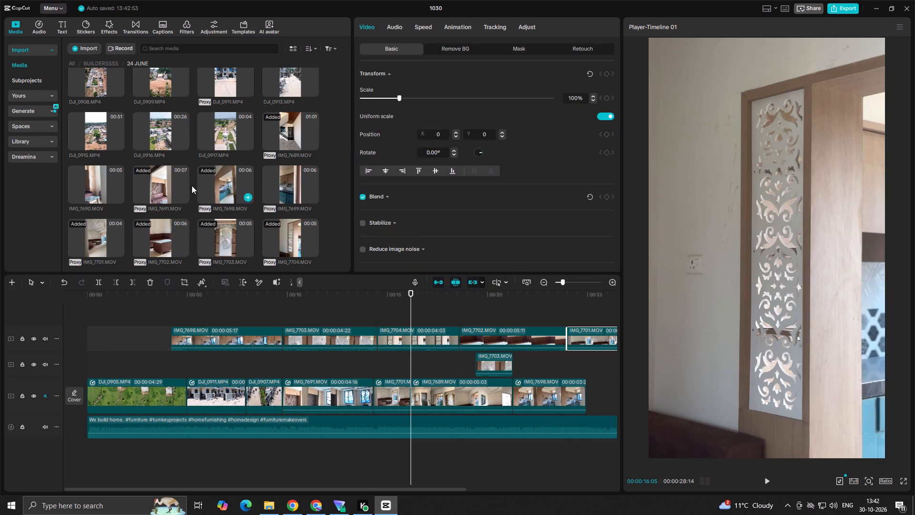
{"action": "left_click_drag", "start_coordinate": [93, 185], "coordinate": [606, 307]}
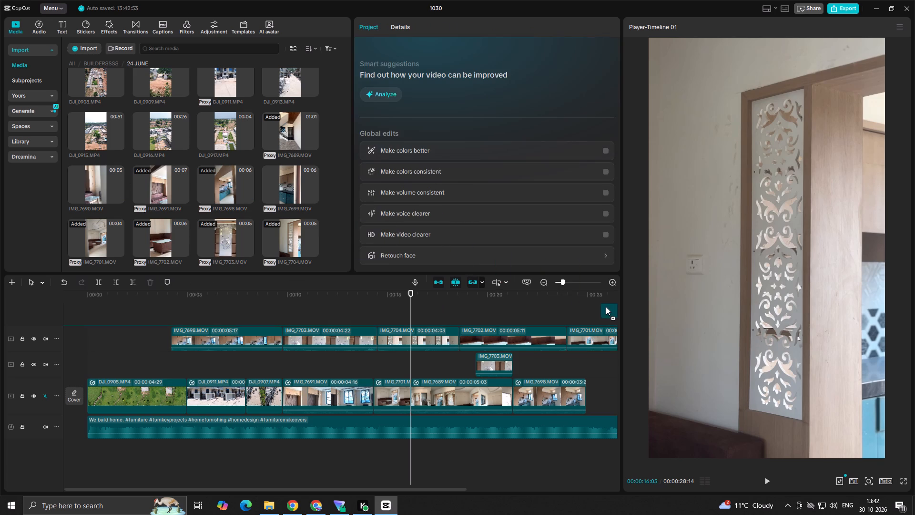
{"action": "left_click_drag", "start_coordinate": [606, 307], "coordinate": [485, 340]}
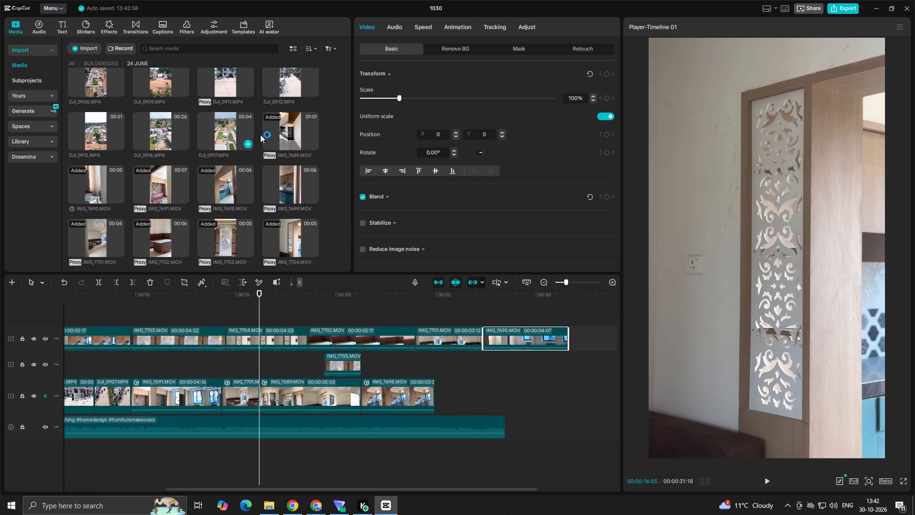
{"action": "left_click_drag", "start_coordinate": [288, 141], "coordinate": [588, 308]}
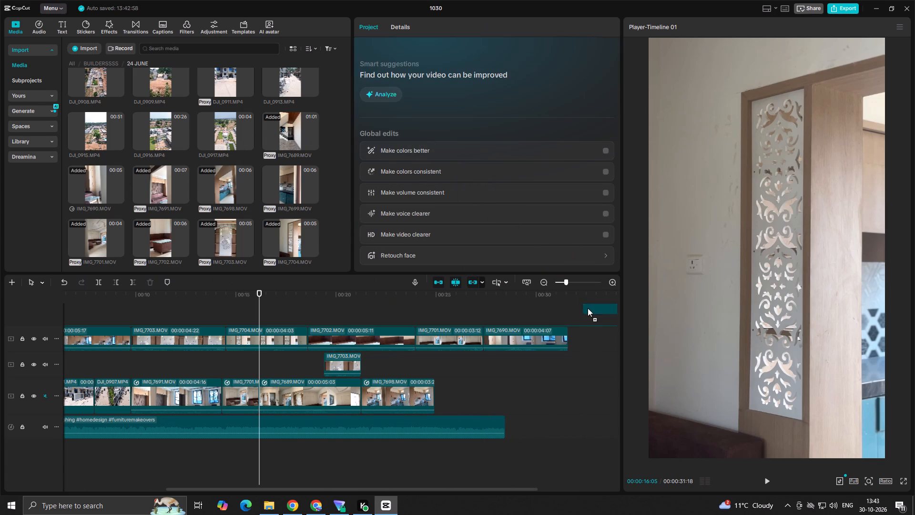
{"action": "left_click_drag", "start_coordinate": [588, 308], "coordinate": [568, 338]}
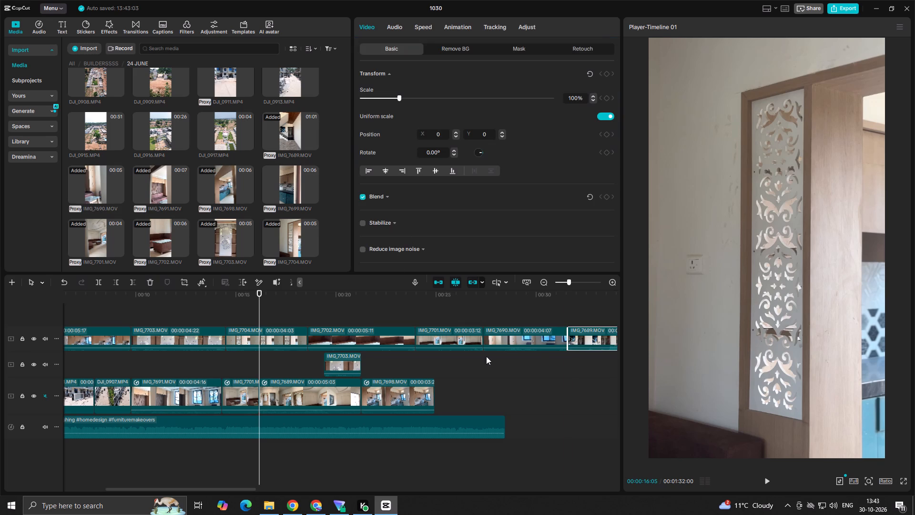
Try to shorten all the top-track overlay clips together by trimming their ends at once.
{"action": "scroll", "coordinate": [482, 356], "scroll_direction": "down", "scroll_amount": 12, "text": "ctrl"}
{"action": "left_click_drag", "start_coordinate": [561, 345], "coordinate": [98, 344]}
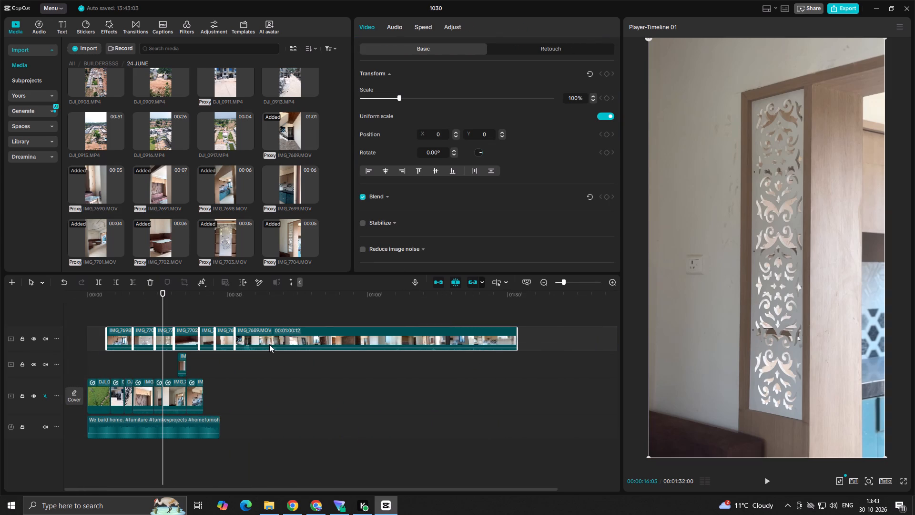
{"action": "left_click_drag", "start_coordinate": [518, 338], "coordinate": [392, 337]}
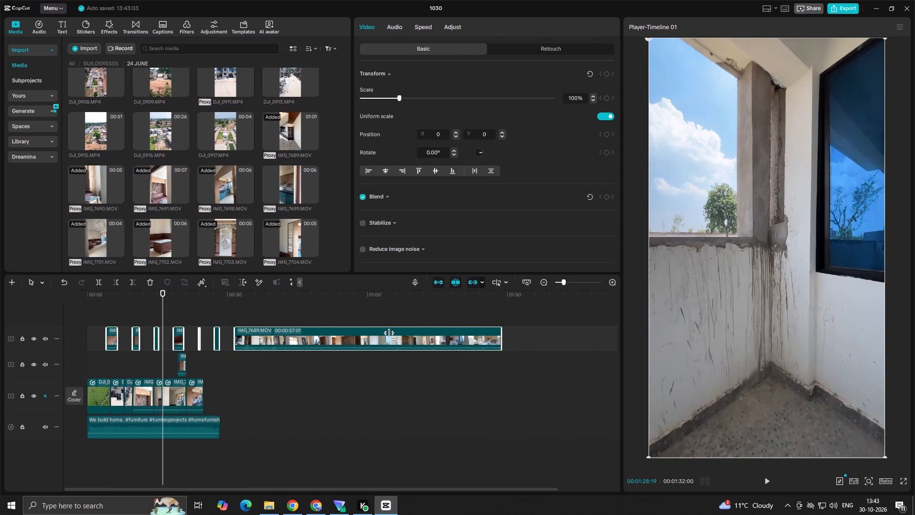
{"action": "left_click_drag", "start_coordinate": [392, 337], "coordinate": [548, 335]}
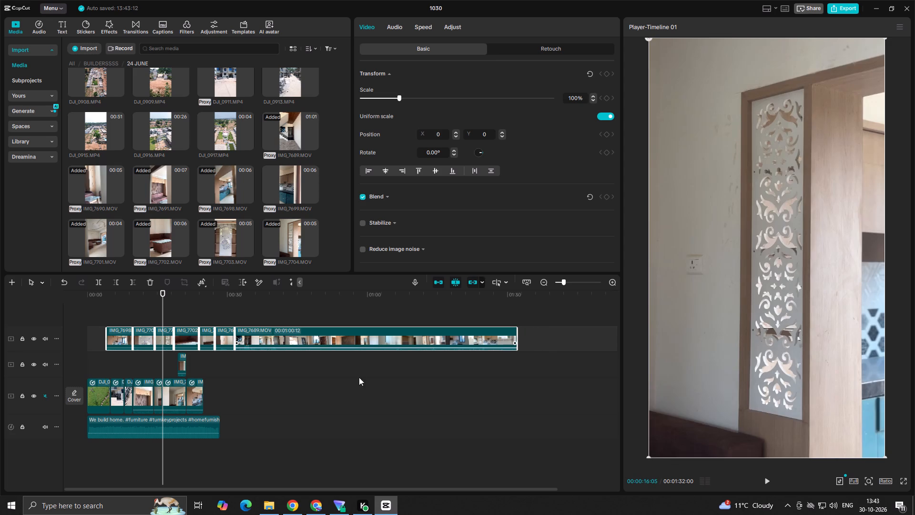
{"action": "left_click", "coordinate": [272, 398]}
Trim the end of the first overlay clip, IMG_7698.MOV, back to about 8 s on the timeline.
{"action": "scroll", "coordinate": [266, 334], "scroll_direction": "up", "scroll_amount": 6, "text": "ctrl"}
{"action": "left_click", "coordinate": [243, 317]}
{"action": "left_click_drag", "start_coordinate": [243, 316], "coordinate": [129, 354]}
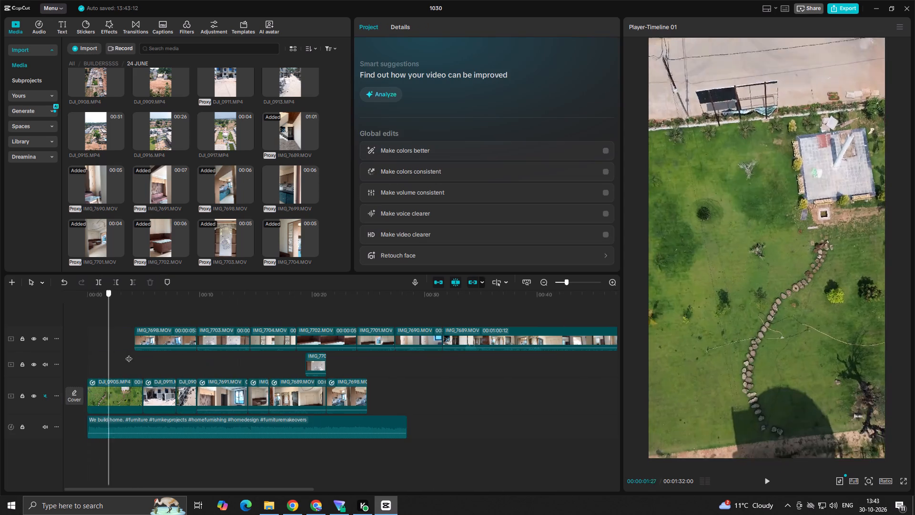
{"action": "left_click_drag", "start_coordinate": [129, 354], "coordinate": [130, 354]}
{"action": "scroll", "coordinate": [133, 354], "scroll_direction": "up", "scroll_amount": 4, "text": "ctrl"}
{"action": "scroll", "coordinate": [140, 351], "scroll_direction": "down", "scroll_amount": 6, "text": "ctrl"}
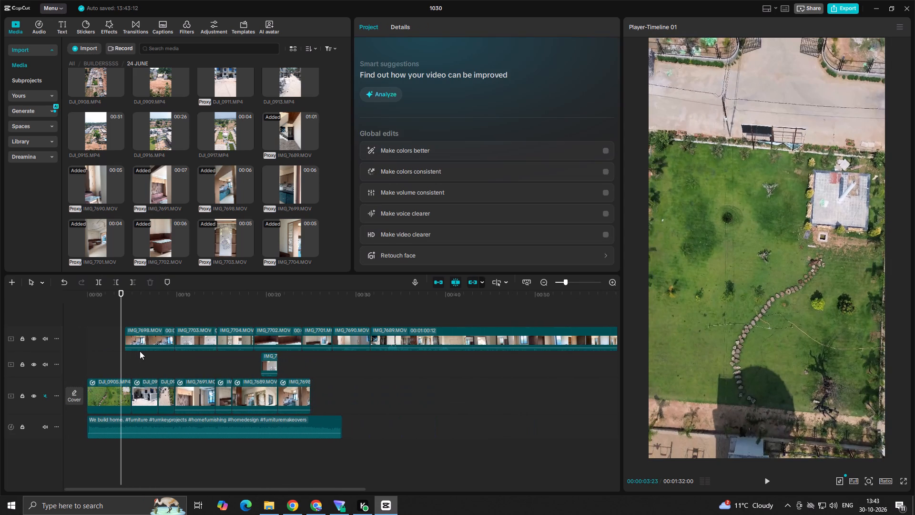
{"action": "left_click", "coordinate": [145, 328]}
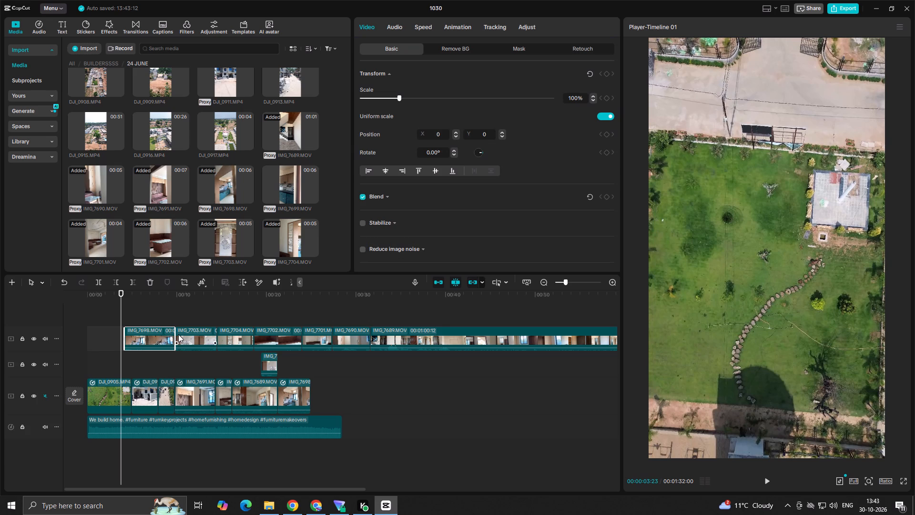
{"action": "left_click_drag", "start_coordinate": [175, 337], "coordinate": [159, 343]}
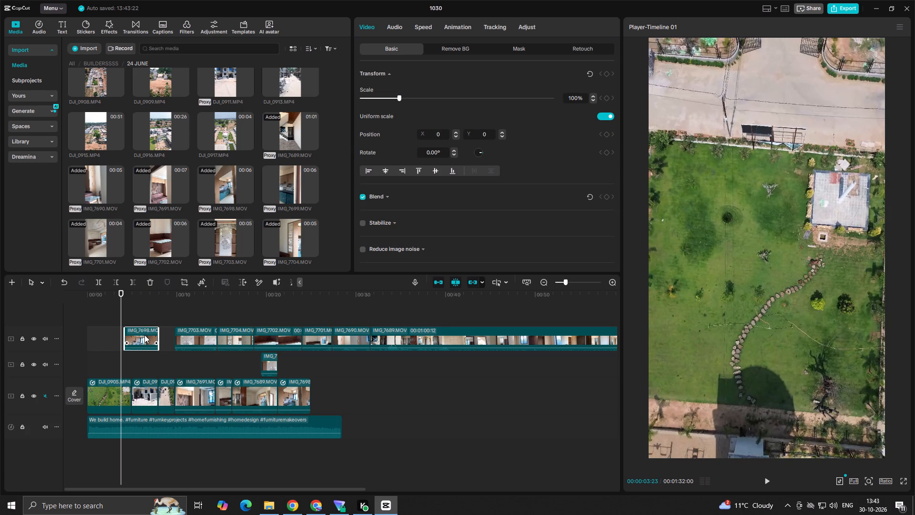
Duplicate the trimmed IMG_7698.MOV overlay onto a new track above, aligned with the start of IMG_7703.MOV, as a length guide.
{"action": "left_click", "coordinate": [144, 335]}
{"action": "left_click_drag", "start_coordinate": [144, 335], "coordinate": [176, 307], "text": "alt"}
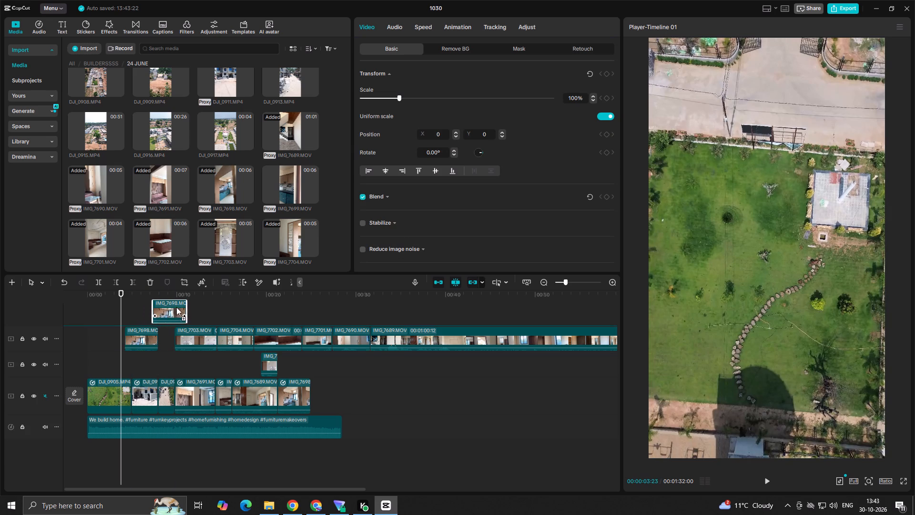
{"action": "left_click_drag", "start_coordinate": [176, 307], "coordinate": [195, 309], "text": "alt"}
Cut off the IMG_7703.MOV overlay after 00:00:13:15, matching the end of the IMG_7698.MOV copy above it.
{"action": "left_click", "coordinate": [211, 322]}
{"action": "left_click_drag", "start_coordinate": [211, 322], "coordinate": [206, 332]}
{"action": "left_click", "coordinate": [194, 365]}
{"action": "left_click", "coordinate": [132, 281]}
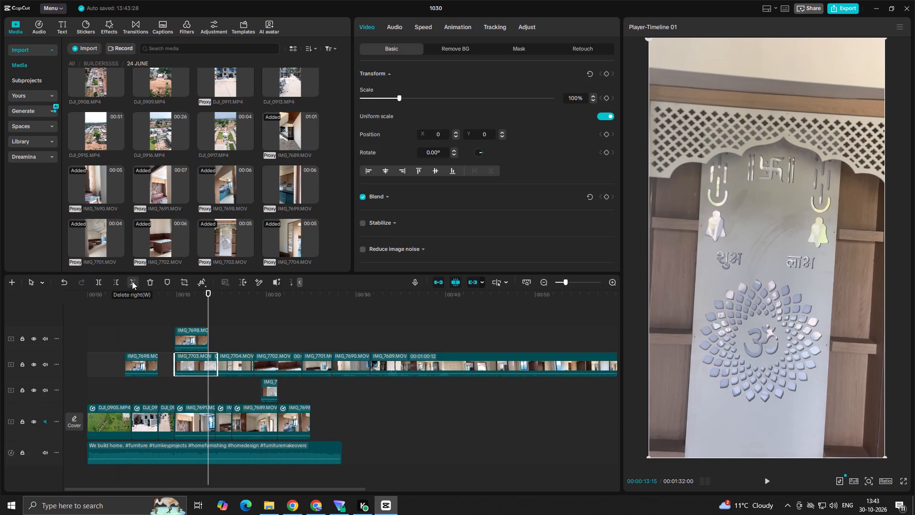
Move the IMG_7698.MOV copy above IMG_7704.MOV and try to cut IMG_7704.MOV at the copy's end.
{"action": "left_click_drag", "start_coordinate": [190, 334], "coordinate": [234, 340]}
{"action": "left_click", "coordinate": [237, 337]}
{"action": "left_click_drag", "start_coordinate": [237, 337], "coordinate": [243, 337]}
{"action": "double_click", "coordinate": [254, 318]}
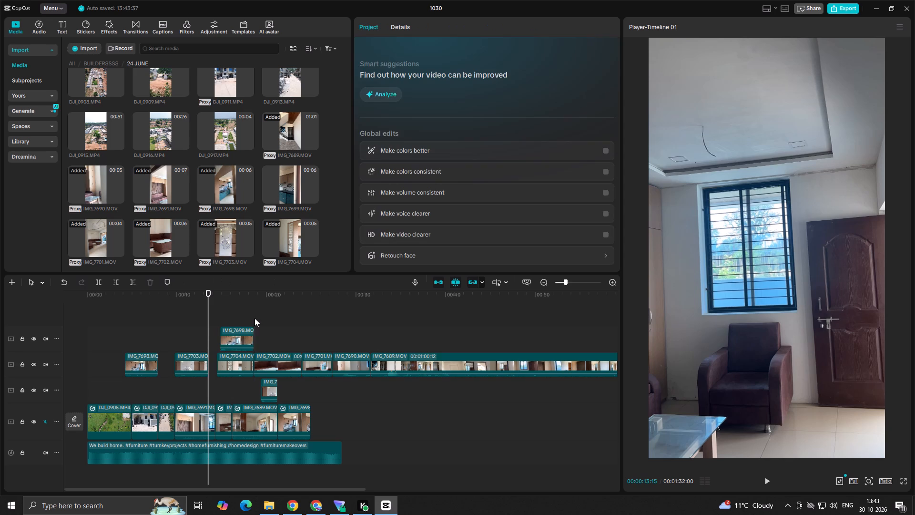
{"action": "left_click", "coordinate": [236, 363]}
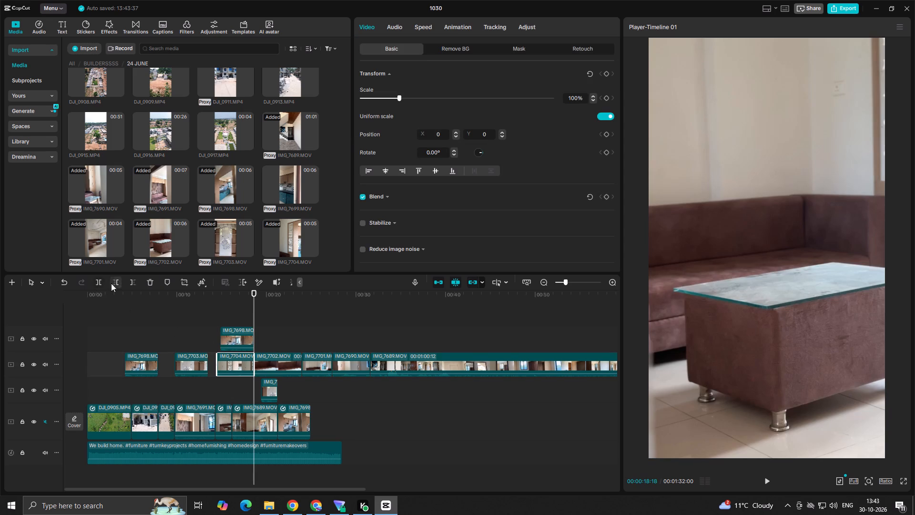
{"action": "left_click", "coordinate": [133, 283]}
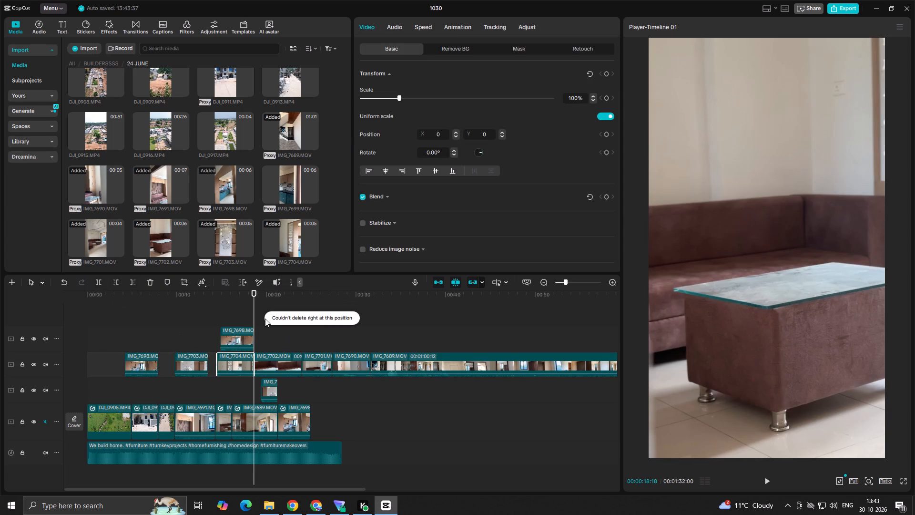
Align the IMG_7698.MOV copy with the start of IMG_7702.MOV and cut off IMG_7702.MOV after the copy's end at 00:00:22:10.
{"action": "left_click_drag", "start_coordinate": [254, 317], "coordinate": [264, 322]}
{"action": "left_click_drag", "start_coordinate": [233, 335], "coordinate": [263, 336]}
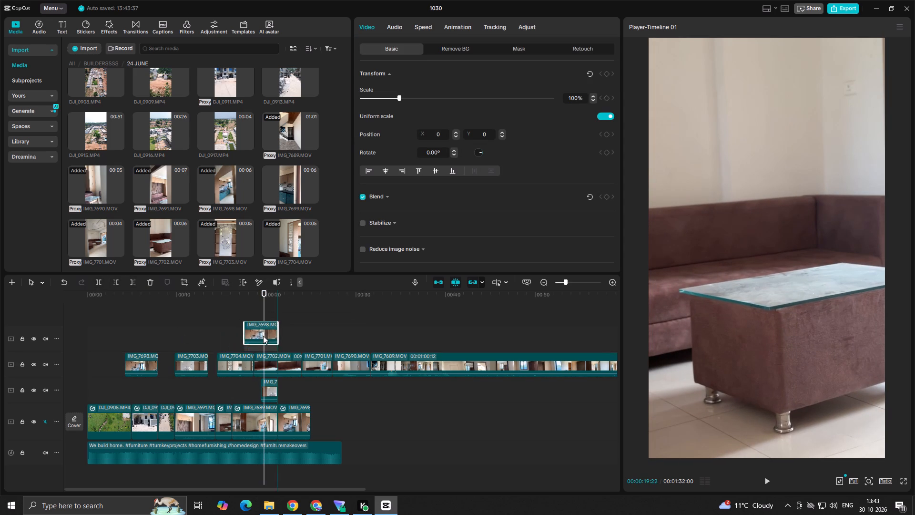
{"action": "left_click_drag", "start_coordinate": [263, 336], "coordinate": [268, 340]}
{"action": "left_click_drag", "start_coordinate": [262, 318], "coordinate": [285, 319]}
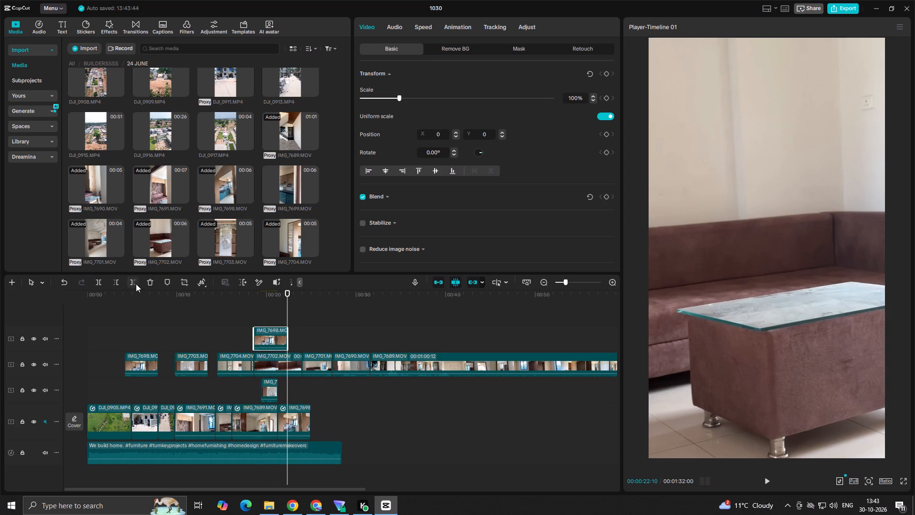
{"action": "left_click", "coordinate": [135, 284]}
{"action": "left_click", "coordinate": [128, 279]}
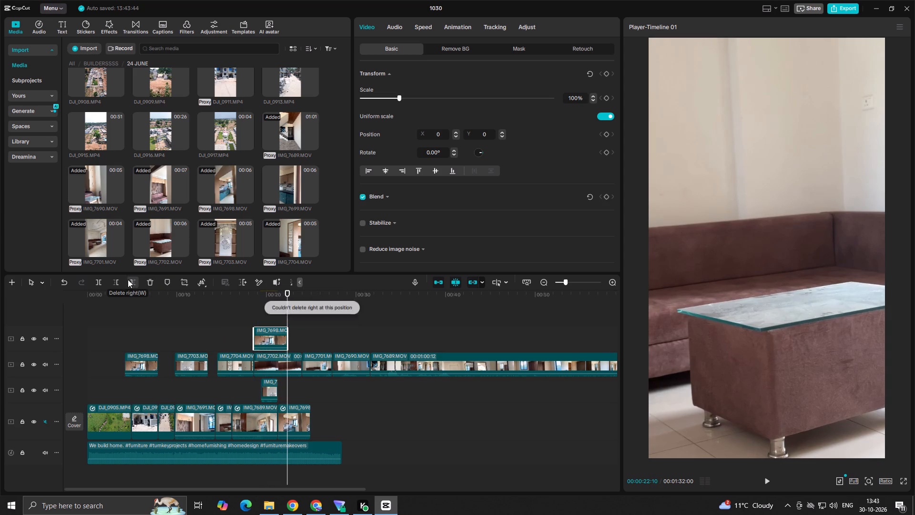
{"action": "left_click", "coordinate": [295, 365]}
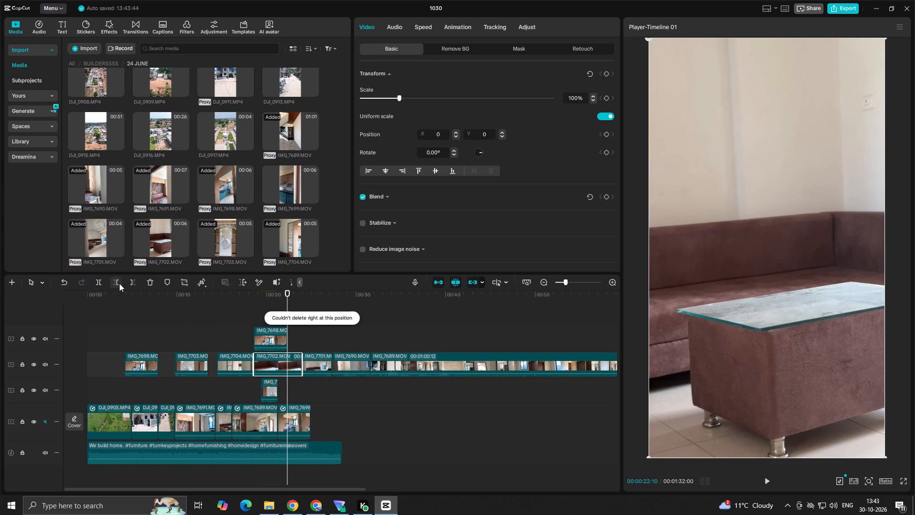
{"action": "left_click", "coordinate": [130, 283]}
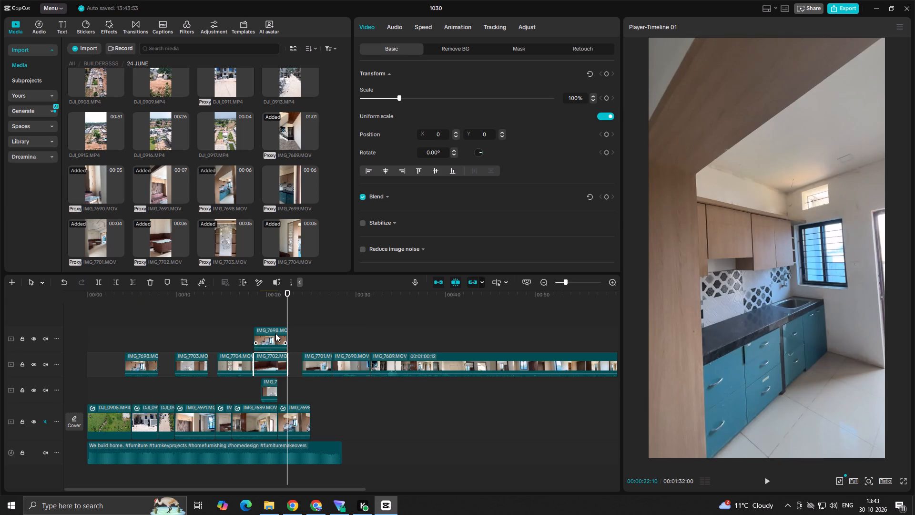
Place the IMG_7698.MOV copy above IMG_7701.MOV and IMG_7690.MOV in turn to compare their lengths.
{"action": "left_click_drag", "start_coordinate": [275, 333], "coordinate": [327, 337]}
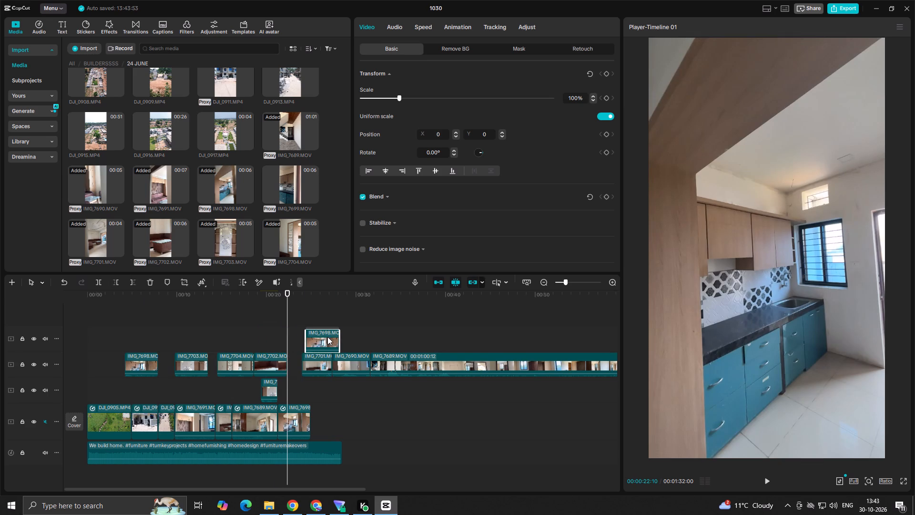
{"action": "left_click_drag", "start_coordinate": [327, 337], "coordinate": [324, 338]}
{"action": "left_click_drag", "start_coordinate": [285, 322], "coordinate": [301, 315]}
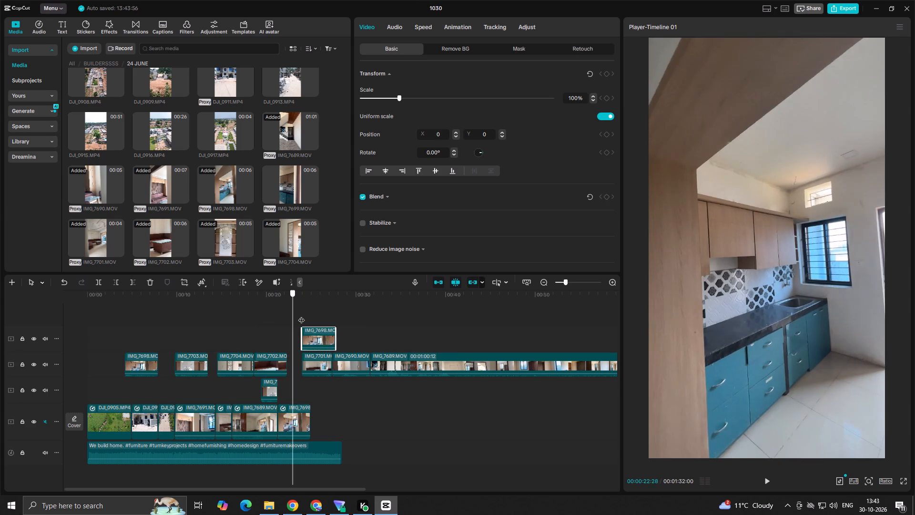
{"action": "left_click_drag", "start_coordinate": [301, 315], "coordinate": [338, 322]}
{"action": "left_click", "coordinate": [320, 362]}
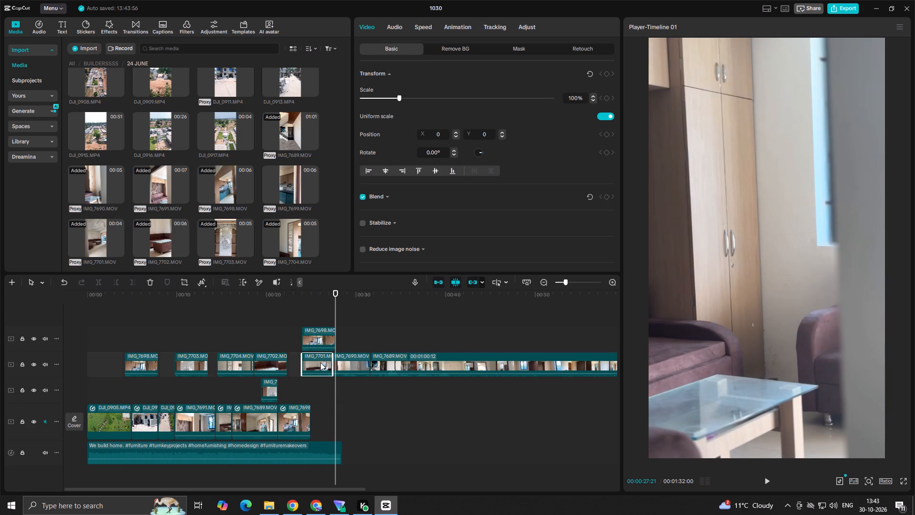
{"action": "left_click", "coordinate": [313, 337]}
{"action": "left_click", "coordinate": [306, 364]}
{"action": "left_click", "coordinate": [345, 363]}
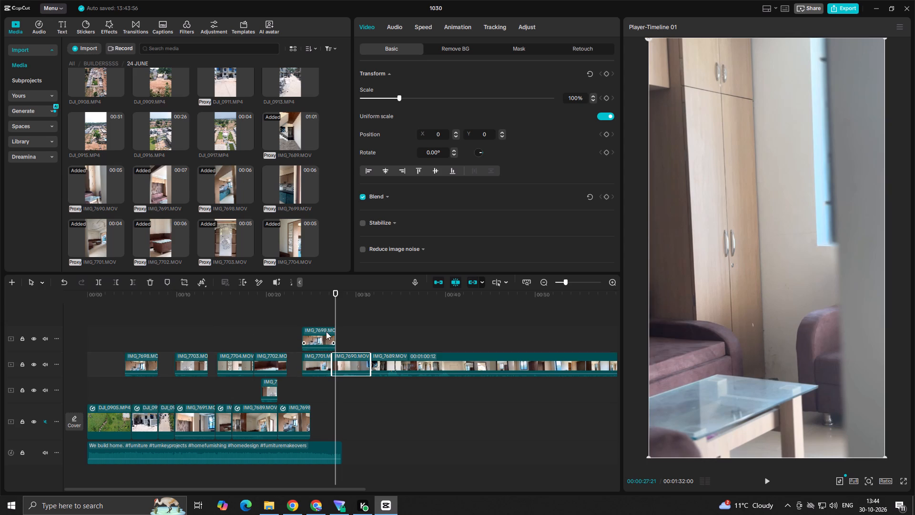
{"action": "left_click_drag", "start_coordinate": [314, 334], "coordinate": [349, 339]}
{"action": "left_click", "coordinate": [363, 364]}
{"action": "left_click", "coordinate": [377, 364]}
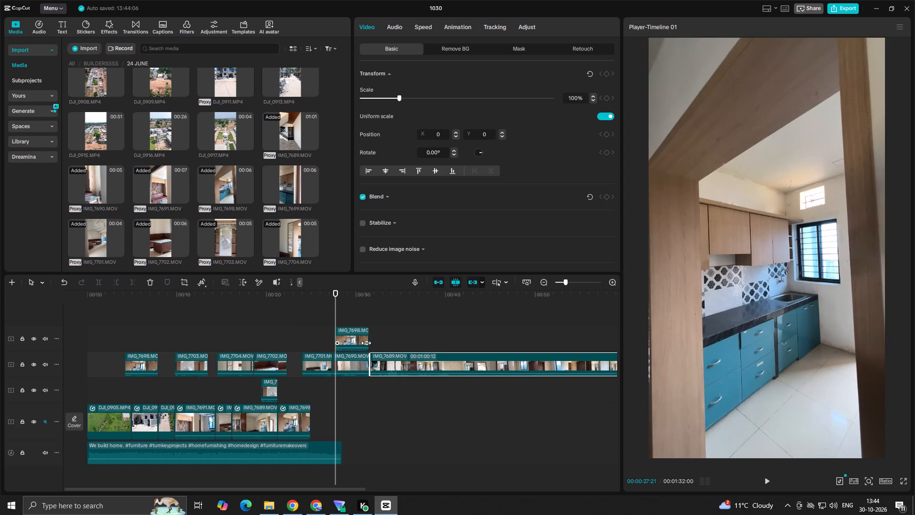
Align the IMG_7698.MOV copy with the start of IMG_7689.MOV and cut off IMG_7689.MOV after the copy's end at 00:00:35:10.
{"action": "left_click_drag", "start_coordinate": [356, 335], "coordinate": [396, 340]}
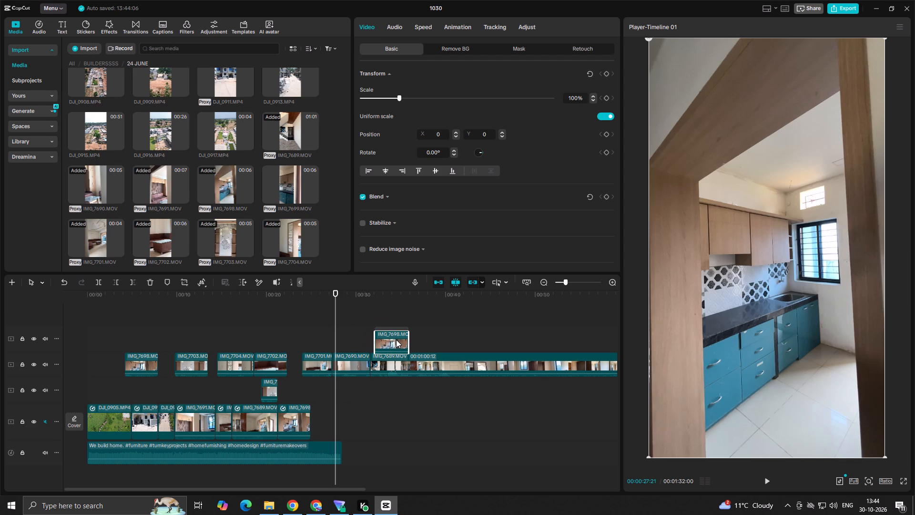
{"action": "left_click_drag", "start_coordinate": [396, 340], "coordinate": [393, 340]}
{"action": "left_click", "coordinate": [419, 340]}
{"action": "left_click_drag", "start_coordinate": [419, 340], "coordinate": [404, 352]}
{"action": "left_click", "coordinate": [394, 364]}
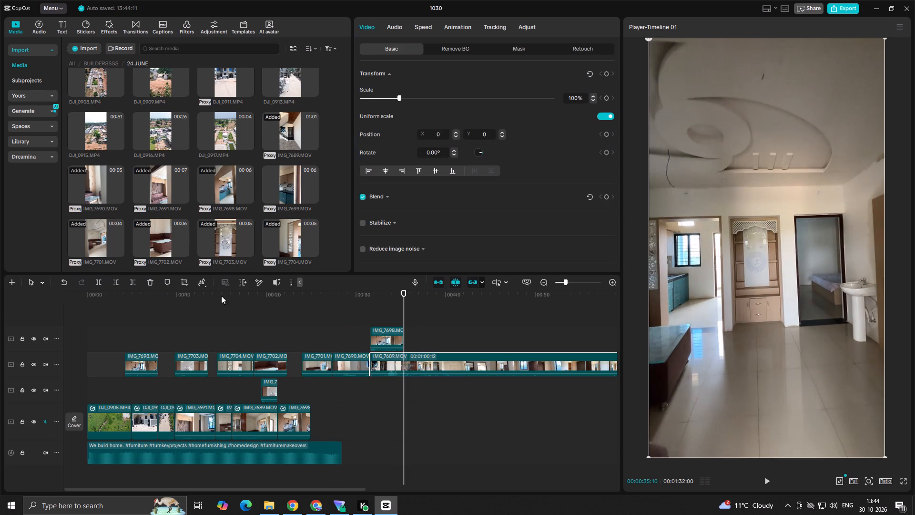
{"action": "left_click", "coordinate": [130, 283]}
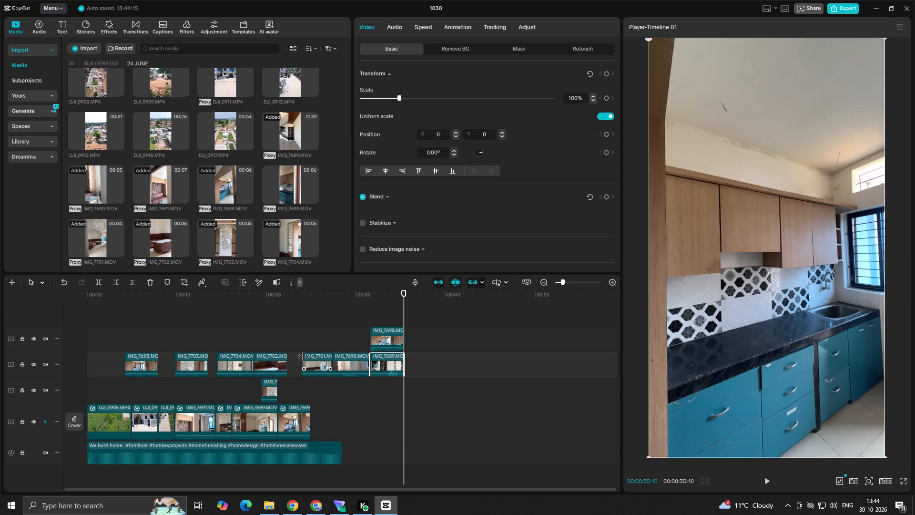
Place the IMG_7698.MOV copy above IMG_7702.MOV and IMG_7704.MOV in turn to recheck their lengths.
{"action": "left_click", "coordinate": [270, 360]}
{"action": "double_click", "coordinate": [274, 334]}
{"action": "left_click_drag", "start_coordinate": [393, 337], "coordinate": [277, 339]}
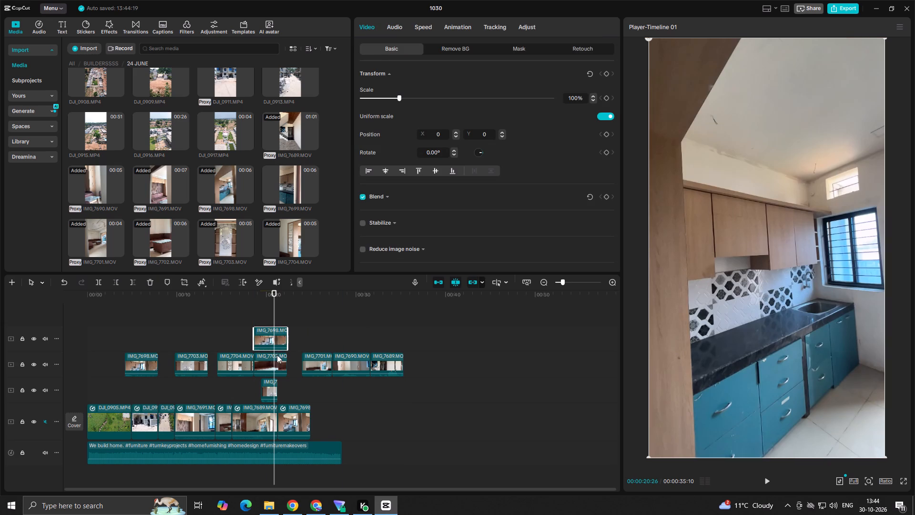
{"action": "left_click", "coordinate": [276, 358]}
{"action": "left_click", "coordinate": [226, 359]}
{"action": "left_click_drag", "start_coordinate": [267, 341], "coordinate": [234, 346]}
{"action": "left_click", "coordinate": [241, 363]}
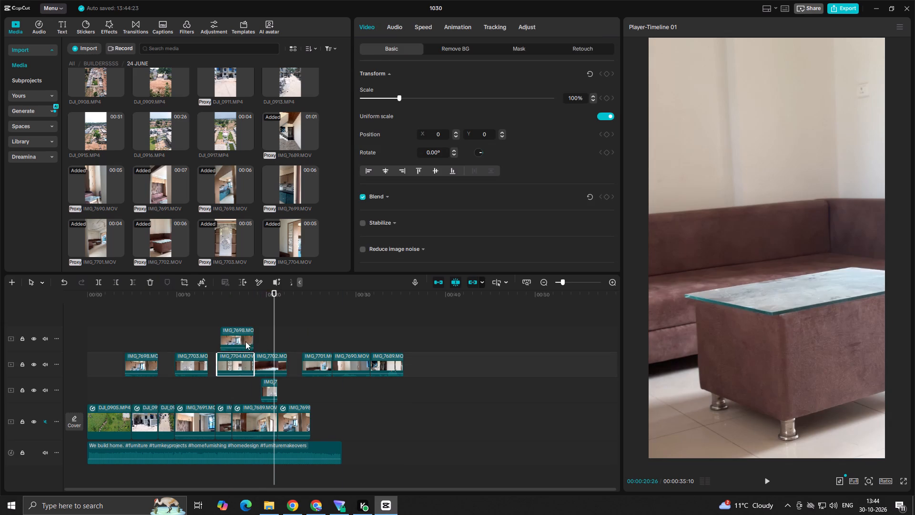
{"action": "left_click", "coordinate": [264, 321]}
{"action": "left_click_drag", "start_coordinate": [264, 321], "coordinate": [255, 329]}
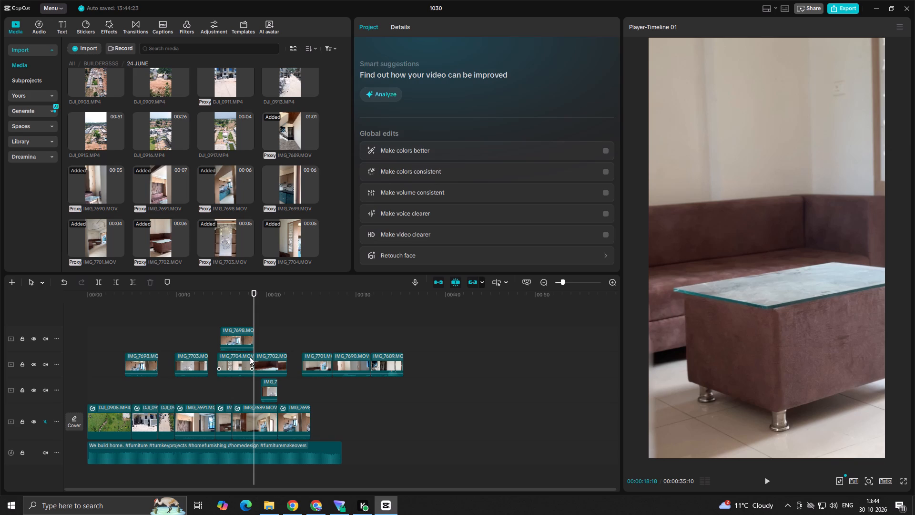
{"action": "left_click", "coordinate": [247, 360]}
{"action": "left_click", "coordinate": [234, 337]}
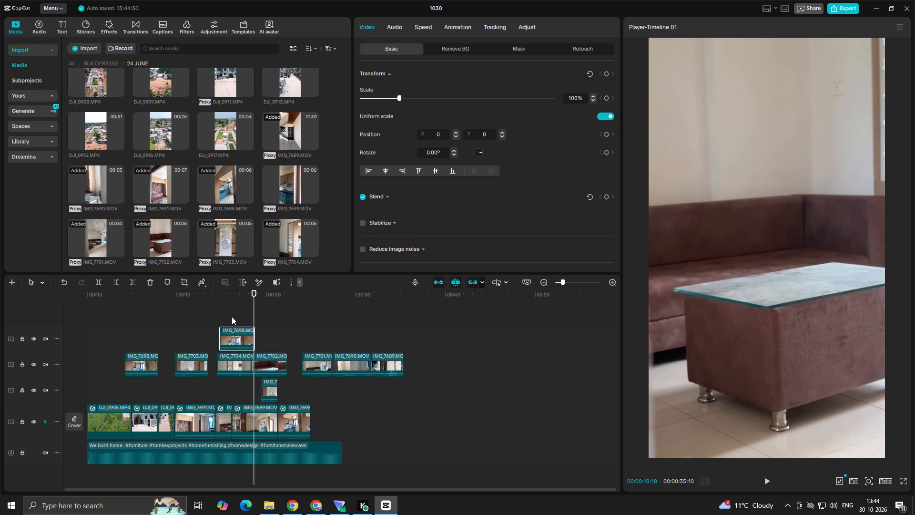
{"action": "left_click", "coordinate": [232, 314]}
{"action": "left_click_drag", "start_coordinate": [232, 314], "coordinate": [199, 324]}
Move the IMG_7698.MOV copy down onto the overlay track after IMG_7689.MOV.
{"action": "left_click_drag", "start_coordinate": [235, 337], "coordinate": [416, 352]}
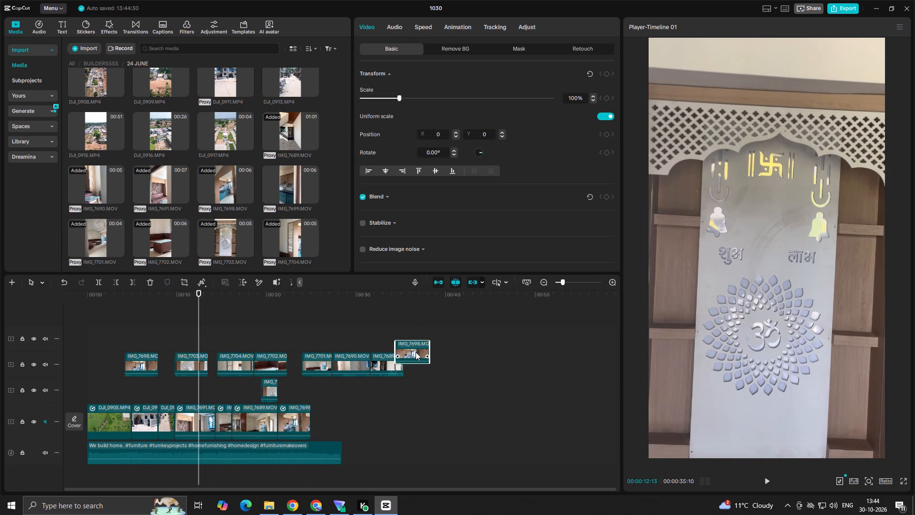
{"action": "left_click_drag", "start_coordinate": [416, 352], "coordinate": [423, 361]}
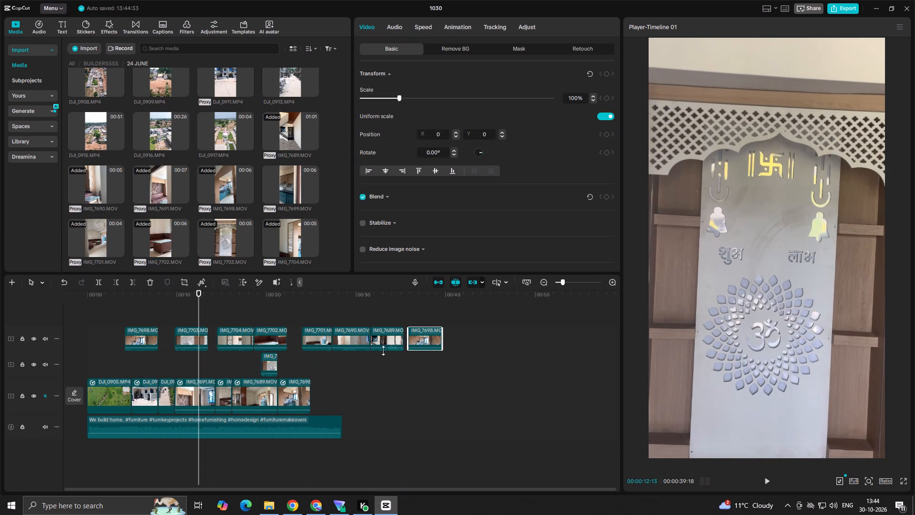
Close all gaps on the upper overlay track so its clips run back to back from IMG_7698.MOV to the IMG_7698.MOV copy.
{"action": "left_click_drag", "start_coordinate": [314, 337], "coordinate": [298, 339]}
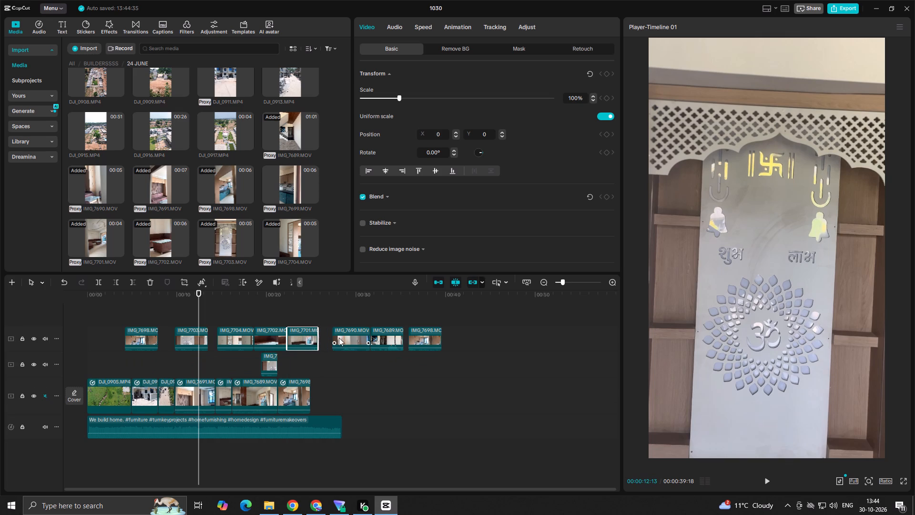
{"action": "left_click_drag", "start_coordinate": [350, 338], "coordinate": [335, 338]}
{"action": "left_click_drag", "start_coordinate": [384, 338], "coordinate": [373, 339]}
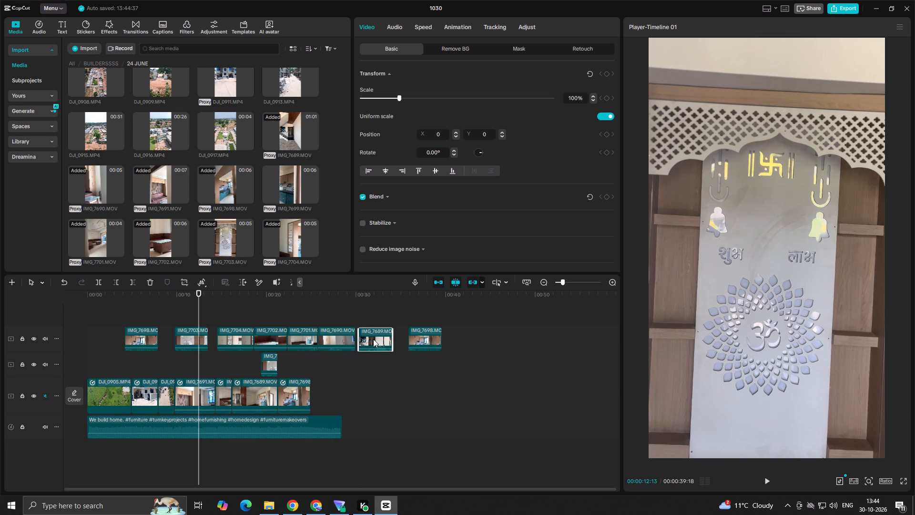
{"action": "left_click_drag", "start_coordinate": [373, 339], "coordinate": [369, 339]}
{"action": "left_click_drag", "start_coordinate": [427, 339], "coordinate": [407, 340]}
{"action": "left_click_drag", "start_coordinate": [196, 340], "coordinate": [212, 337]}
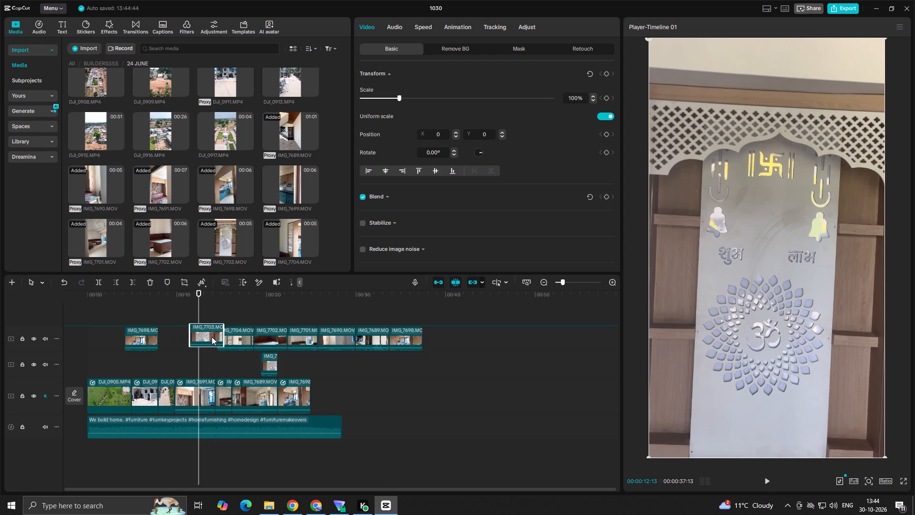
{"action": "left_click_drag", "start_coordinate": [212, 337], "coordinate": [203, 343]}
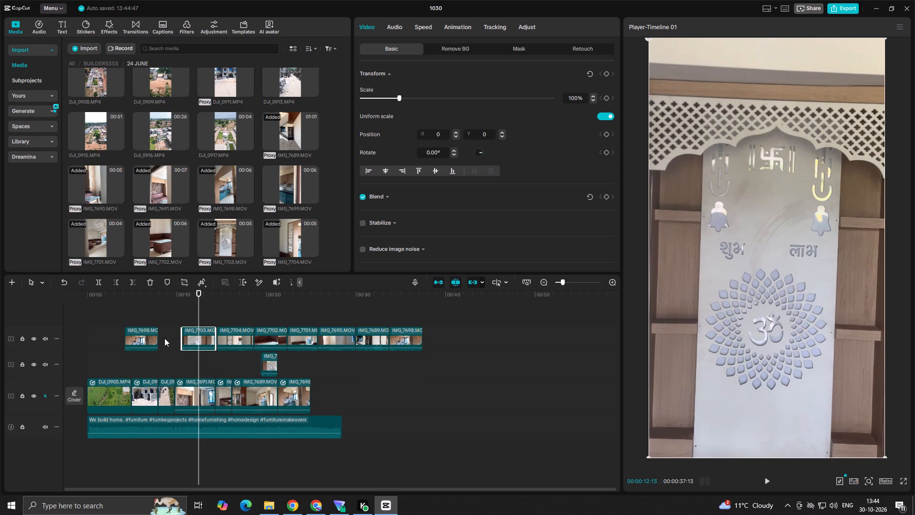
{"action": "left_click_drag", "start_coordinate": [147, 338], "coordinate": [168, 338]}
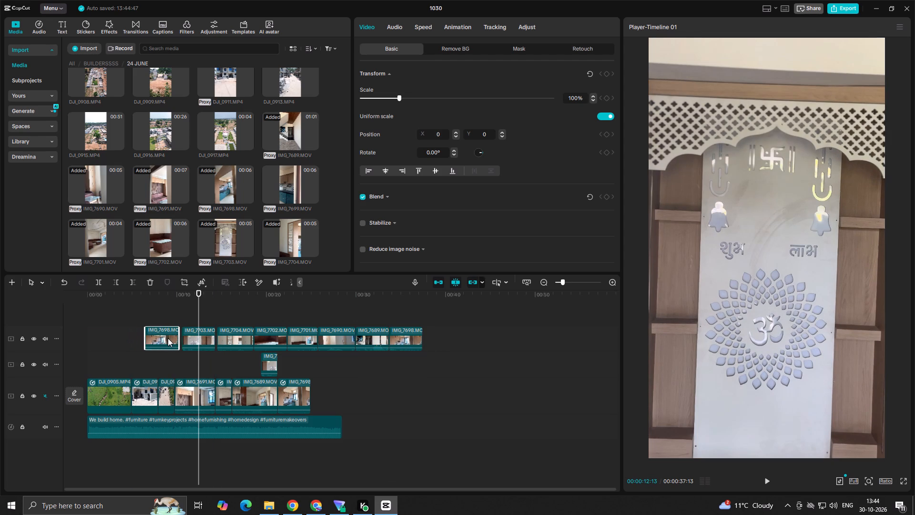
{"action": "left_click_drag", "start_coordinate": [168, 338], "coordinate": [168, 339]}
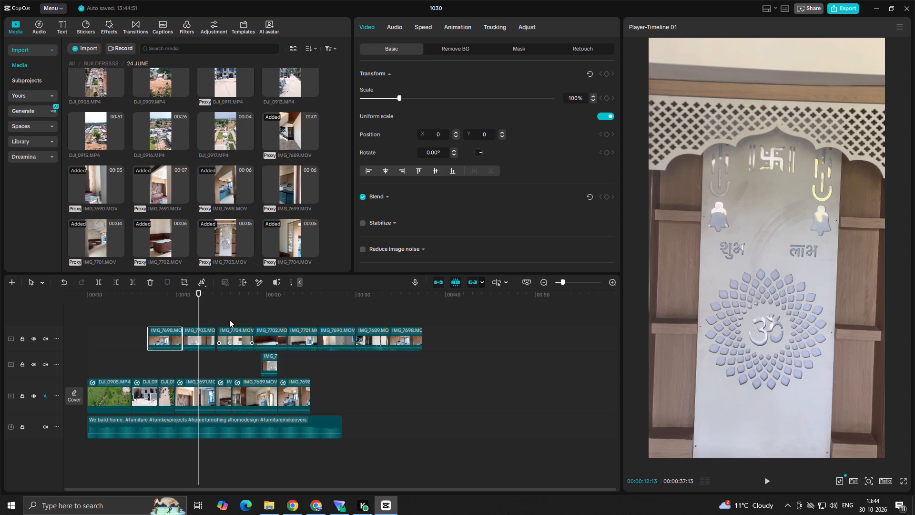
Select all eight upper overlay clips and shorten their ends together, bringing the end of IMG_7690.MOV to 00:00:27:01.
{"action": "left_click", "coordinate": [231, 316]}
{"action": "left_click_drag", "start_coordinate": [477, 349], "coordinate": [165, 342]}
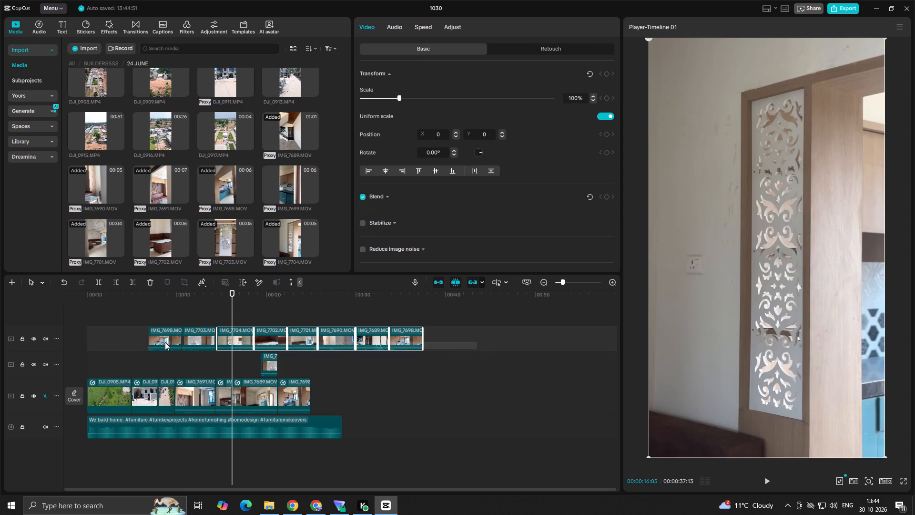
{"action": "left_click_drag", "start_coordinate": [165, 342], "coordinate": [109, 341]}
{"action": "left_click_drag", "start_coordinate": [355, 338], "coordinate": [345, 340]}
{"action": "left_click_drag", "start_coordinate": [353, 334], "coordinate": [347, 334]}
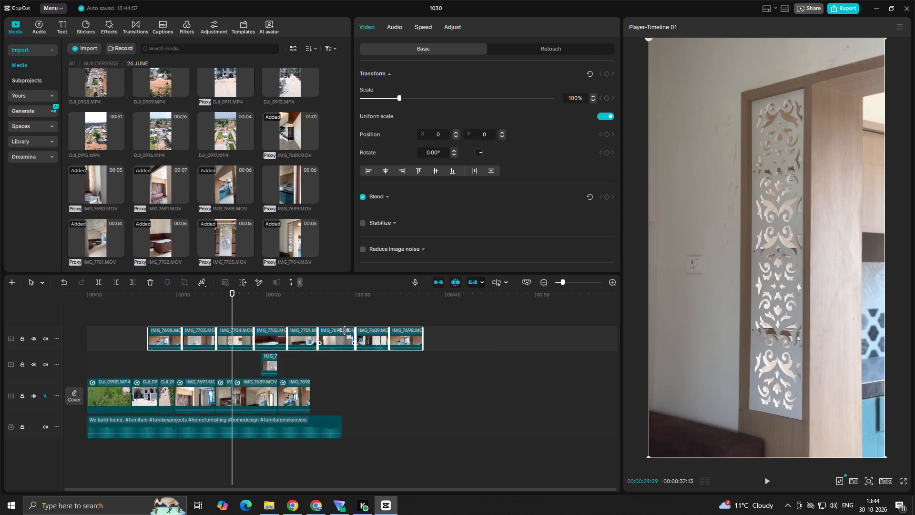
{"action": "left_click_drag", "start_coordinate": [347, 334], "coordinate": [339, 335]}
{"action": "left_click", "coordinate": [357, 333]}
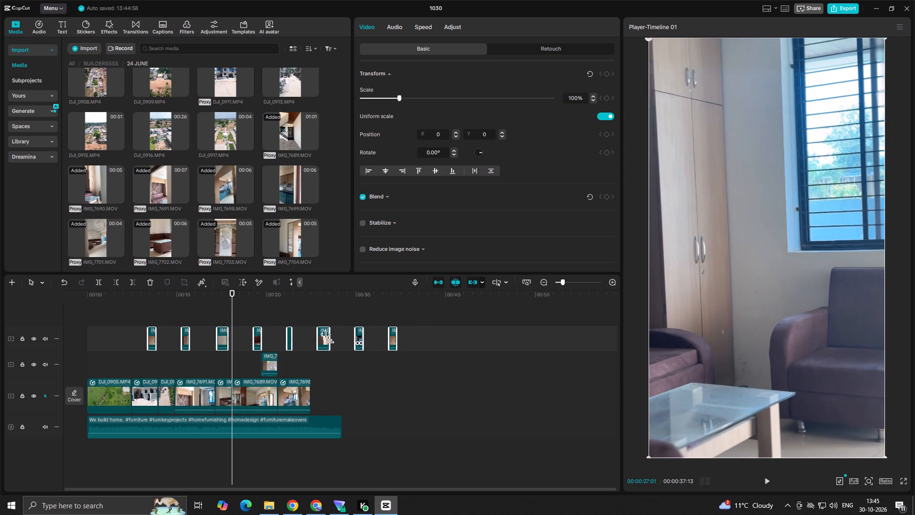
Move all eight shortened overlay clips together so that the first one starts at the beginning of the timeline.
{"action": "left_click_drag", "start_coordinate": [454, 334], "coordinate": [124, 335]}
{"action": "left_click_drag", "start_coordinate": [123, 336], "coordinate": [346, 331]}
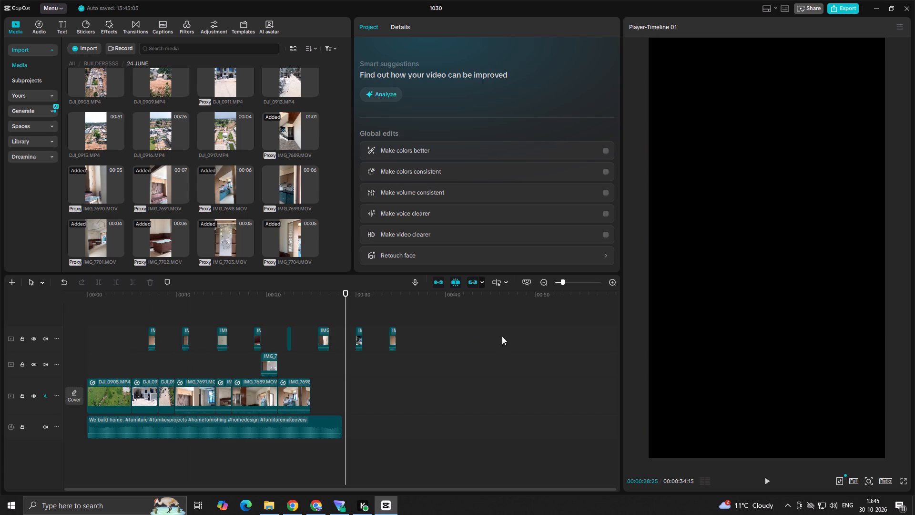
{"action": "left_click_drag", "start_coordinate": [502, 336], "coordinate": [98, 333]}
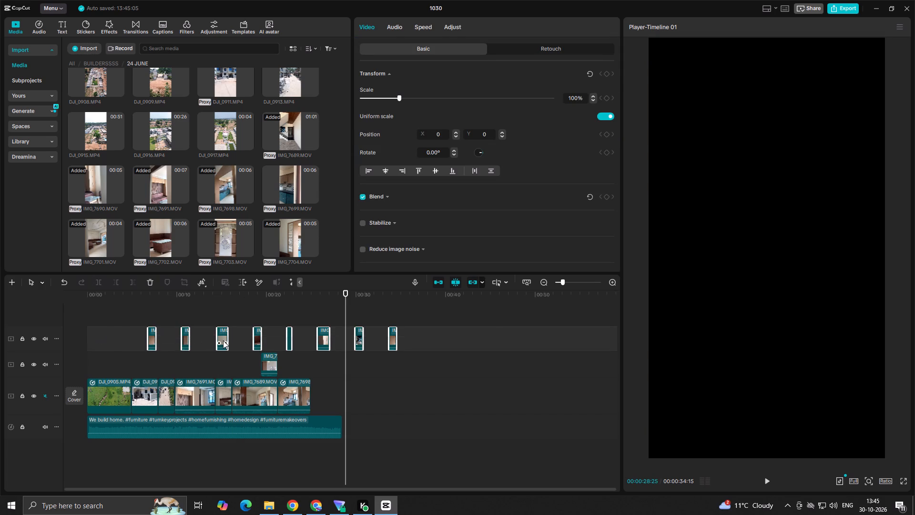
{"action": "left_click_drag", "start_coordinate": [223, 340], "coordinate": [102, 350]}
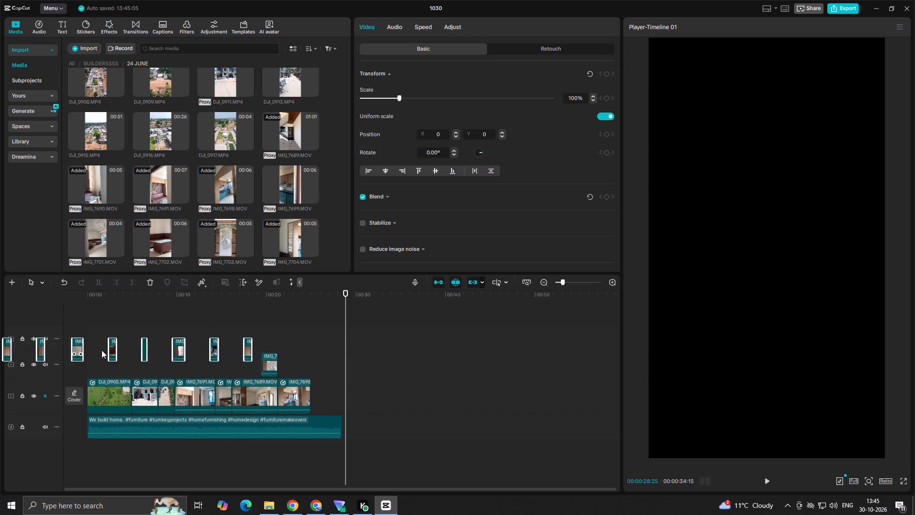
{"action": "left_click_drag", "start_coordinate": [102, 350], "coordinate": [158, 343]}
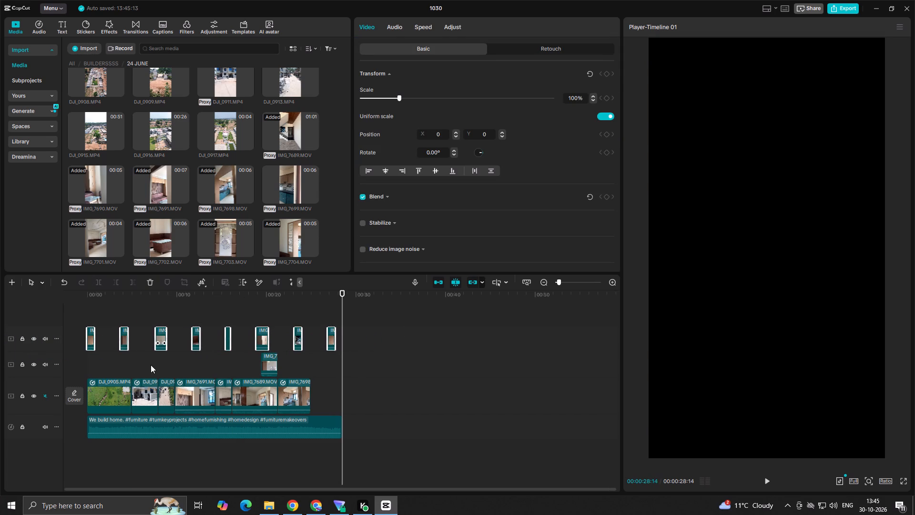
Move all eight shortened overlay clips onto the main track, directly after its last IMG_7698.MOV clip.
{"action": "left_click", "coordinate": [151, 365]}
{"action": "scroll", "coordinate": [148, 366], "scroll_direction": "up", "scroll_amount": 9, "text": "ctrl"}
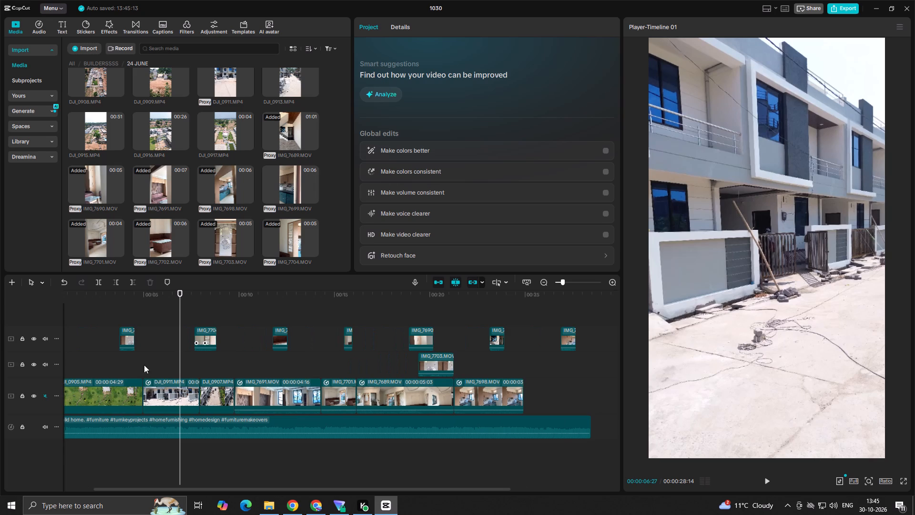
{"action": "scroll", "coordinate": [155, 363], "scroll_direction": "down", "scroll_amount": 7, "text": "ctrl"}
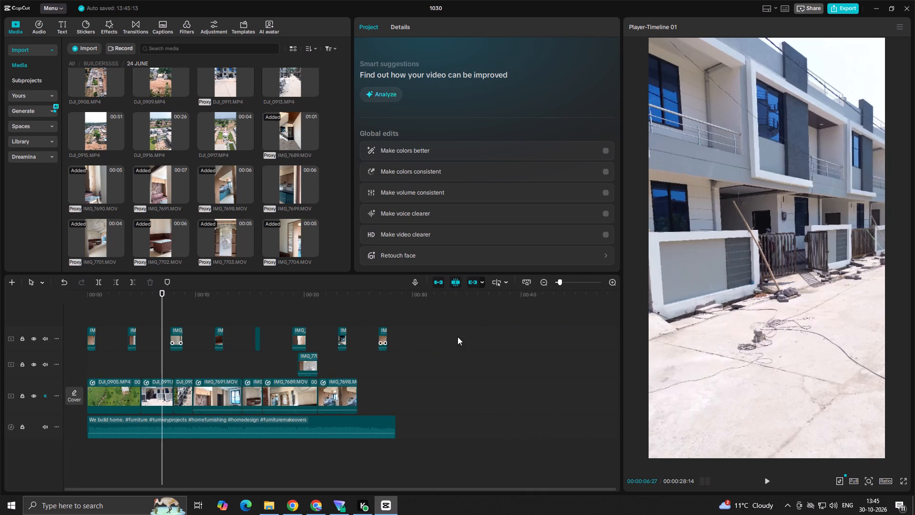
{"action": "left_click_drag", "start_coordinate": [458, 336], "coordinate": [426, 336]}
{"action": "scroll", "coordinate": [247, 365], "scroll_direction": "up", "scroll_amount": 3, "text": "ctrl"}
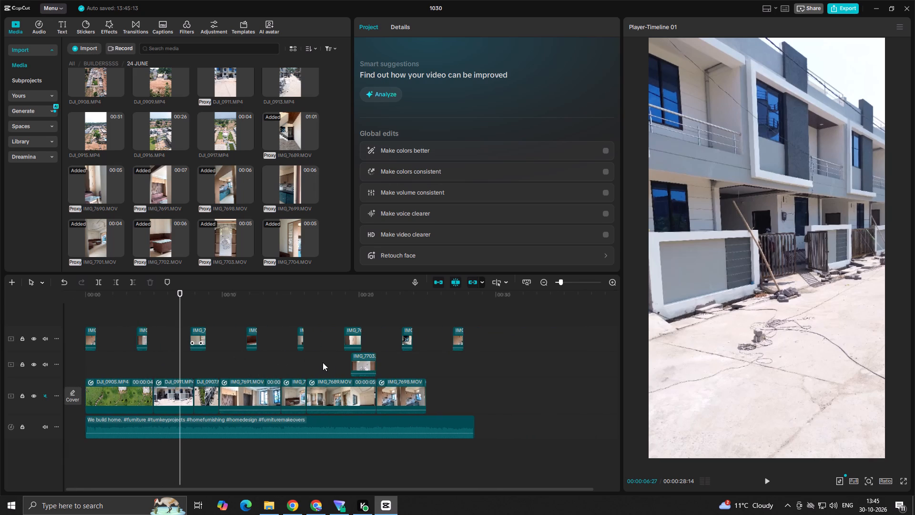
{"action": "scroll", "coordinate": [306, 362], "scroll_direction": "down", "scroll_amount": 3, "text": "ctrl"}
{"action": "left_click_drag", "start_coordinate": [454, 340], "coordinate": [53, 336]}
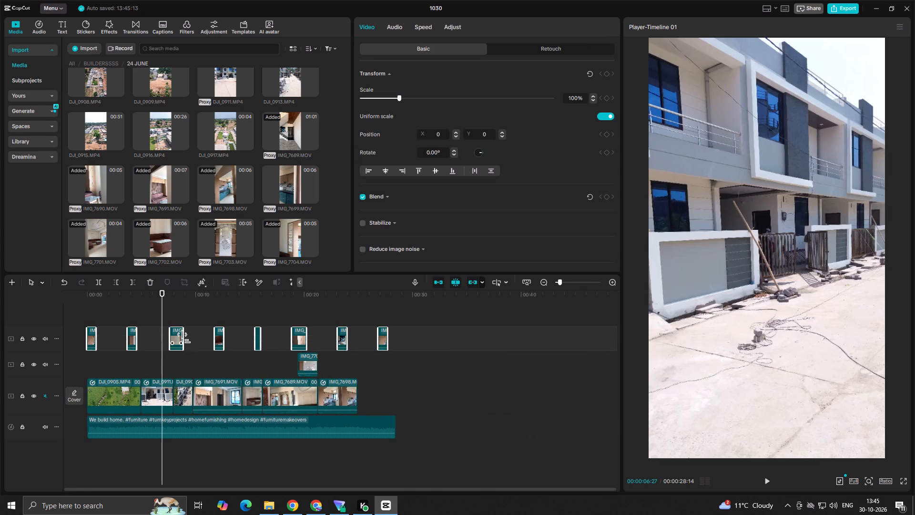
{"action": "left_click_drag", "start_coordinate": [174, 341], "coordinate": [458, 385]}
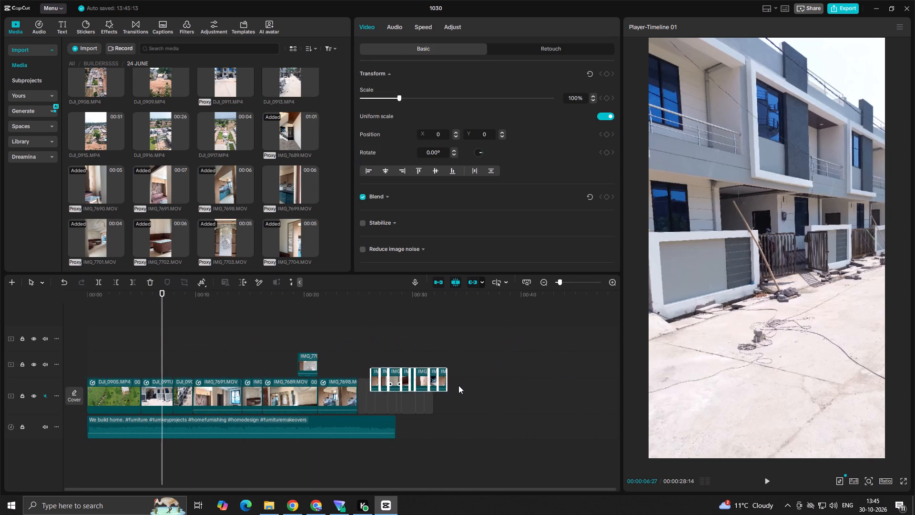
{"action": "left_click_drag", "start_coordinate": [458, 385], "coordinate": [459, 391]}
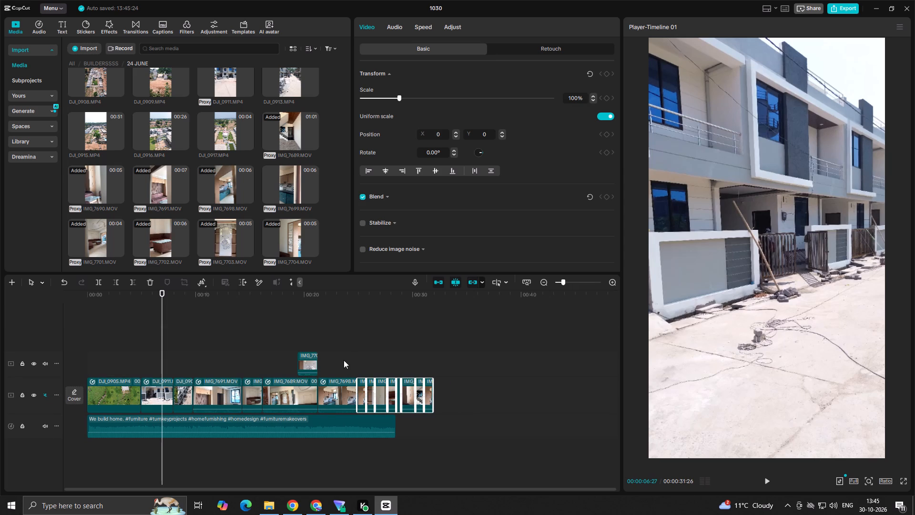
Play and scrub through the end of the main track to check the pacing of the appended short clips.
{"action": "left_click", "coordinate": [344, 360]}
{"action": "key", "text": "space"}
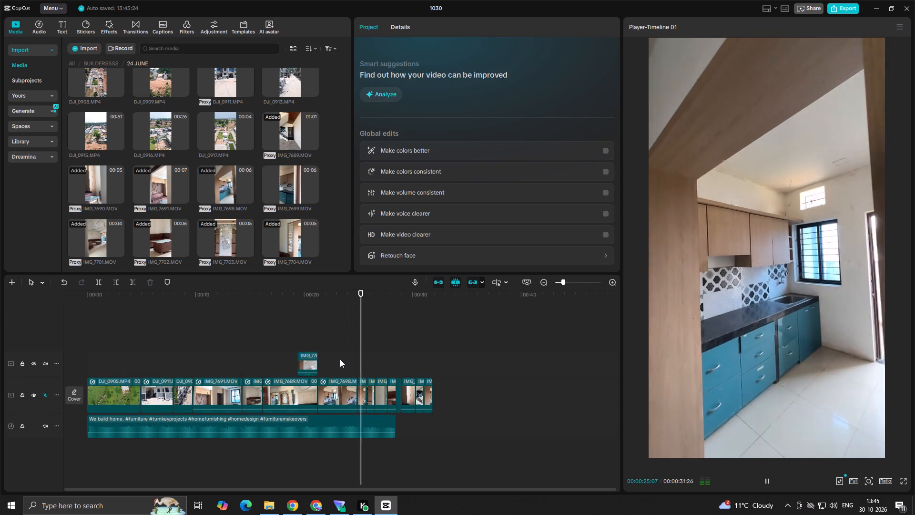
{"action": "key", "text": "space"}
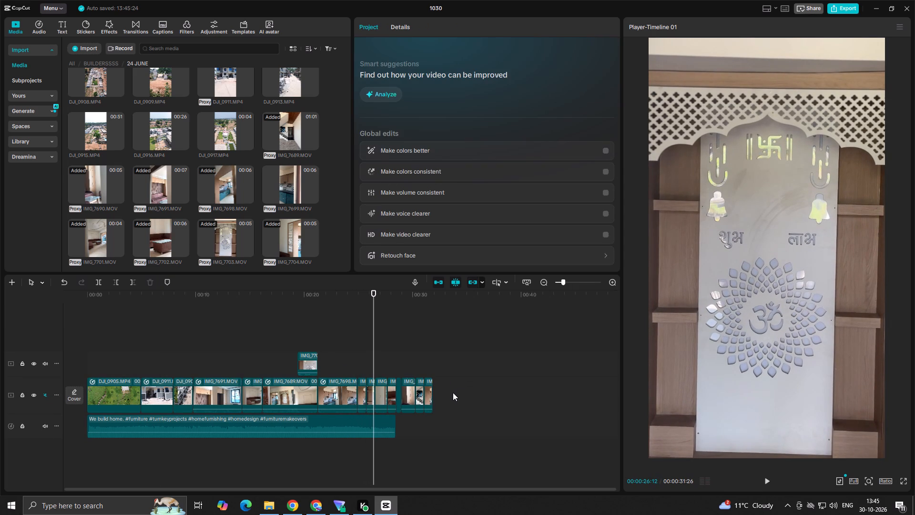
{"action": "left_click_drag", "start_coordinate": [470, 392], "coordinate": [449, 391]}
{"action": "scroll", "coordinate": [501, 422], "scroll_direction": "up", "scroll_amount": 11, "text": "ctrl"}
{"action": "scroll", "coordinate": [403, 454], "scroll_direction": "up", "scroll_amount": 1, "text": "ctrl"}
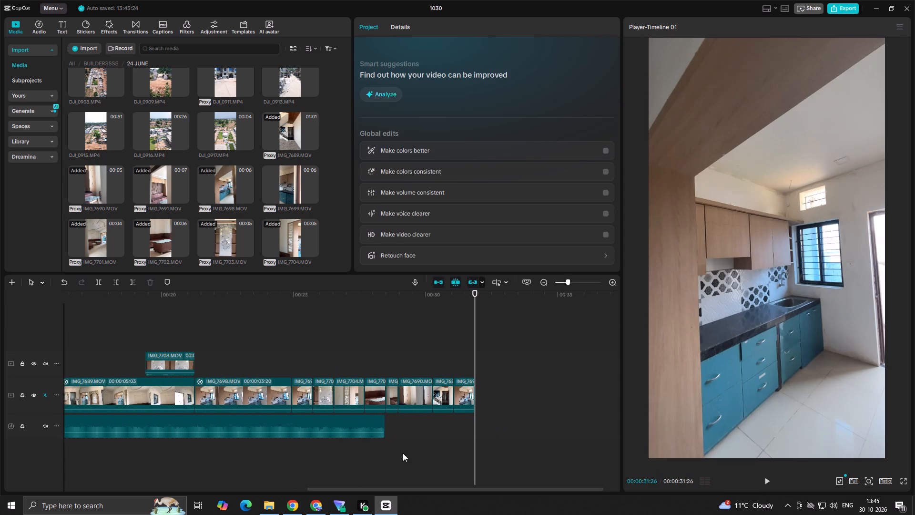
{"action": "scroll", "coordinate": [368, 455], "scroll_direction": "up", "scroll_amount": 15, "text": "ctrl"}
{"action": "left_click", "coordinate": [357, 334]}
{"action": "left_click_drag", "start_coordinate": [357, 334], "coordinate": [357, 333]}
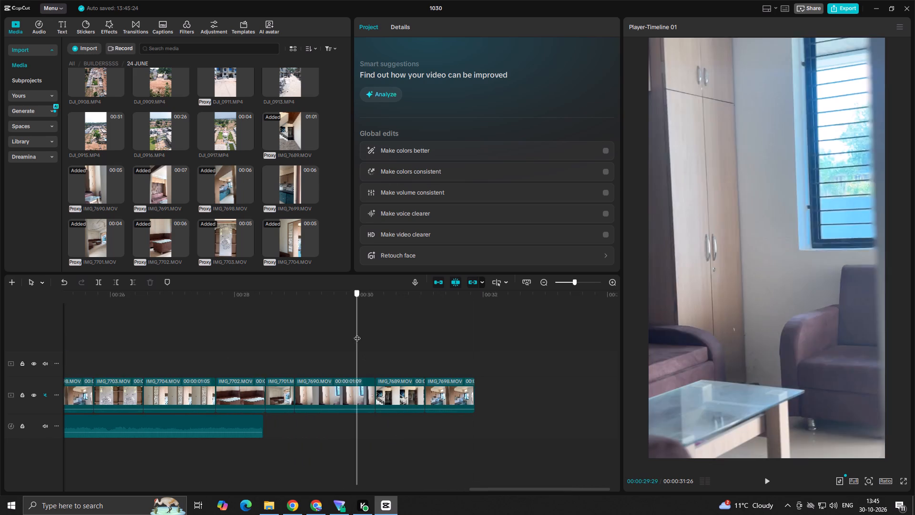
{"action": "left_click_drag", "start_coordinate": [357, 333], "coordinate": [213, 378]}
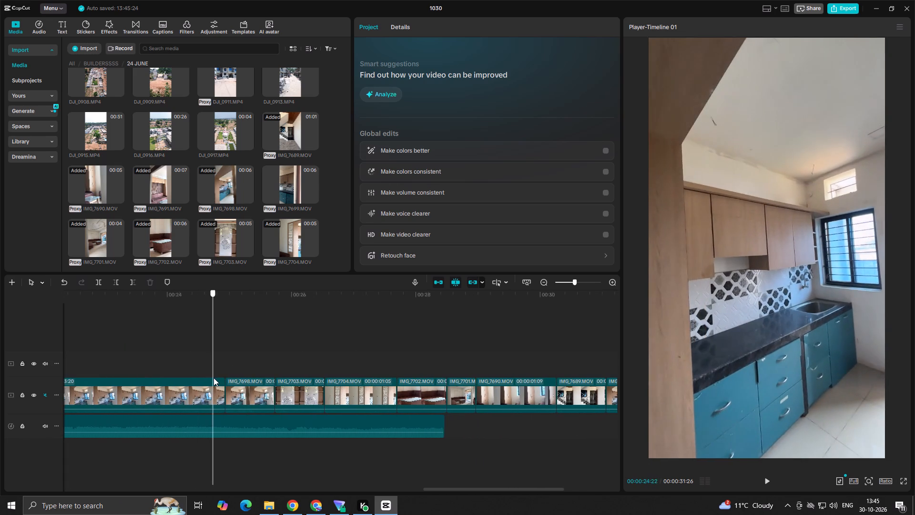
{"action": "left_click_drag", "start_coordinate": [213, 378], "coordinate": [288, 406]}
{"action": "left_click", "coordinate": [424, 350]}
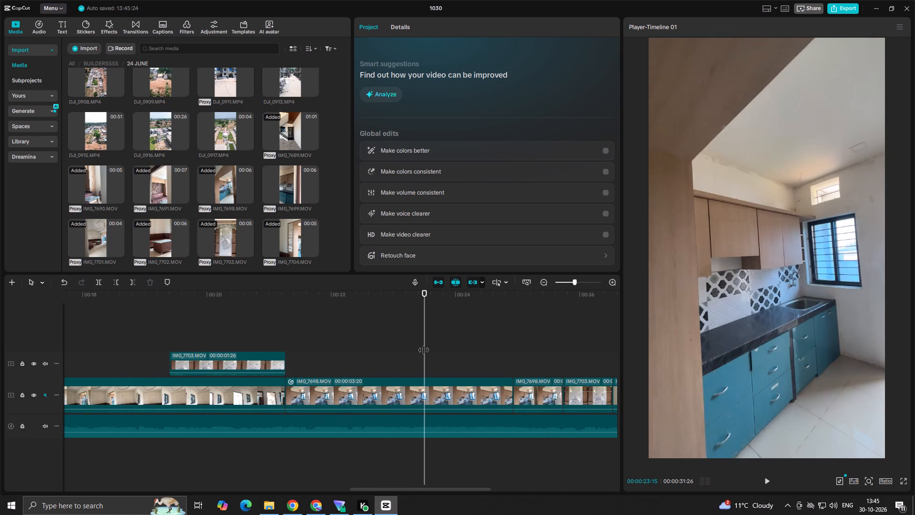
{"action": "key", "text": "space"}
{"action": "left_click", "coordinate": [574, 359]}
{"action": "left_click_drag", "start_coordinate": [574, 360], "coordinate": [631, 360]}
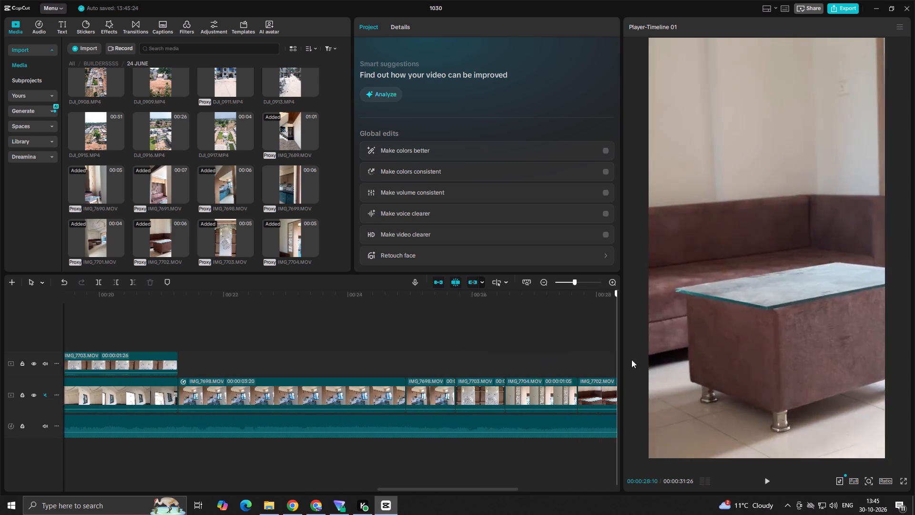
{"action": "left_click_drag", "start_coordinate": [631, 360], "coordinate": [353, 378]}
Shorten the end of the IMG_7703.MOV clip on the main track to about 0.3 seconds.
{"action": "left_click", "coordinate": [351, 398]}
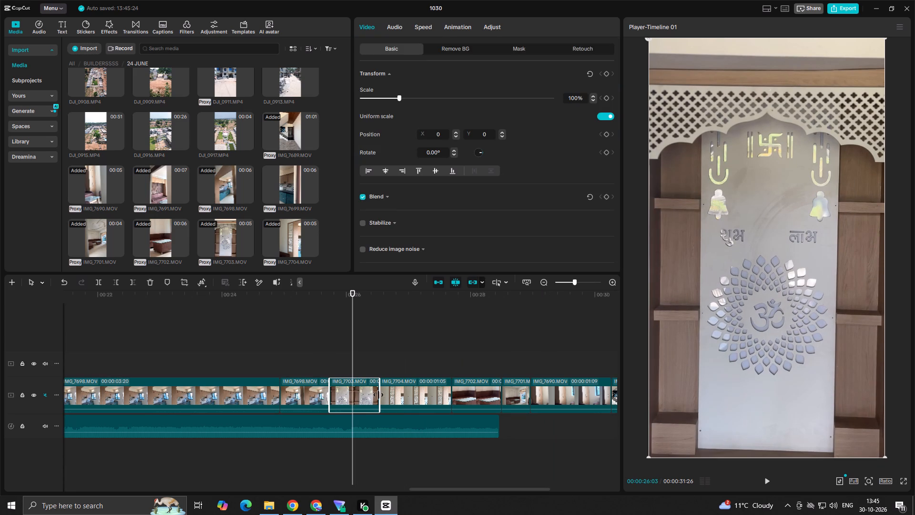
{"action": "left_click_drag", "start_coordinate": [381, 398], "coordinate": [346, 405]}
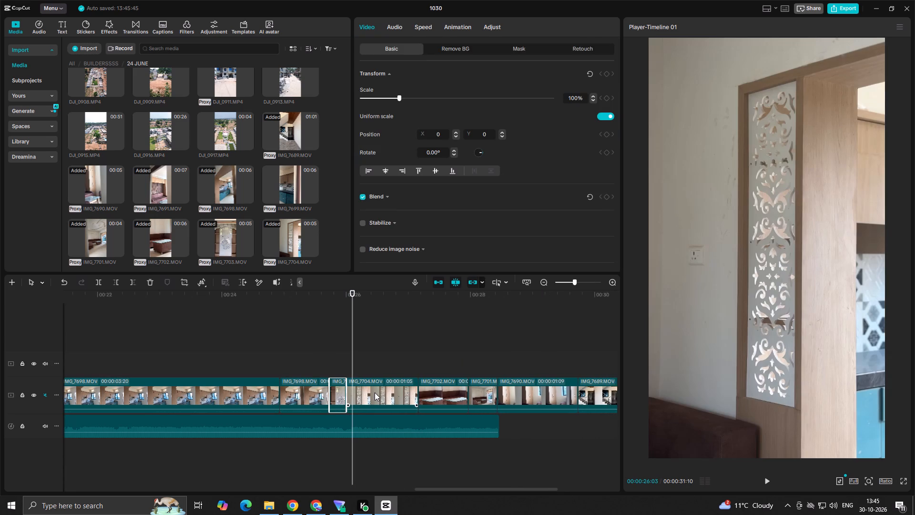
Move the IMG_7704.MOV clip along the main track to sit between IMG_7701.MOV and IMG_7690.MOV.
{"action": "left_click", "coordinate": [375, 392]}
{"action": "left_click_drag", "start_coordinate": [414, 392], "coordinate": [446, 391]}
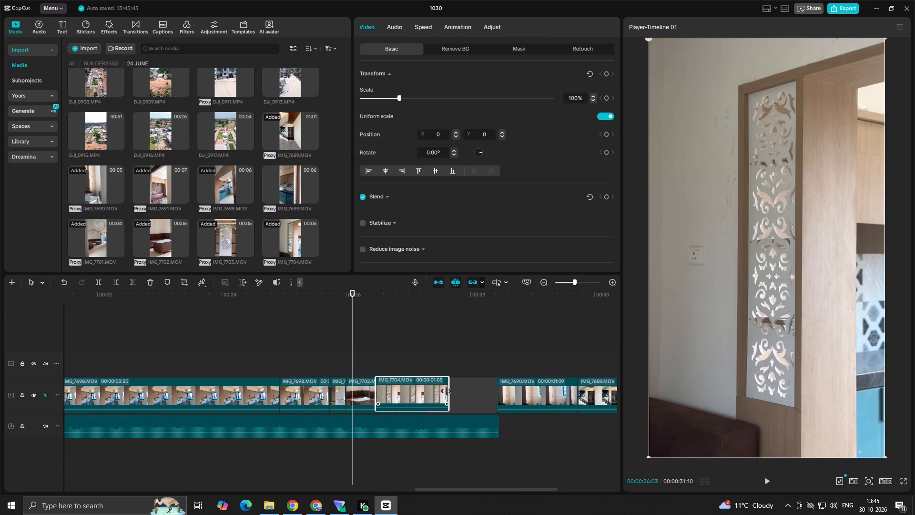
{"action": "left_click_drag", "start_coordinate": [446, 391], "coordinate": [450, 391]}
Shorten the end of the short IMG_7698.MOV clip before IMG_7703.MOV to about 0.25 seconds.
{"action": "left_click", "coordinate": [312, 369]}
{"action": "left_click", "coordinate": [306, 385]}
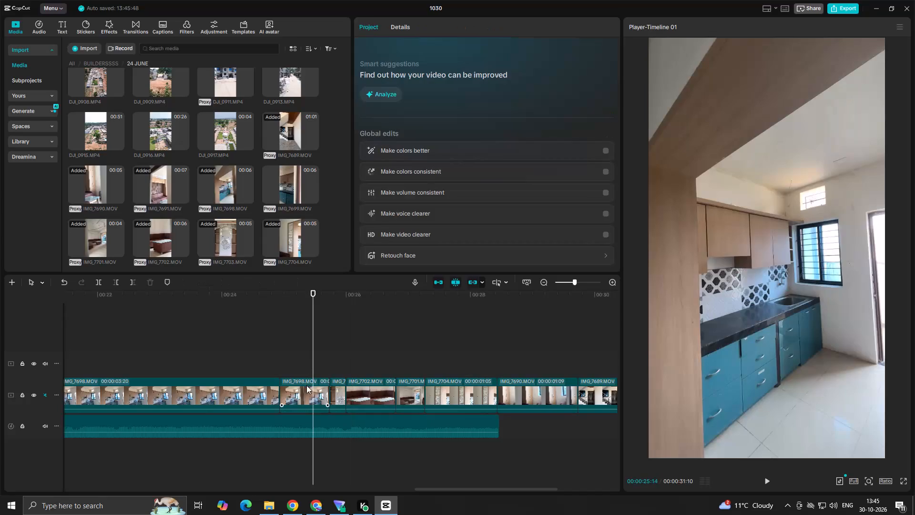
{"action": "left_click", "coordinate": [265, 388]}
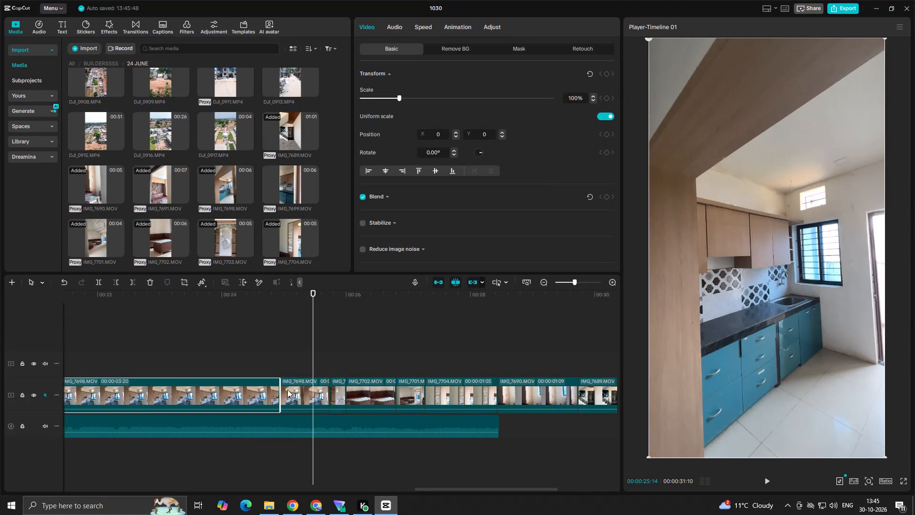
{"action": "left_click", "coordinate": [341, 394]}
{"action": "left_click", "coordinate": [312, 393]}
{"action": "left_click_drag", "start_coordinate": [331, 392], "coordinate": [294, 398]}
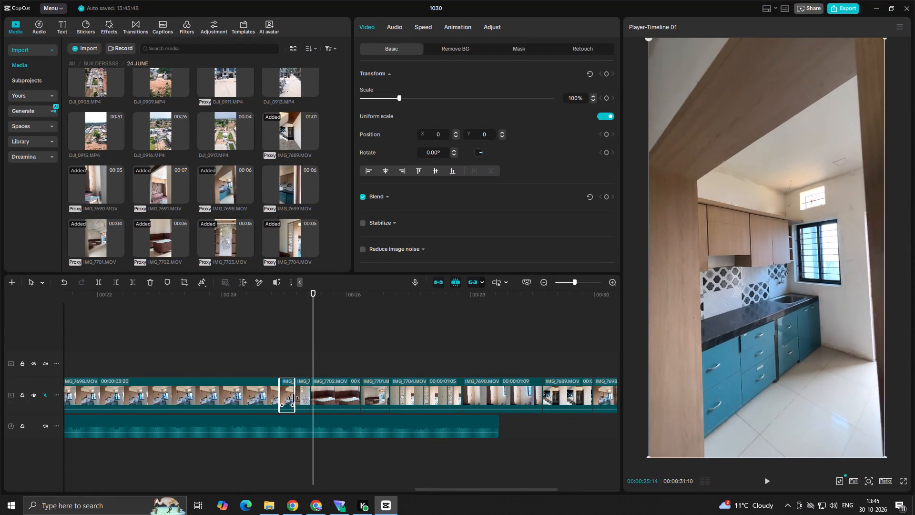
Shorten the ends of the IMG_7702.MOV and IMG_7701.MOV clips to about 0.2 seconds each.
{"action": "left_click", "coordinate": [302, 394]}
{"action": "left_click", "coordinate": [324, 391]}
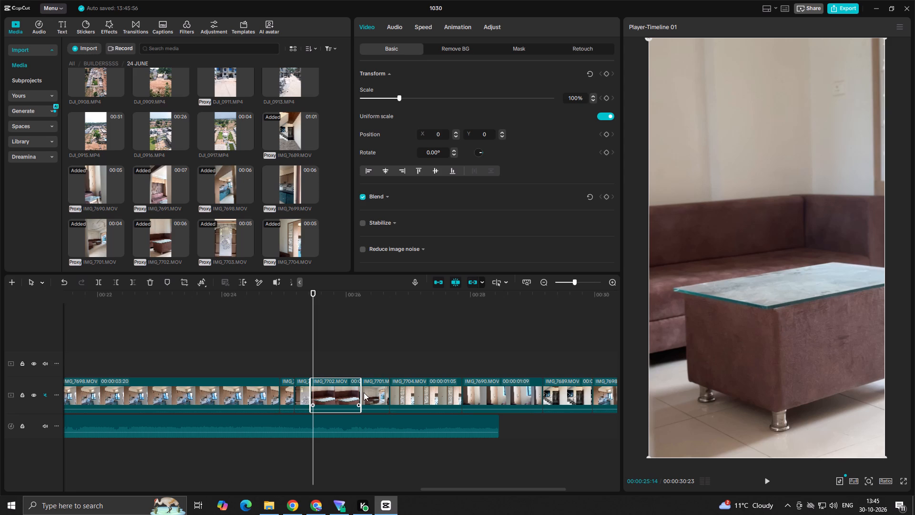
{"action": "left_click", "coordinate": [364, 392]}
{"action": "left_click", "coordinate": [351, 392]}
{"action": "left_click_drag", "start_coordinate": [361, 392], "coordinate": [325, 401]}
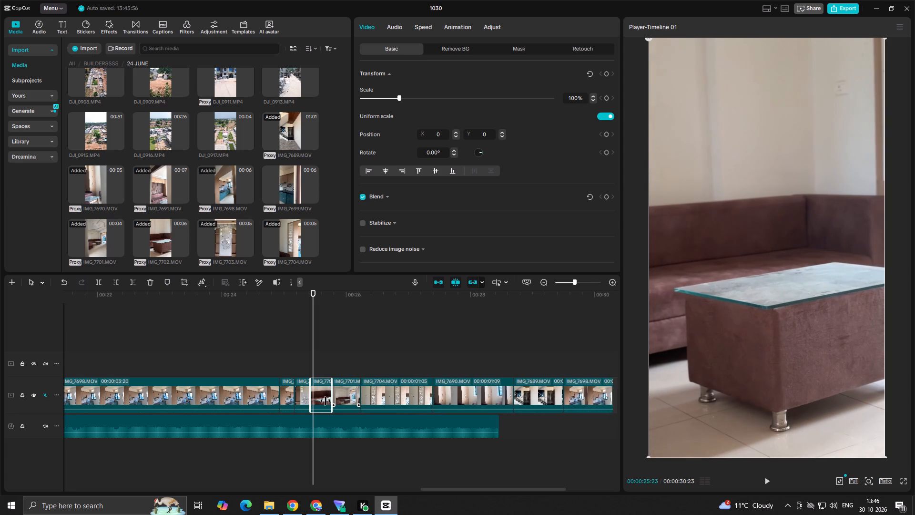
{"action": "left_click_drag", "start_coordinate": [325, 401], "coordinate": [324, 401]}
{"action": "left_click", "coordinate": [331, 396]}
{"action": "left_click_drag", "start_coordinate": [357, 391], "coordinate": [352, 392]}
{"action": "left_click", "coordinate": [345, 393]}
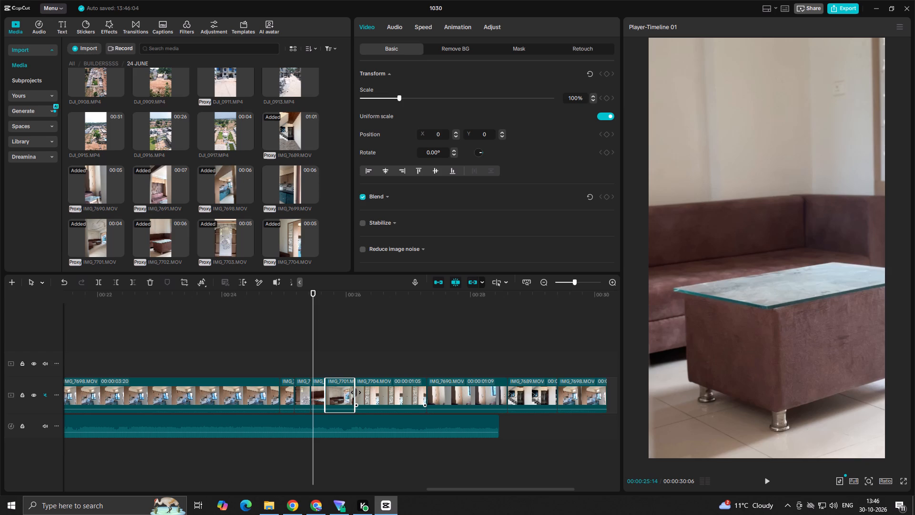
{"action": "left_click_drag", "start_coordinate": [356, 392], "coordinate": [337, 403]}
Shorten the ends of the IMG_7704.MOV and IMG_7690.MOV clips to about 0.2 seconds each.
{"action": "left_click", "coordinate": [373, 398]}
{"action": "left_click_drag", "start_coordinate": [412, 389], "coordinate": [385, 394]}
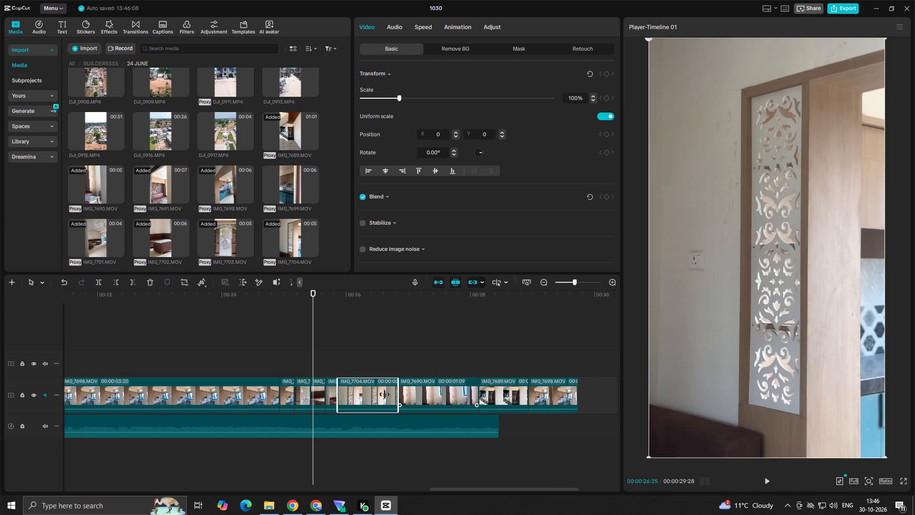
{"action": "left_click_drag", "start_coordinate": [385, 394], "coordinate": [349, 406]}
{"action": "left_click", "coordinate": [397, 395]}
{"action": "left_click_drag", "start_coordinate": [430, 394], "coordinate": [426, 394]}
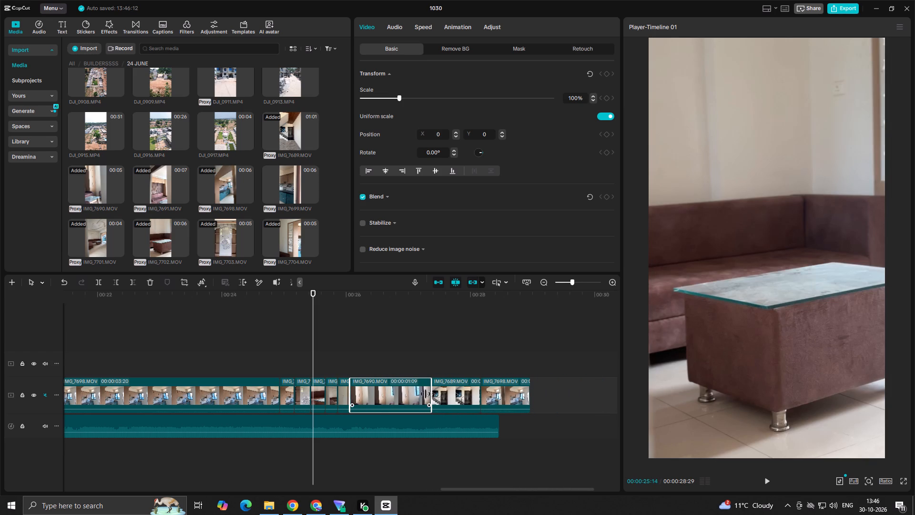
{"action": "left_click_drag", "start_coordinate": [426, 394], "coordinate": [365, 408]}
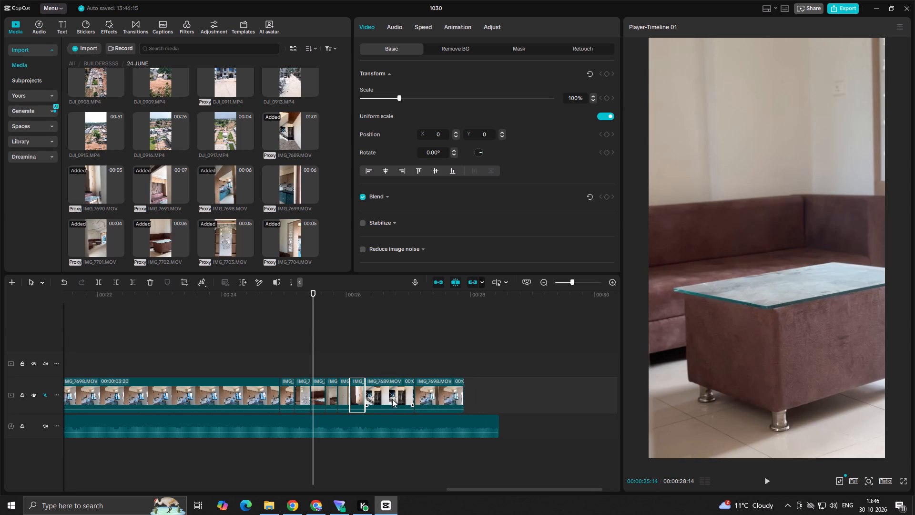
Shorten the IMG_7689.MOV clip to about 0.2 seconds and the final IMG_7698.MOV clip to about 0.3 seconds.
{"action": "left_click", "coordinate": [394, 398]}
{"action": "left_click_drag", "start_coordinate": [414, 394], "coordinate": [388, 402]}
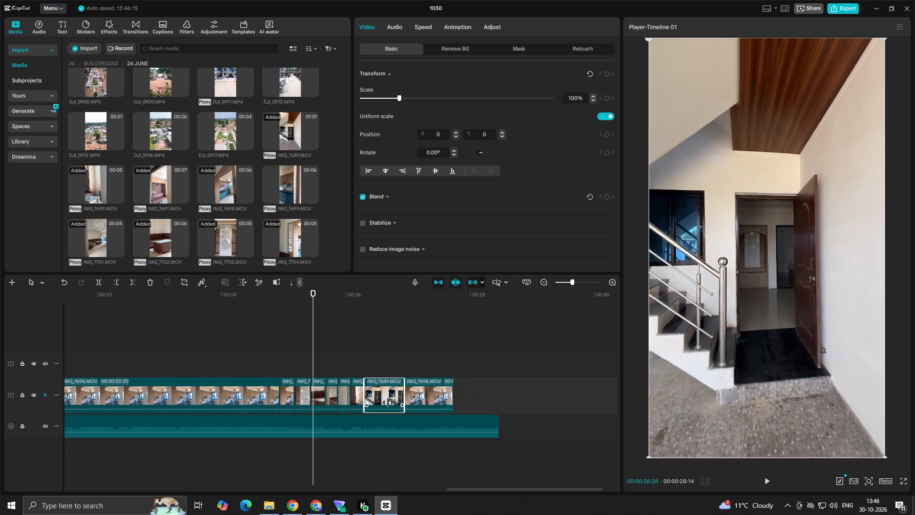
{"action": "left_click_drag", "start_coordinate": [388, 402], "coordinate": [375, 407]}
{"action": "left_click", "coordinate": [404, 394]}
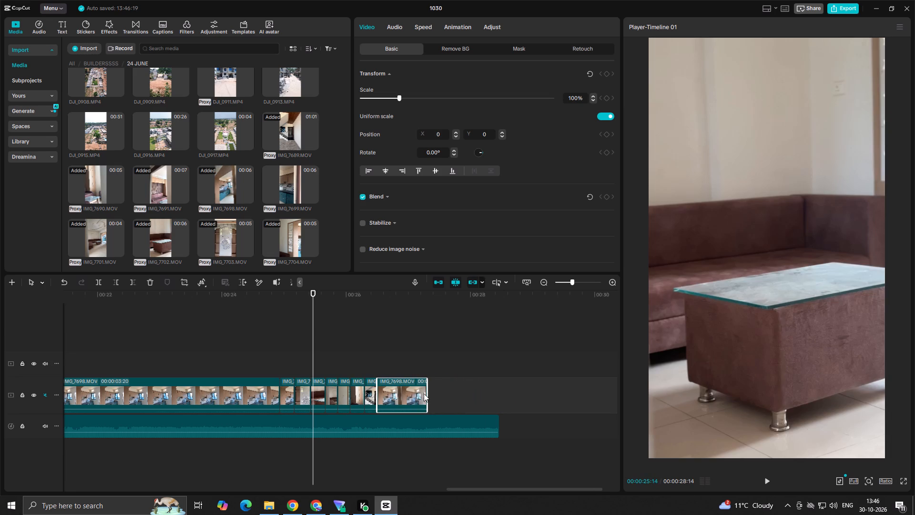
{"action": "left_click_drag", "start_coordinate": [428, 393], "coordinate": [394, 408]}
Select all eight short clips and shorten their ends together, bringing the last one's end to about 00:26:08, and play the result.
{"action": "left_click_drag", "start_coordinate": [462, 380], "coordinate": [317, 394]}
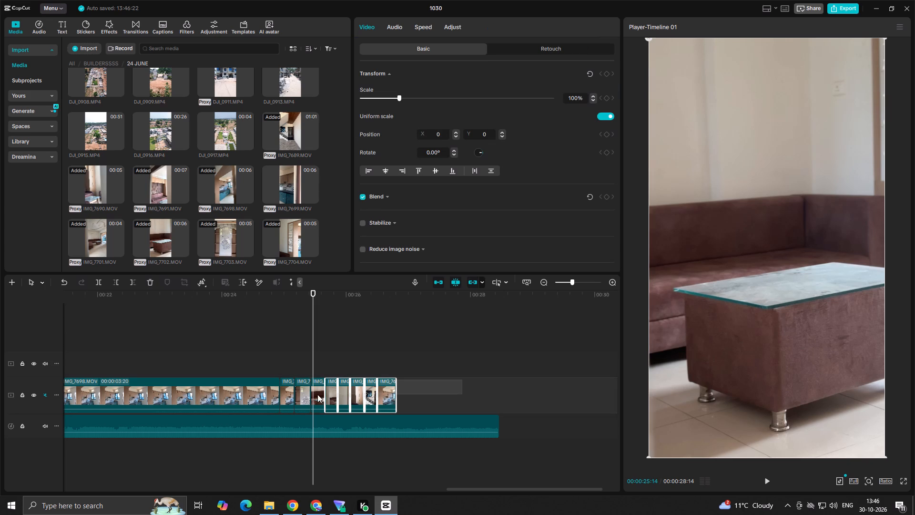
{"action": "left_click_drag", "start_coordinate": [317, 394], "coordinate": [292, 398]}
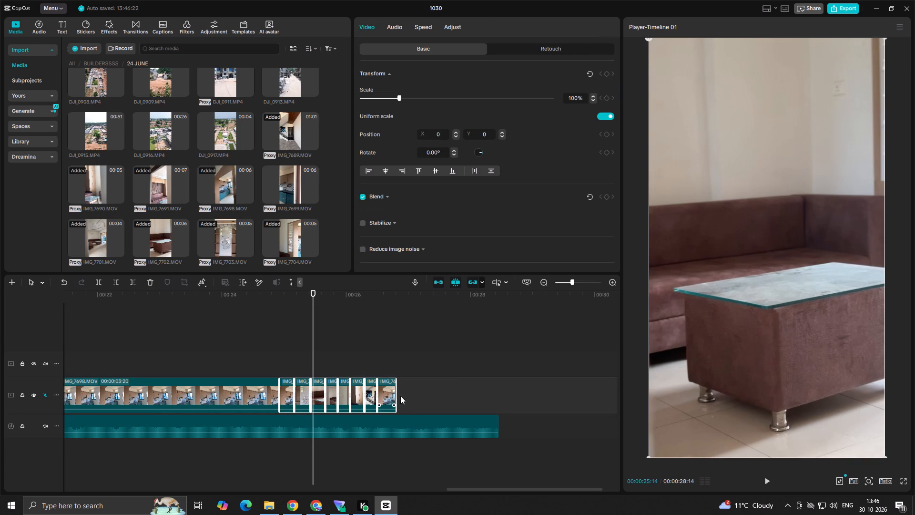
{"action": "left_click_drag", "start_coordinate": [396, 398], "coordinate": [388, 401]}
{"action": "left_click", "coordinate": [280, 364]}
{"action": "key", "text": "space"}
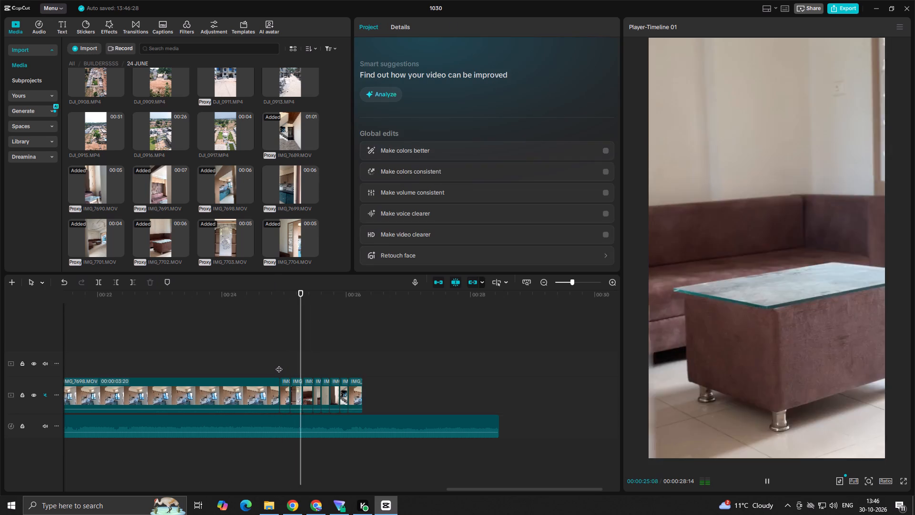
{"action": "key", "text": "space"}
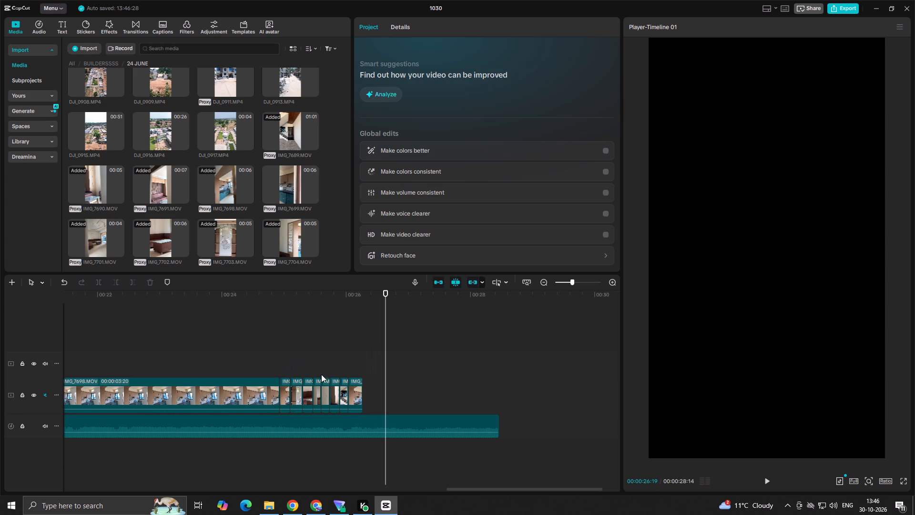
Select all eight short clips and shorten their ends together again, bringing the last one's end to about 00:25:22.
{"action": "left_click_drag", "start_coordinate": [283, 364], "coordinate": [390, 399]}
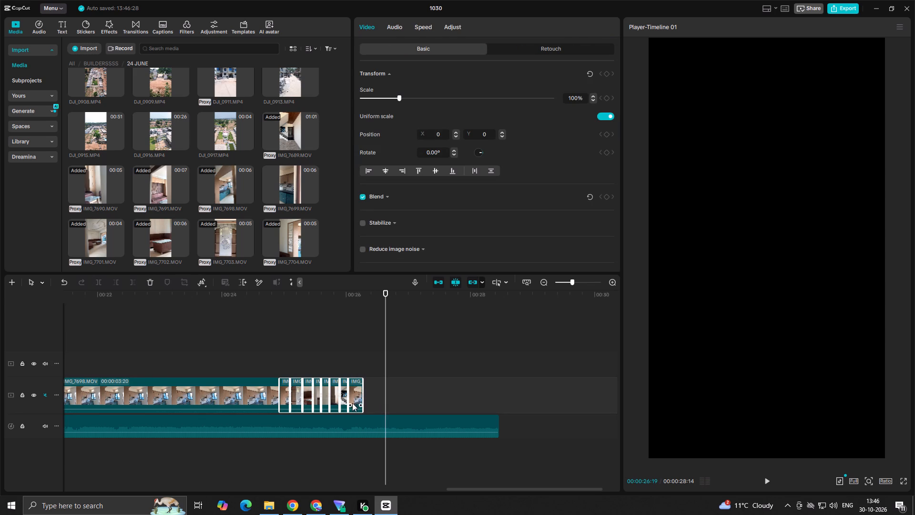
{"action": "left_click_drag", "start_coordinate": [314, 396], "coordinate": [313, 374]}
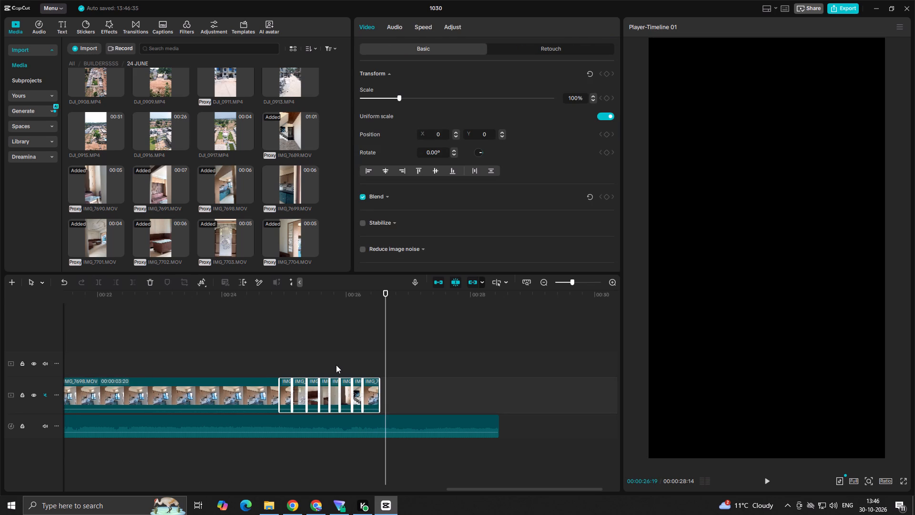
{"action": "key", "text": "ctrl+z"}
{"action": "scroll", "coordinate": [400, 380], "scroll_direction": "up", "scroll_amount": 12, "text": "ctrl"}
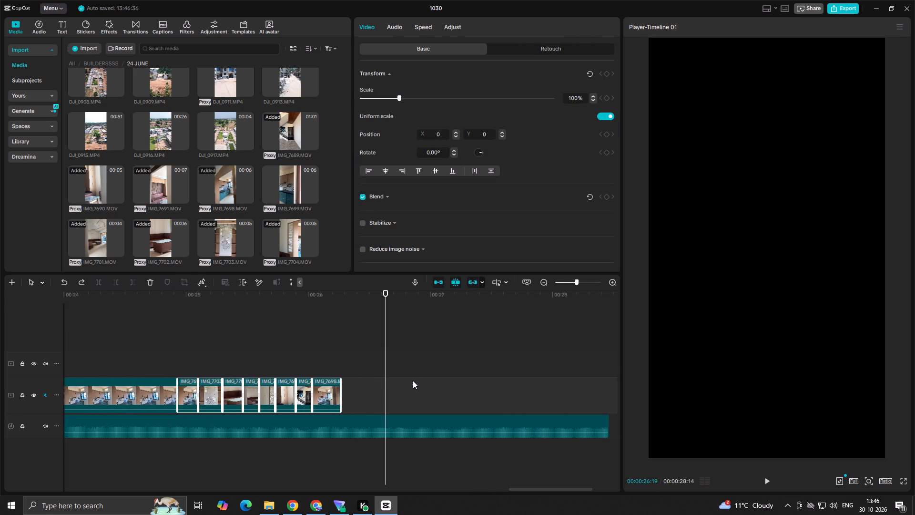
{"action": "left_click_drag", "start_coordinate": [336, 391], "coordinate": [328, 398]}
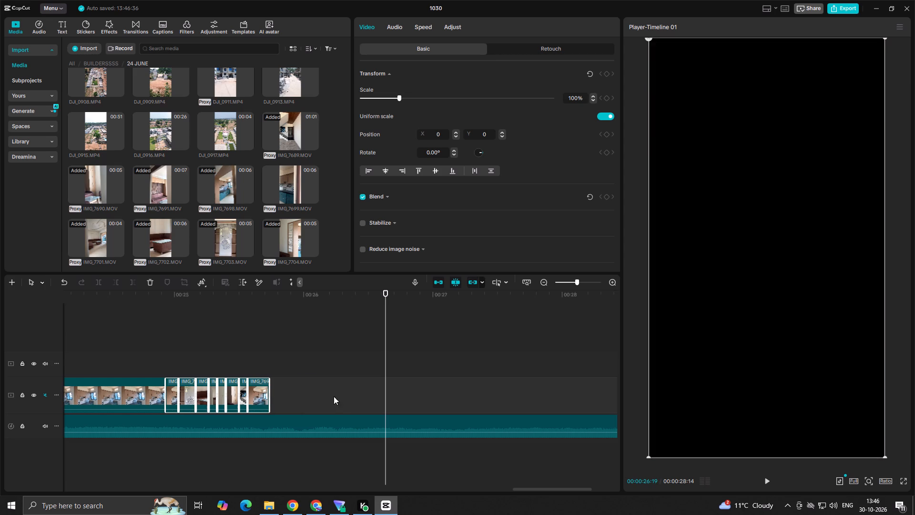
Shorten the end of the final IMG_7698.MOV clip on the main track to about 3 frames.
{"action": "left_click", "coordinate": [309, 387]}
{"action": "left_click", "coordinate": [257, 390]}
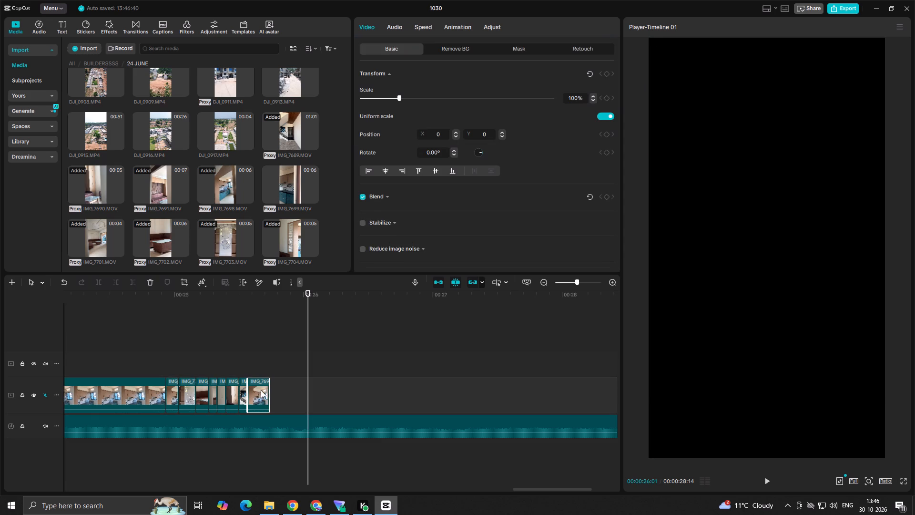
{"action": "left_click_drag", "start_coordinate": [267, 390], "coordinate": [258, 397]}
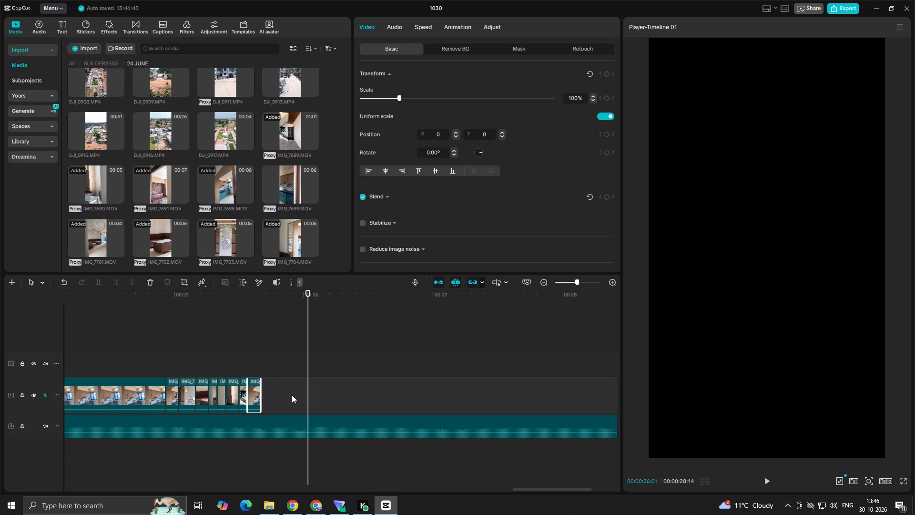
Select the last seven short clips, from IMG_7703.MOV onward, and shorten their ends together by about one frame each.
{"action": "left_click", "coordinate": [292, 395]}
{"action": "left_click_drag", "start_coordinate": [291, 394], "coordinate": [221, 394]}
{"action": "left_click", "coordinate": [323, 388]}
{"action": "scroll", "coordinate": [331, 386], "scroll_direction": "up", "scroll_amount": 3, "text": "ctrl"}
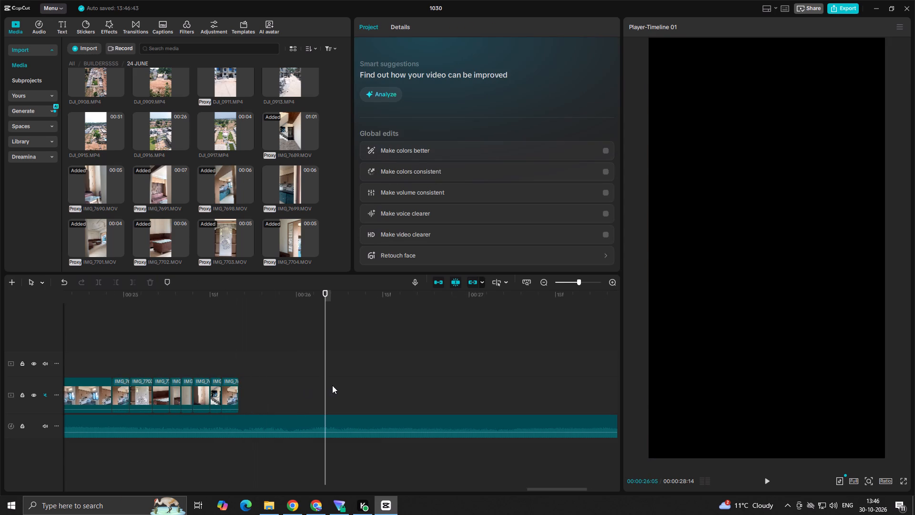
{"action": "scroll", "coordinate": [332, 385], "scroll_direction": "up", "scroll_amount": 4, "text": "ctrl"}
{"action": "left_click", "coordinate": [279, 385]}
{"action": "left_click_drag", "start_coordinate": [278, 385], "coordinate": [92, 380]}
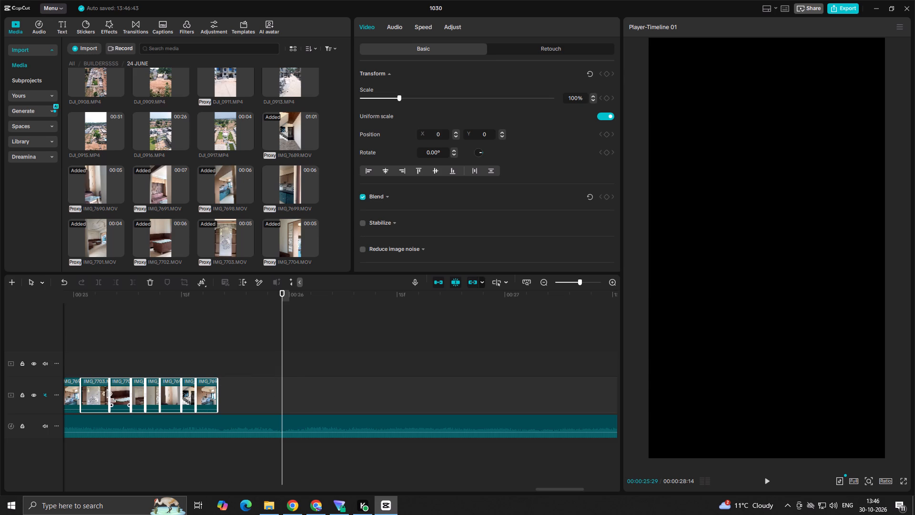
{"action": "left_click_drag", "start_coordinate": [112, 395], "coordinate": [101, 397]}
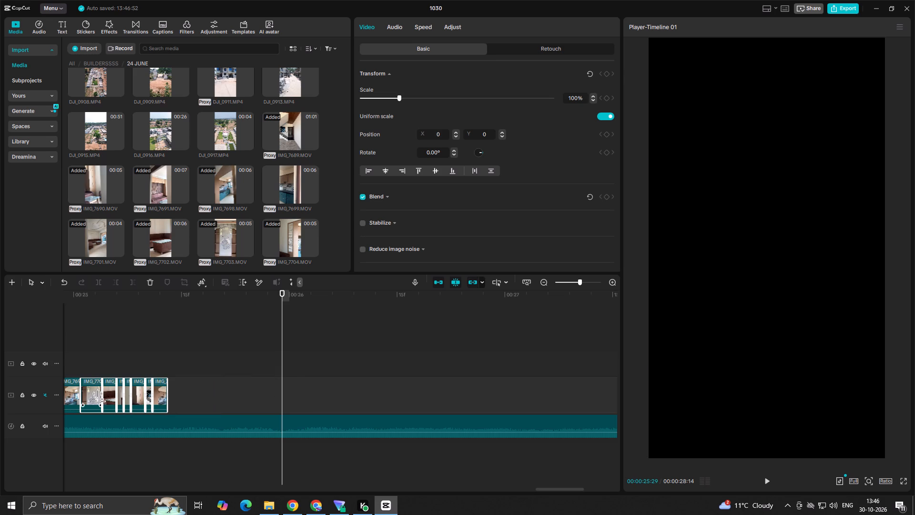
Play the closing montage, undo the last two trims of the short clips at the end of the main track, and replay it.
{"action": "left_click", "coordinate": [81, 349]}
{"action": "left_click", "coordinate": [78, 357]}
{"action": "key", "text": "space"}
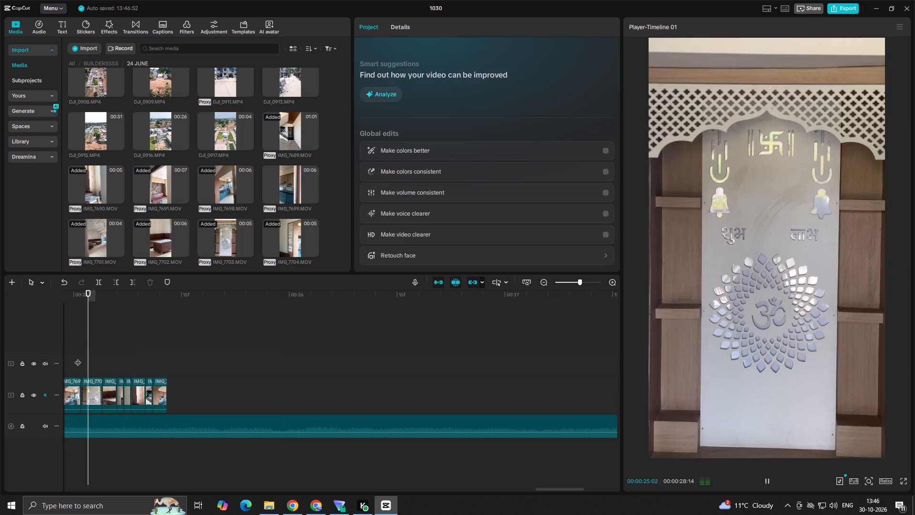
{"action": "key", "text": "space"}
{"action": "key", "text": "ctrl+z"}
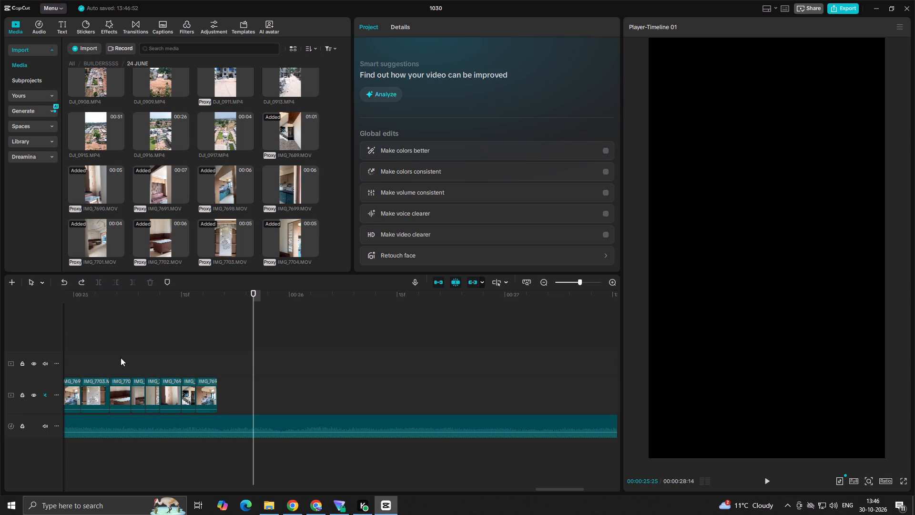
{"action": "key", "text": "ctrl+z"}
{"action": "left_click", "coordinate": [208, 357]}
{"action": "left_click_drag", "start_coordinate": [208, 357], "coordinate": [121, 357]}
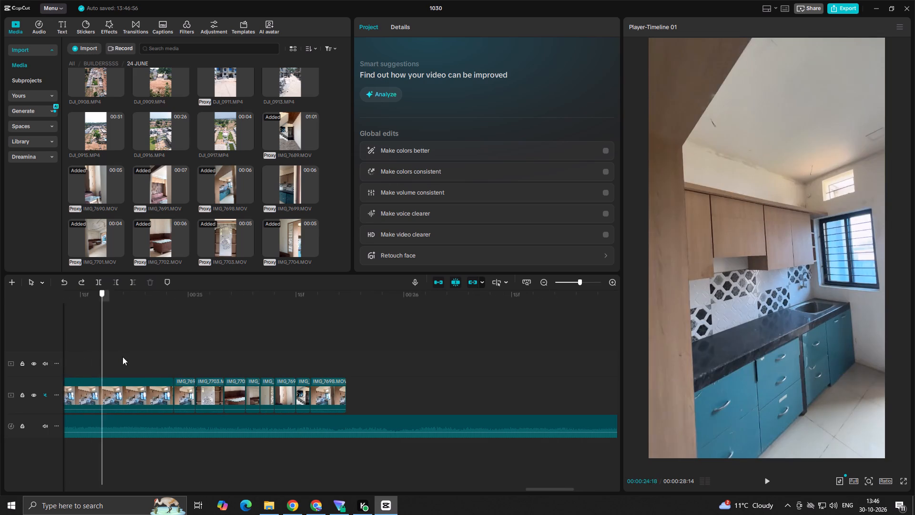
{"action": "key", "text": "space"}
{"action": "key", "text": "space"}
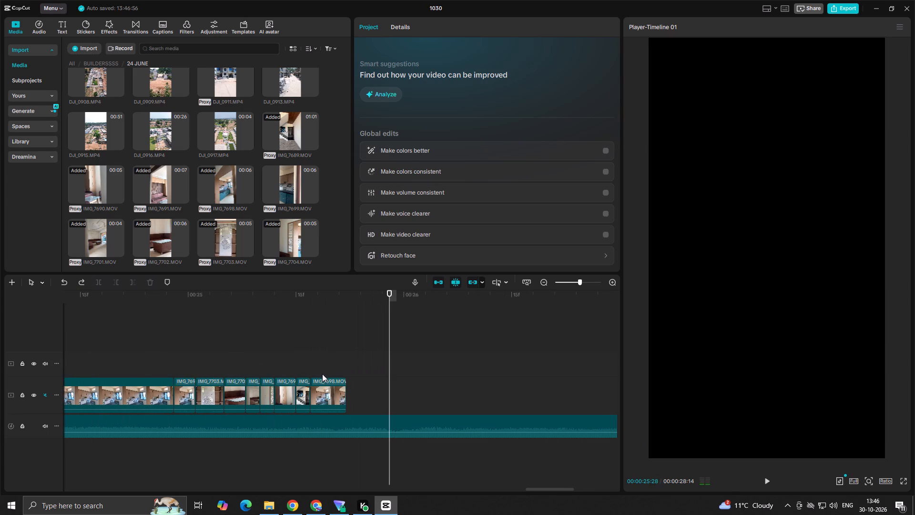
Move the eight short interior clips from the main track's end to an overlay track above DJI_0905.MP4, ending flush with that clip's end.
{"action": "left_click", "coordinate": [365, 390]}
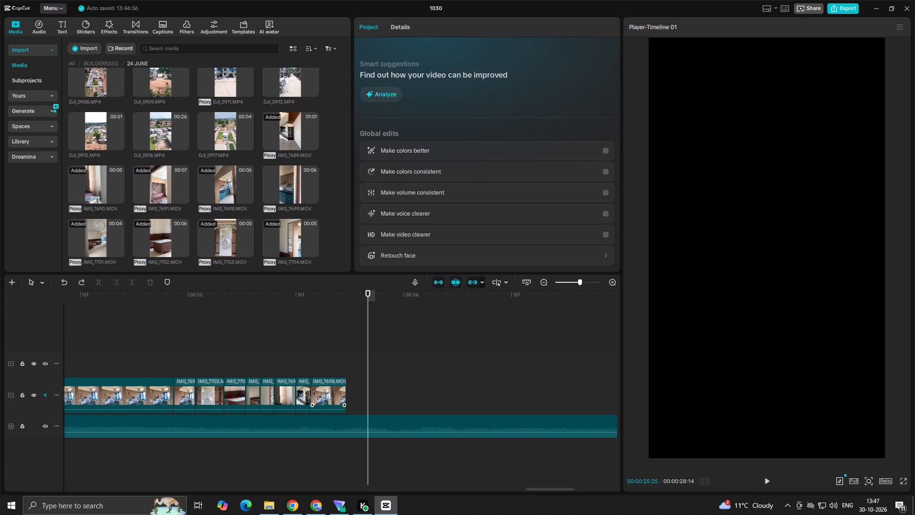
{"action": "left_click_drag", "start_coordinate": [359, 395], "coordinate": [185, 401]}
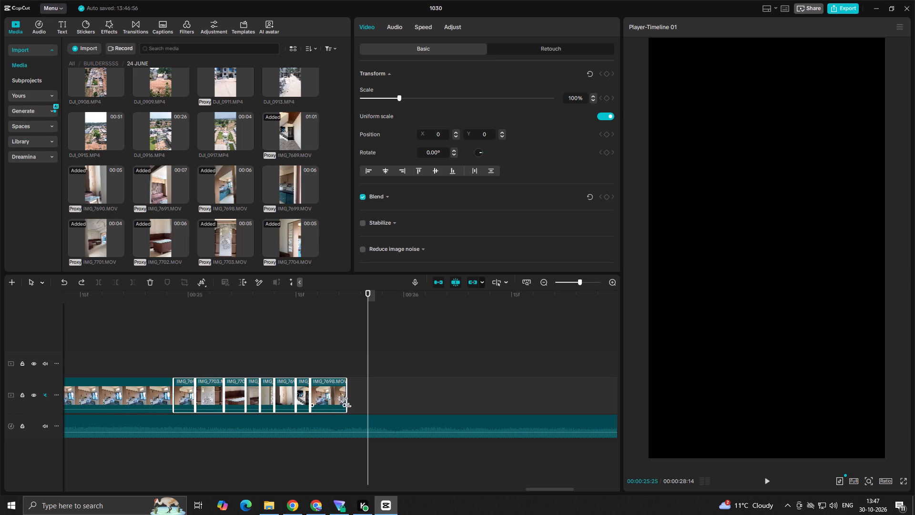
{"action": "left_click_drag", "start_coordinate": [188, 397], "coordinate": [188, 340]}
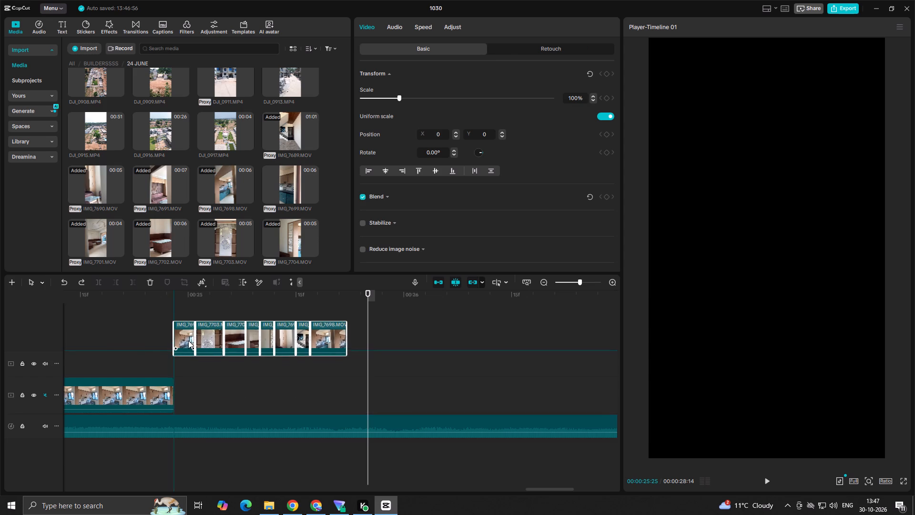
{"action": "left_click_drag", "start_coordinate": [188, 340], "coordinate": [0, 363]}
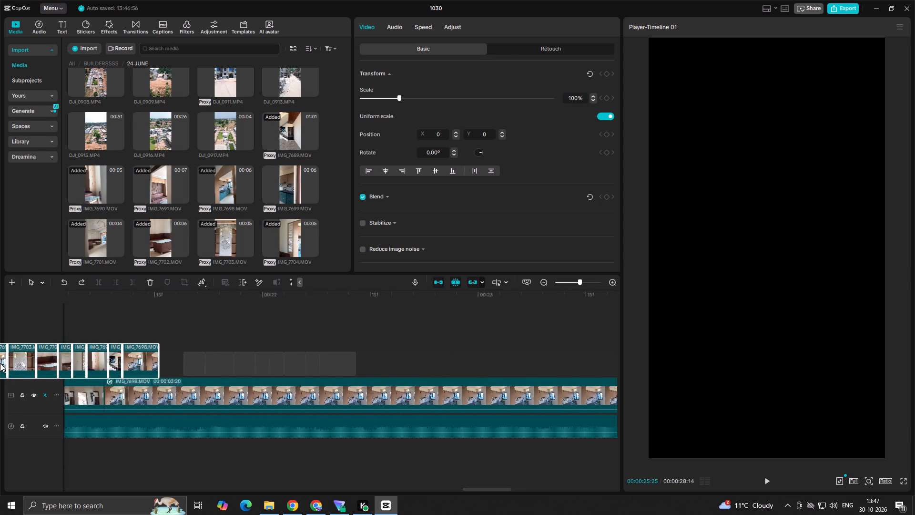
{"action": "left_click_drag", "start_coordinate": [0, 363], "coordinate": [0, 363]}
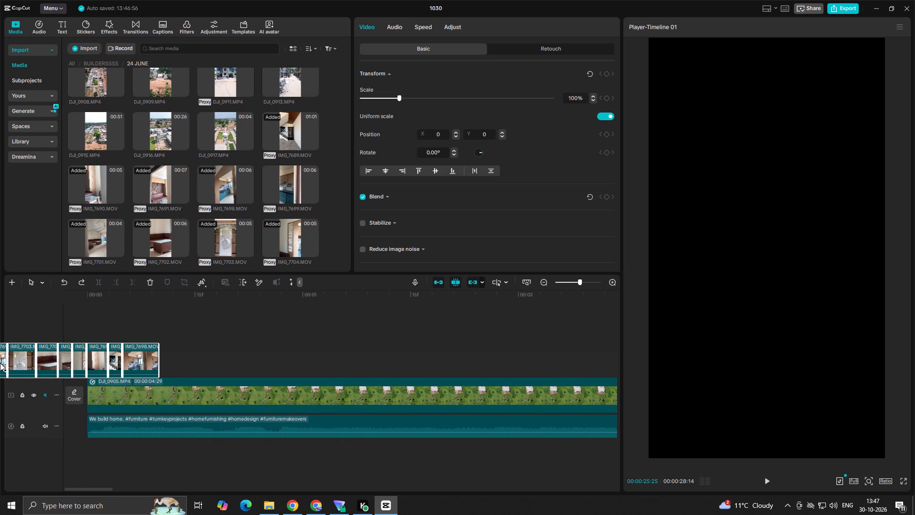
{"action": "left_click_drag", "start_coordinate": [0, 363], "coordinate": [418, 360]}
{"action": "scroll", "coordinate": [311, 360], "scroll_direction": "down", "scroll_amount": 10, "text": "ctrl"}
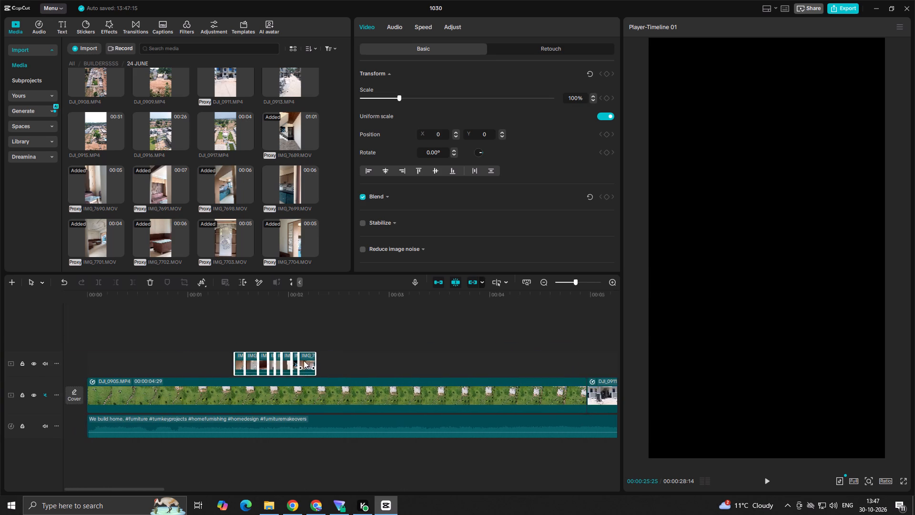
{"action": "scroll", "coordinate": [304, 360], "scroll_direction": "down", "scroll_amount": 7, "text": "ctrl"}
{"action": "left_click_drag", "start_coordinate": [265, 367], "coordinate": [171, 370]}
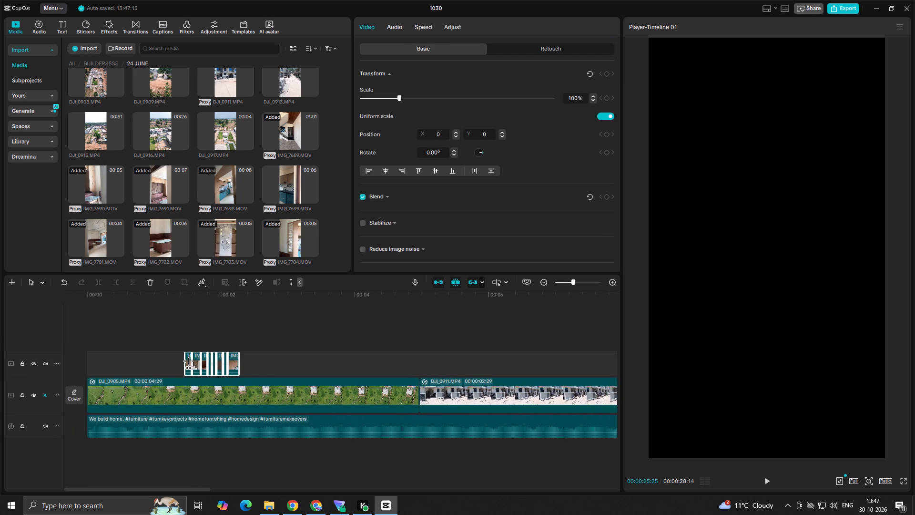
{"action": "scroll", "coordinate": [266, 369], "scroll_direction": "up", "scroll_amount": 4, "text": "ctrl"}
{"action": "left_click_drag", "start_coordinate": [207, 355], "coordinate": [51, 369]}
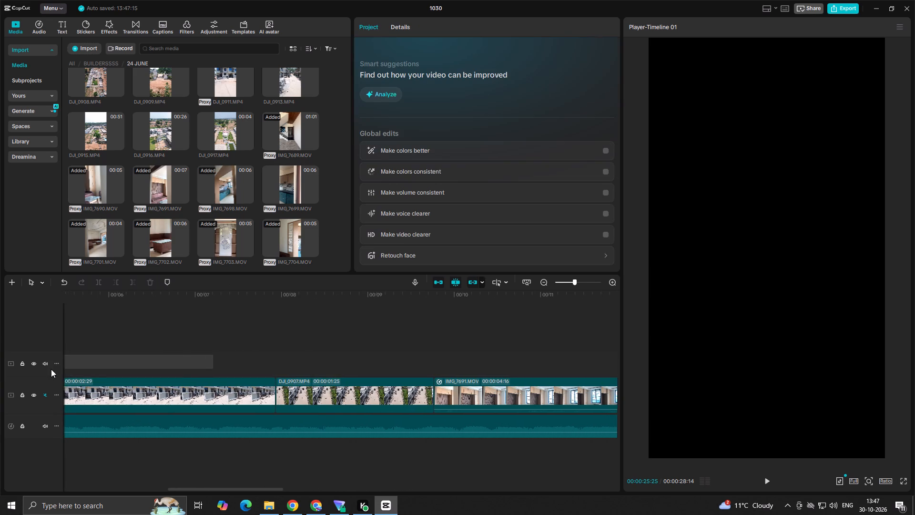
{"action": "left_click_drag", "start_coordinate": [51, 369], "coordinate": [41, 372]}
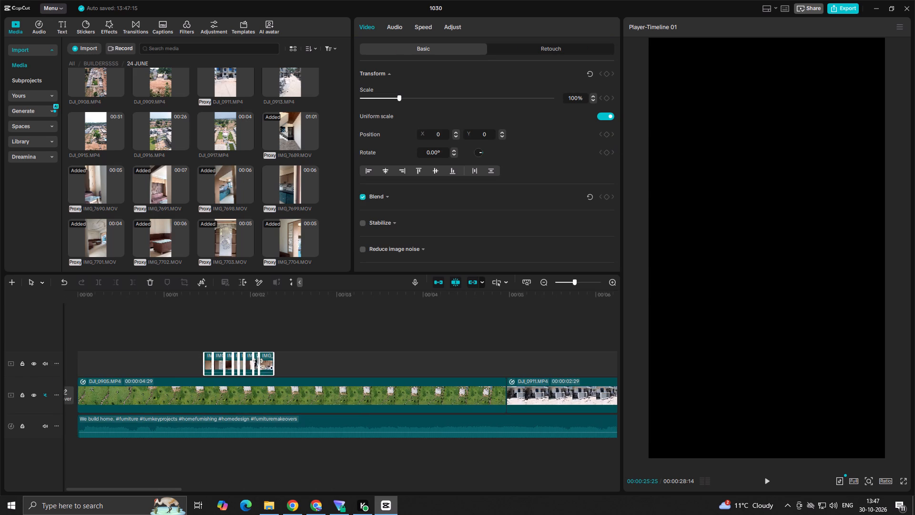
{"action": "left_click_drag", "start_coordinate": [264, 364], "coordinate": [492, 360]}
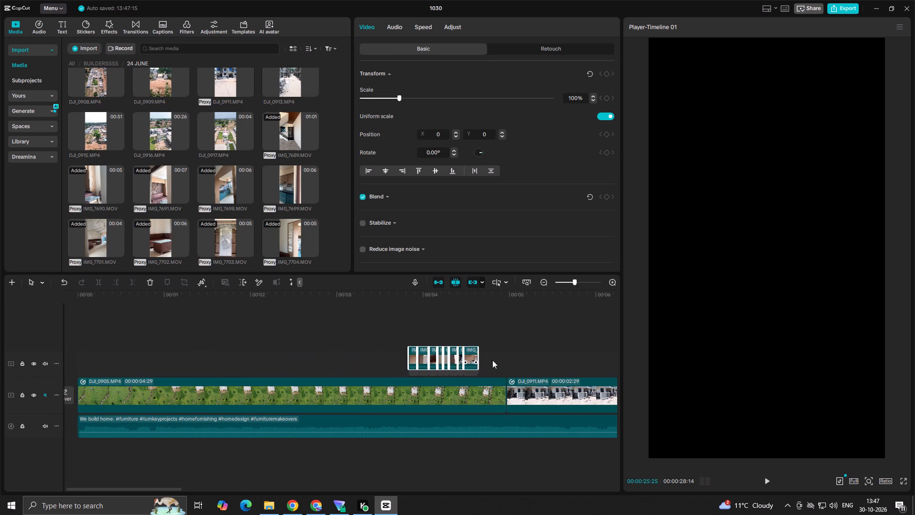
{"action": "left_click_drag", "start_coordinate": [492, 360], "coordinate": [497, 365]}
Play the stretch from about 00:03 to 00:05 repeatedly to check the overlaid montage's timing against the audio and the cut to DJI_0911.MP4.
{"action": "left_click", "coordinate": [402, 360]}
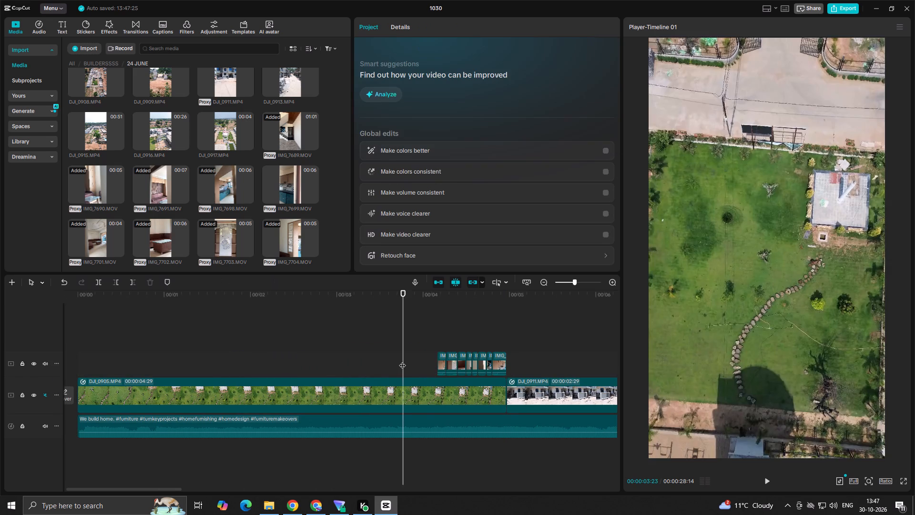
{"action": "key", "text": "space"}
{"action": "key", "text": "space"}
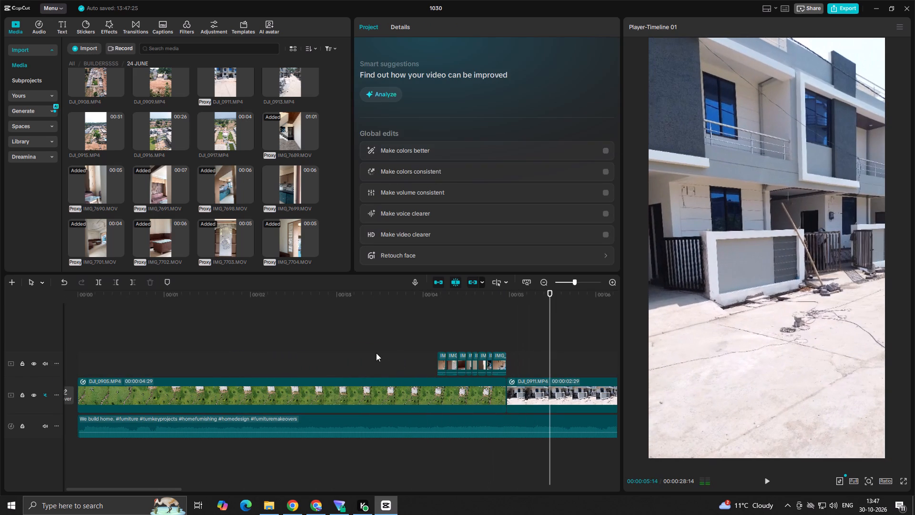
{"action": "scroll", "coordinate": [381, 356], "scroll_direction": "down", "scroll_amount": 9, "text": "ctrl"}
{"action": "left_click", "coordinate": [276, 350]}
{"action": "key", "text": "space"}
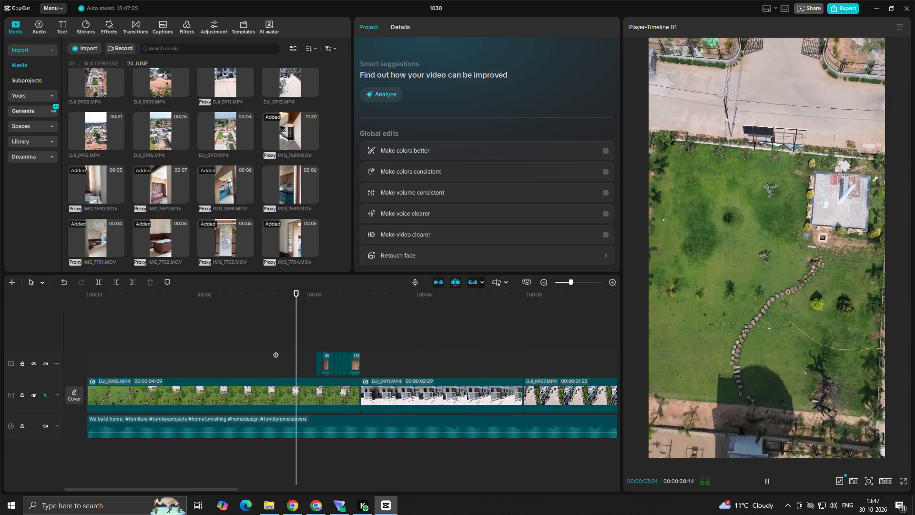
{"action": "key", "text": "space"}
{"action": "left_click", "coordinate": [246, 347]}
{"action": "key", "text": "space"}
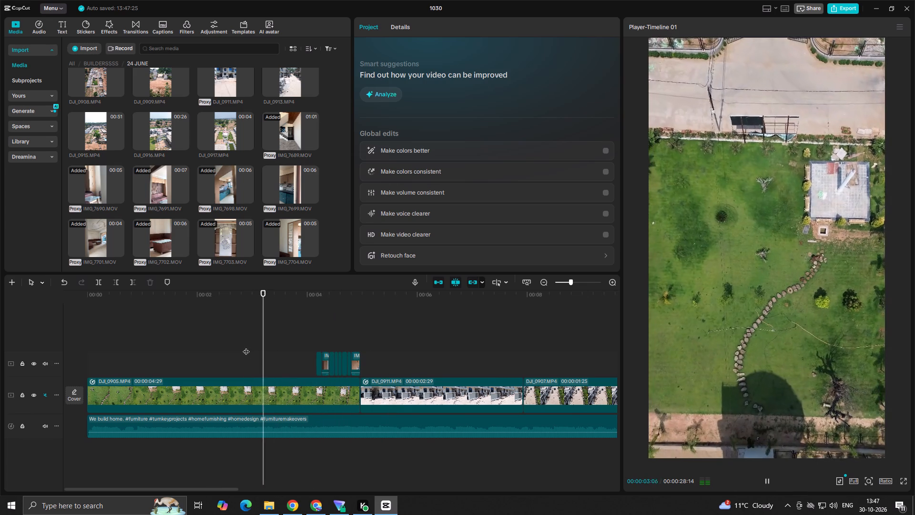
{"action": "key", "text": "space"}
{"action": "key", "text": "space"}
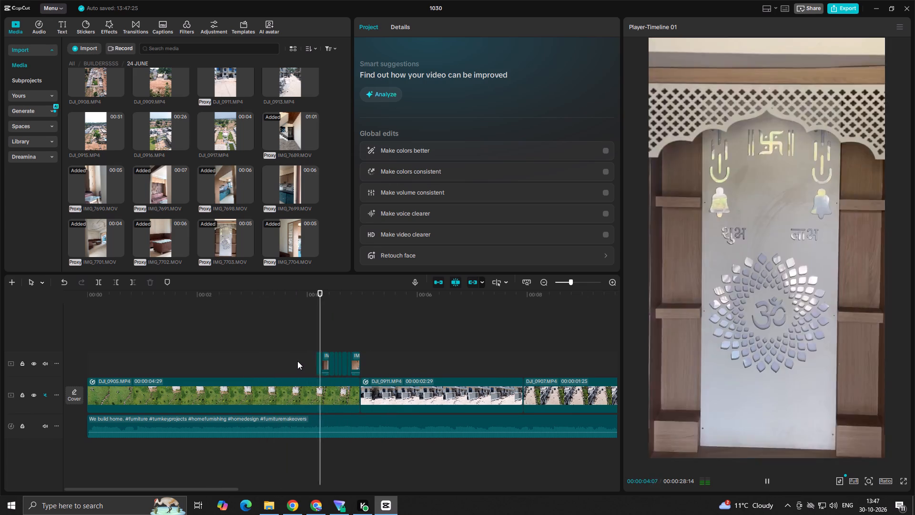
{"action": "key", "text": "space"}
{"action": "left_click", "coordinate": [256, 358]}
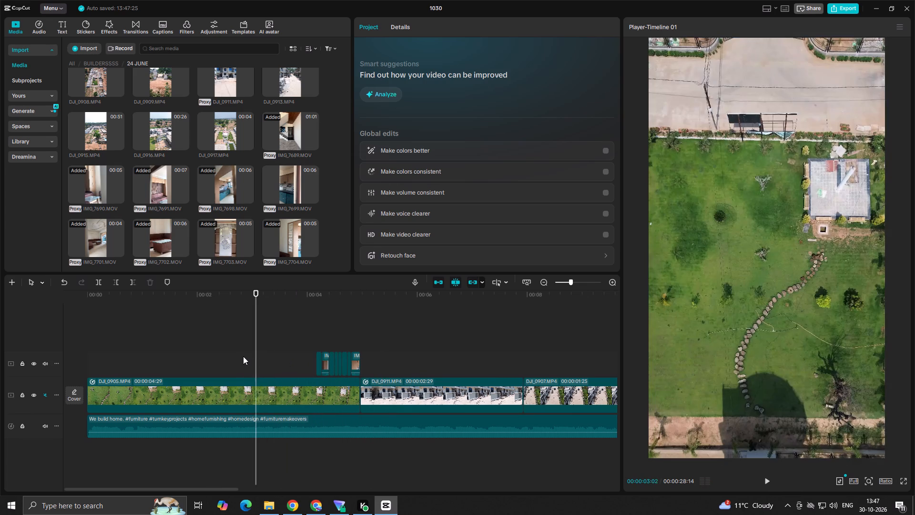
{"action": "key", "text": "space"}
{"action": "key", "text": "space"}
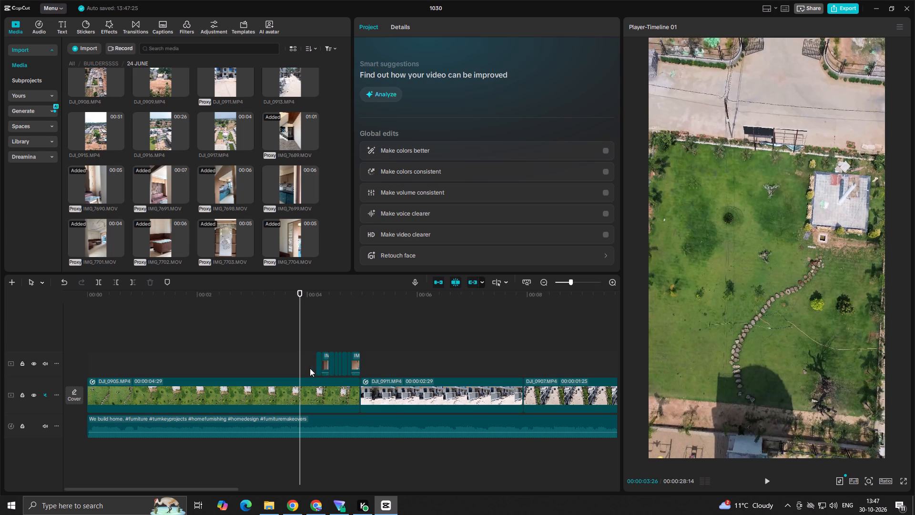
{"action": "scroll", "coordinate": [371, 364], "scroll_direction": "up", "scroll_amount": 16, "text": "ctrl"}
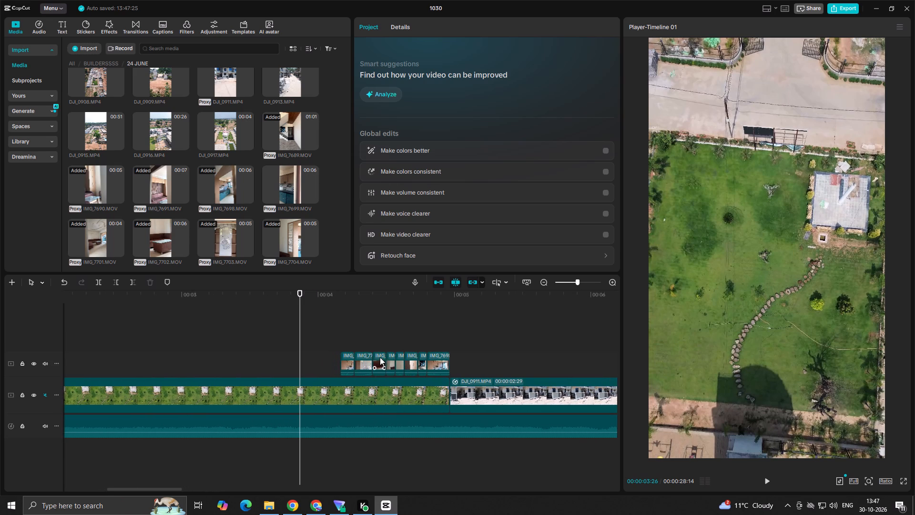
{"action": "key", "text": "space"}
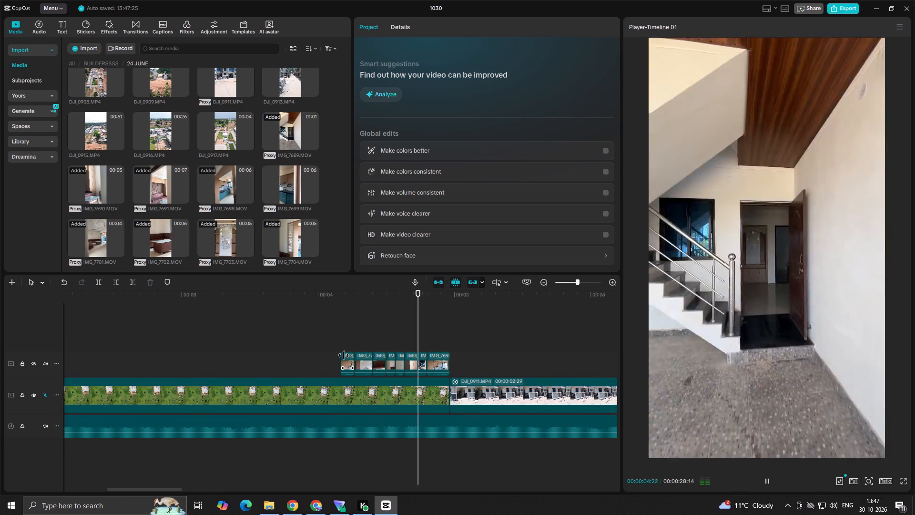
{"action": "key", "text": "space"}
{"action": "left_click", "coordinate": [326, 342]}
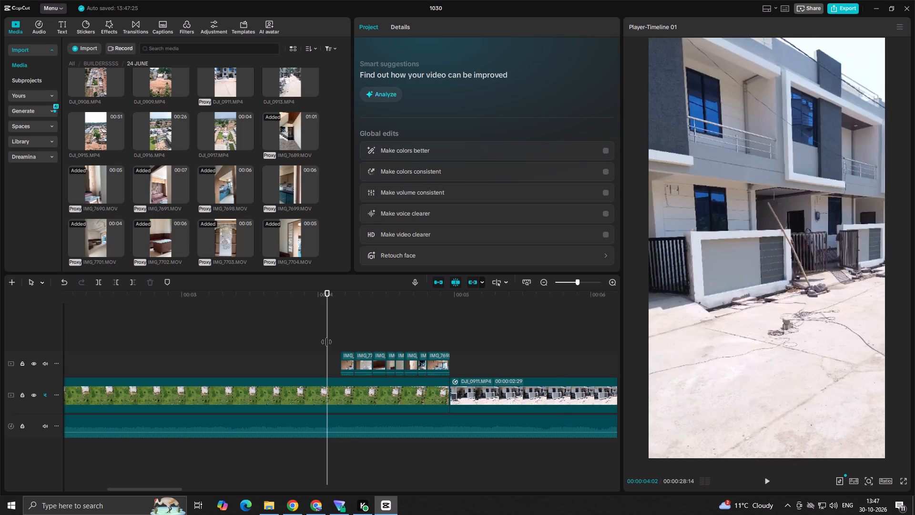
{"action": "key", "text": "space"}
{"action": "key", "text": "space"}
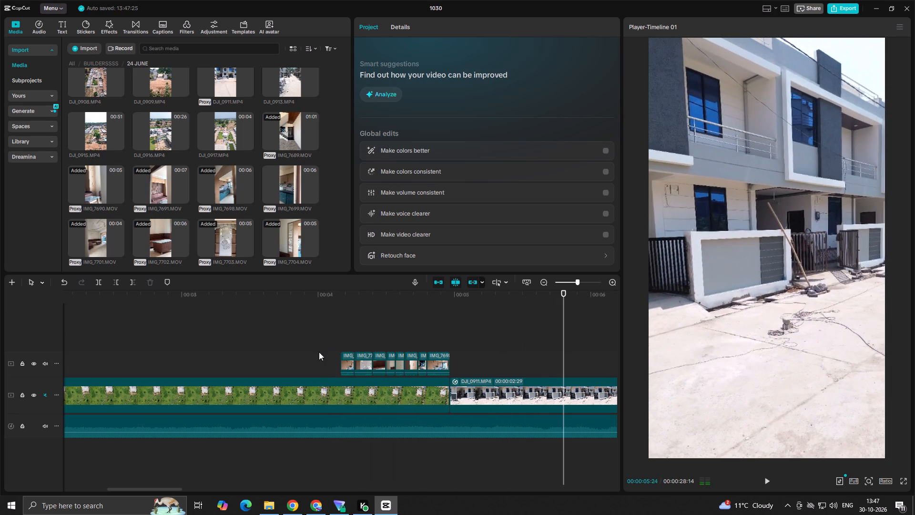
{"action": "left_click", "coordinate": [319, 352]}
{"action": "key", "text": "space"}
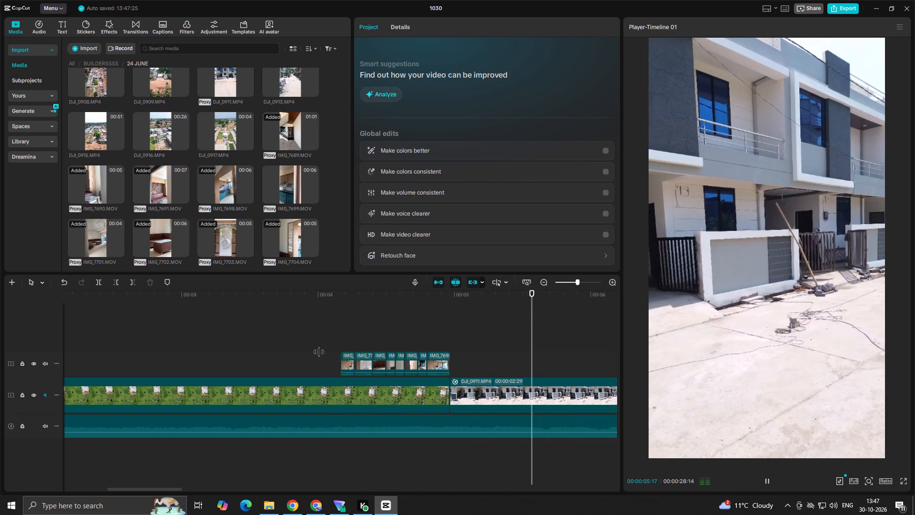
{"action": "key", "text": "space"}
{"action": "left_click", "coordinate": [322, 354]}
{"action": "key", "text": "space"}
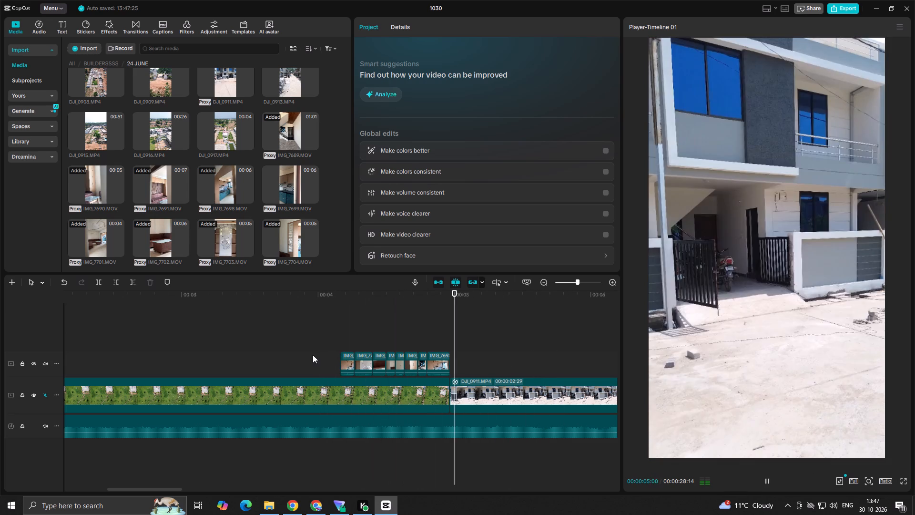
{"action": "key", "text": "space"}
{"action": "left_click", "coordinate": [313, 355]}
{"action": "key", "text": "space"}
{"action": "key", "text": "space"}
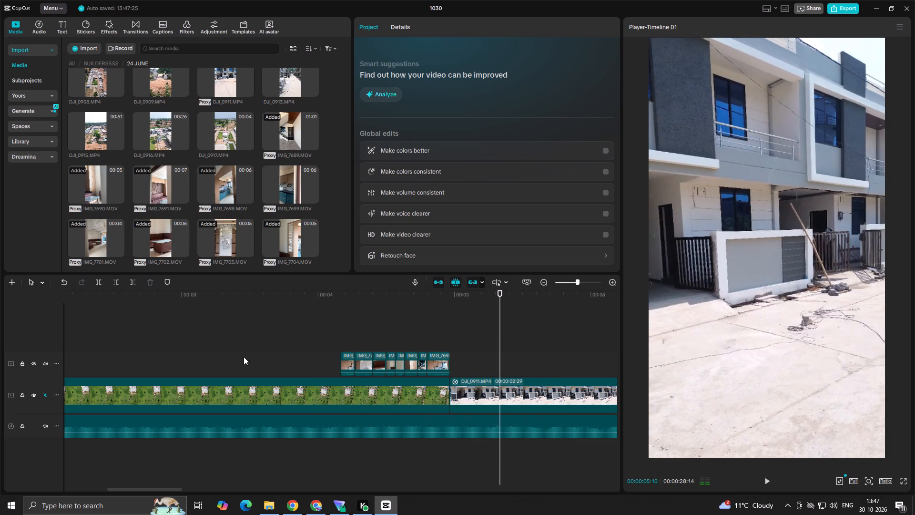
{"action": "left_click", "coordinate": [192, 354]}
{"action": "key", "text": "space"}
{"action": "key", "text": "space"}
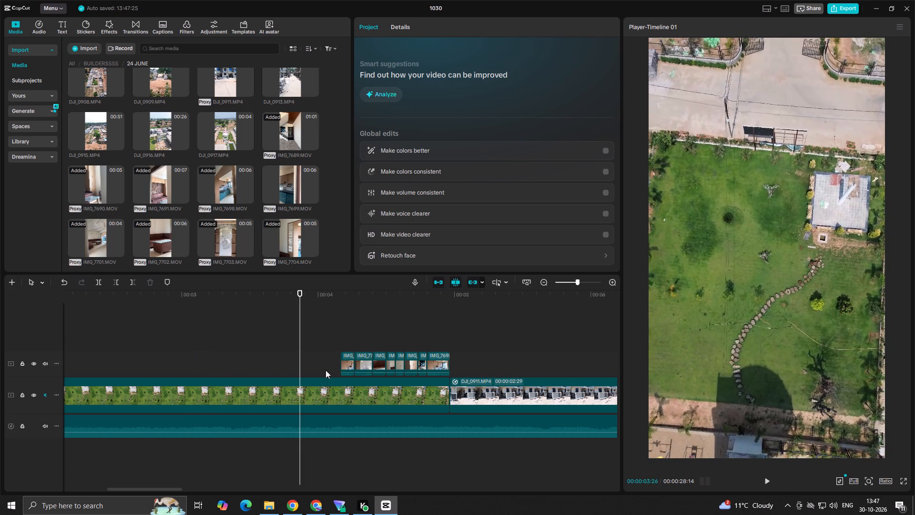
Select all eight overlay clips and duplicate them onto a new track above, starting at about 00:03:15.
{"action": "left_click", "coordinate": [435, 362]}
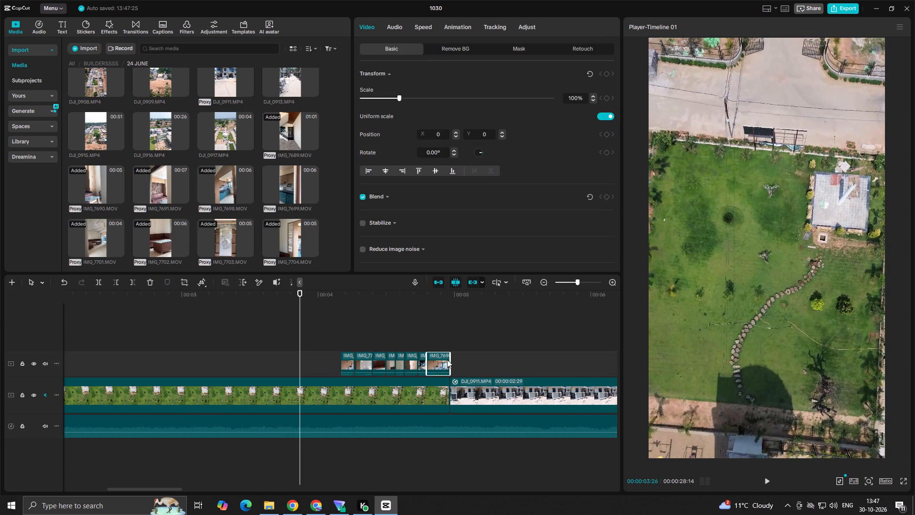
{"action": "scroll", "coordinate": [477, 360], "scroll_direction": "up", "scroll_amount": 6, "text": "ctrl"}
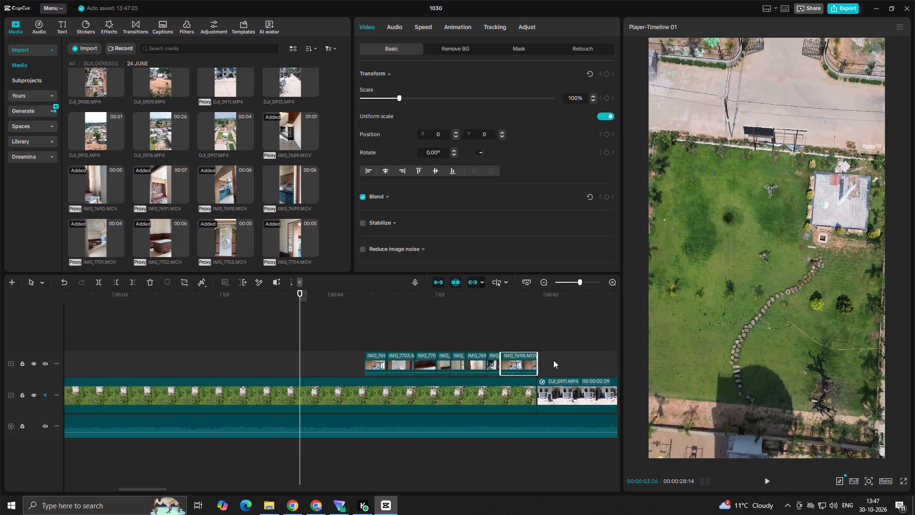
{"action": "left_click", "coordinate": [518, 346]}
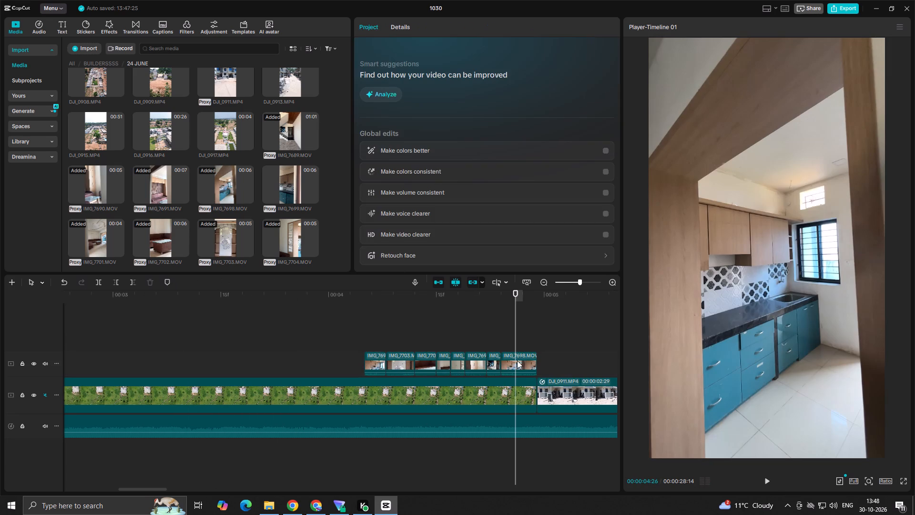
{"action": "left_click_drag", "start_coordinate": [542, 362], "coordinate": [360, 360]}
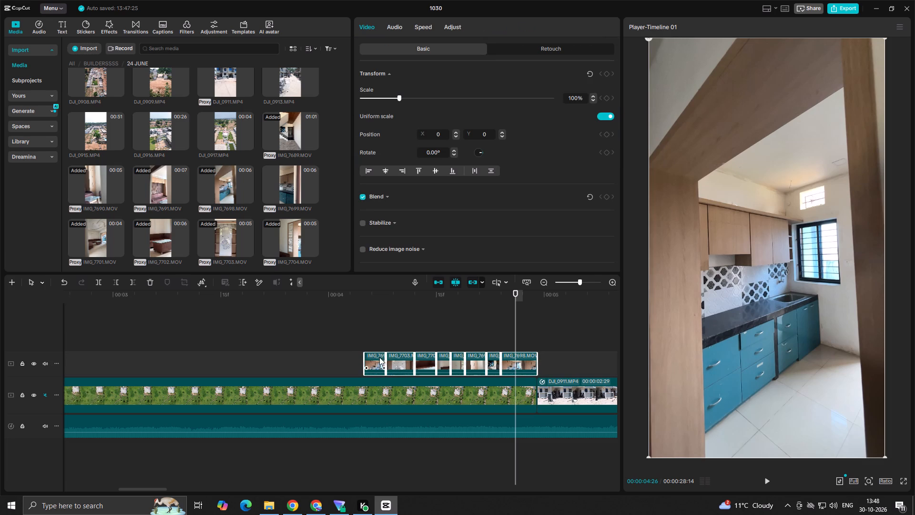
{"action": "left_click_drag", "start_coordinate": [376, 360], "coordinate": [230, 320], "text": "alt"}
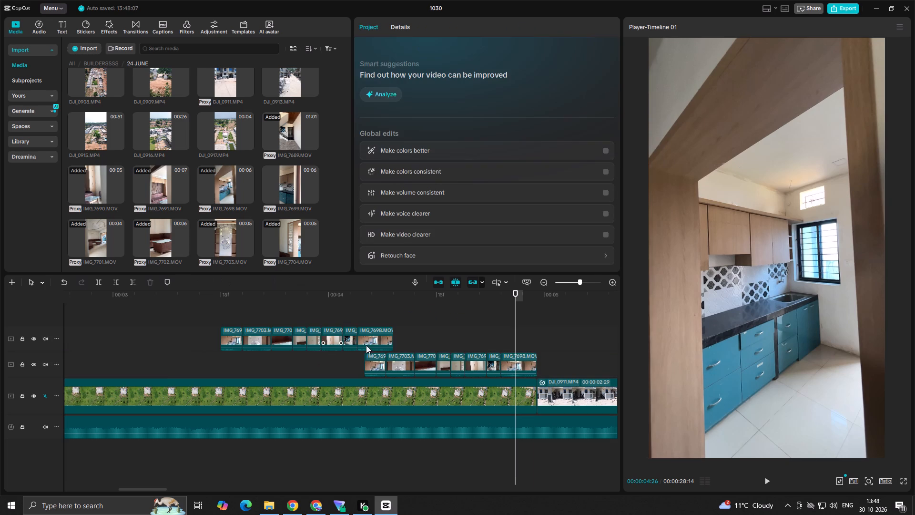
Trim the end of the duplicate montage's last clip, IMG_7698.MOV, to 00:00:04:07, and shorten it further to match its shortest neighbours.
{"action": "left_click_drag", "start_coordinate": [414, 337], "coordinate": [203, 327]}
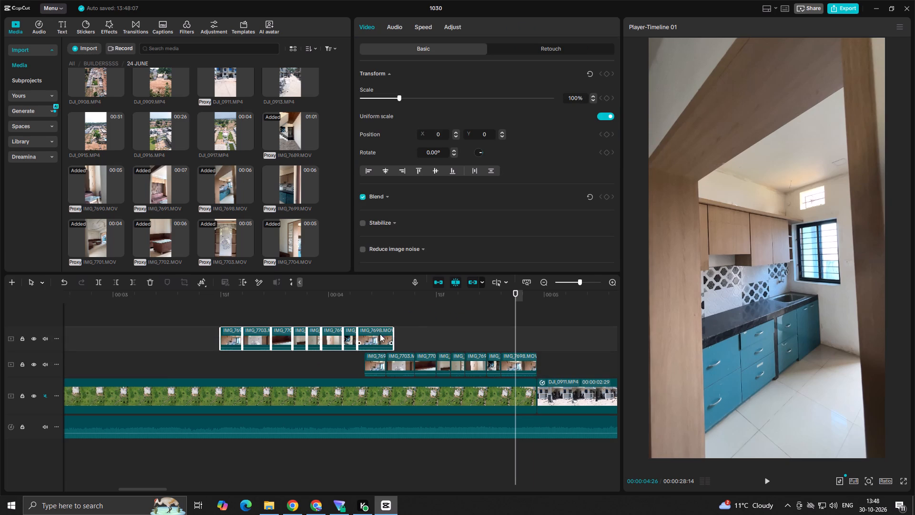
{"action": "left_click", "coordinate": [378, 318]}
{"action": "left_click", "coordinate": [374, 340]}
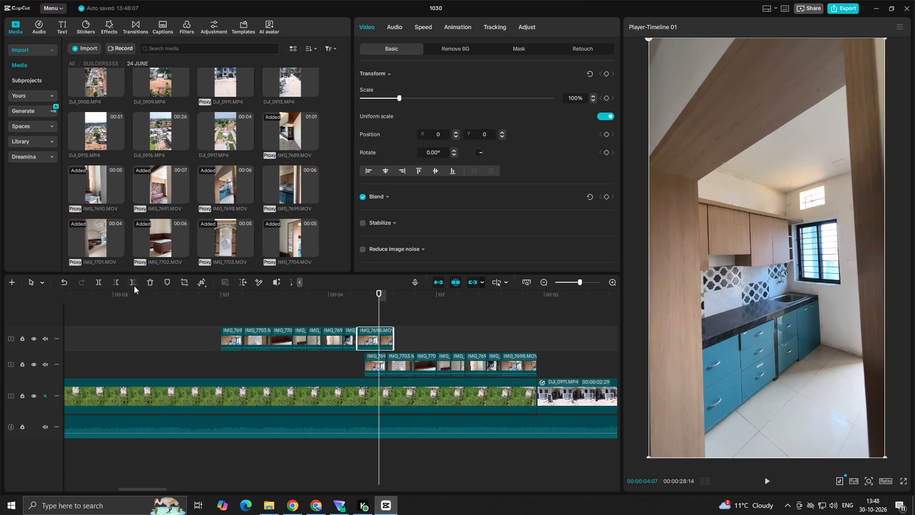
{"action": "left_click", "coordinate": [134, 286]}
{"action": "left_click", "coordinate": [234, 337]}
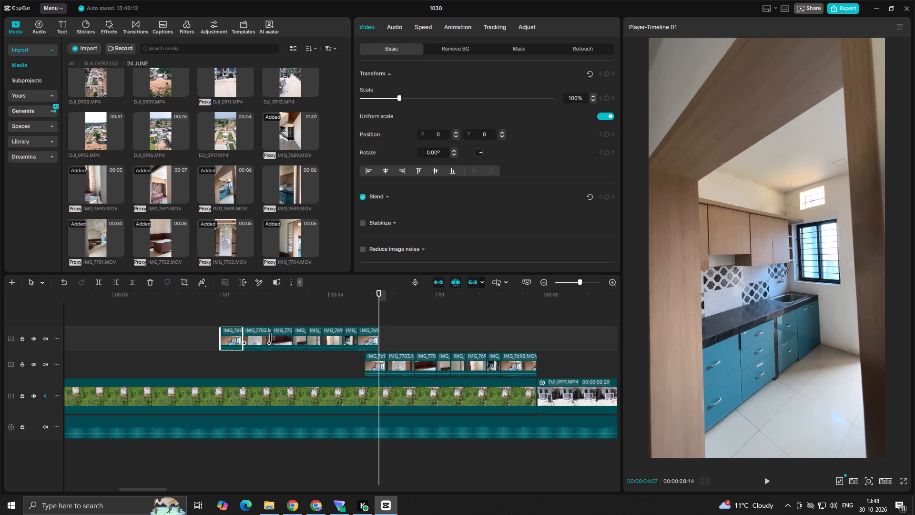
{"action": "left_click", "coordinate": [270, 338]}
{"action": "left_click", "coordinate": [300, 340]}
{"action": "left_click", "coordinate": [314, 340]}
{"action": "left_click", "coordinate": [331, 340]}
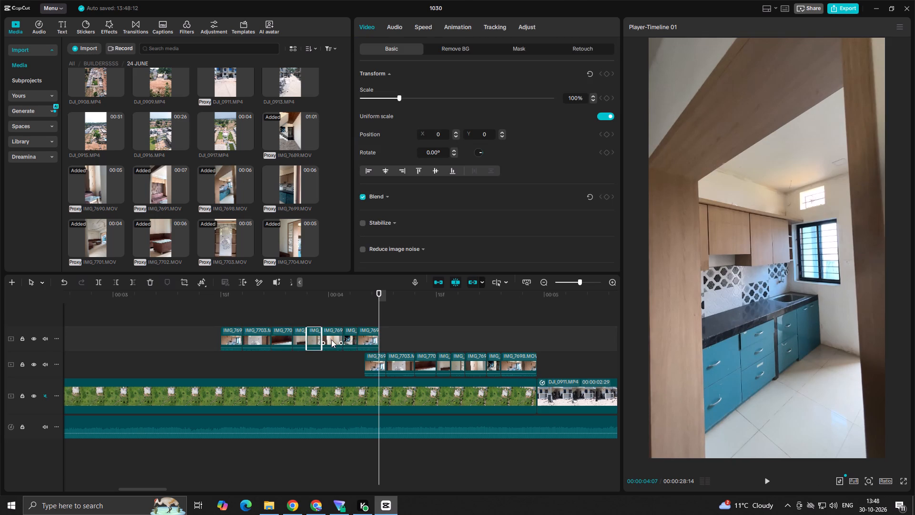
{"action": "left_click", "coordinate": [350, 338]}
{"action": "left_click", "coordinate": [366, 337]}
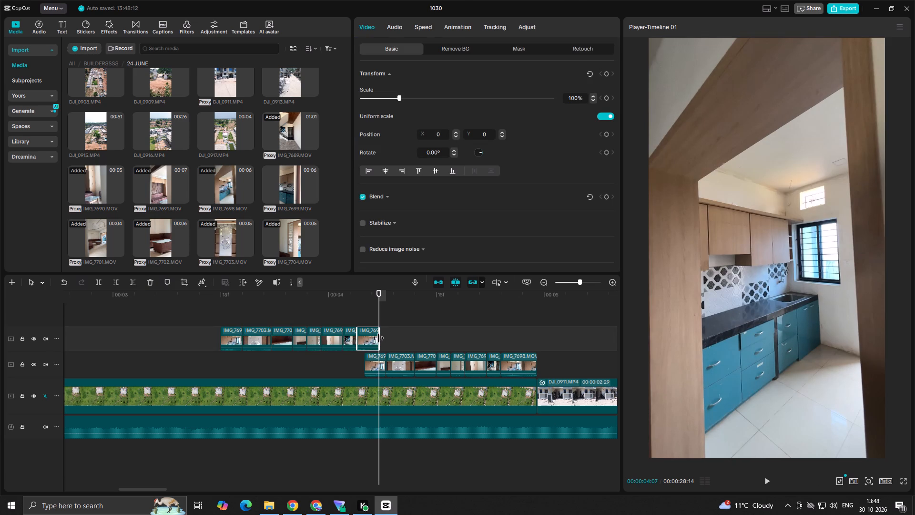
{"action": "left_click_drag", "start_coordinate": [378, 338], "coordinate": [372, 340]}
Shorten the sixth and third clips of the duplicate montage from their ends to about two frames each.
{"action": "left_click", "coordinate": [344, 340]}
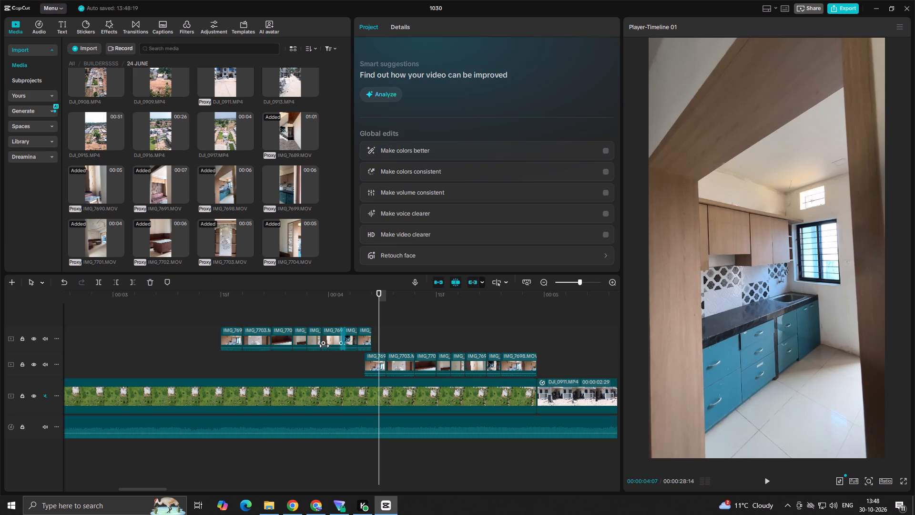
{"action": "left_click", "coordinate": [331, 341]}
{"action": "left_click_drag", "start_coordinate": [342, 339], "coordinate": [338, 340]}
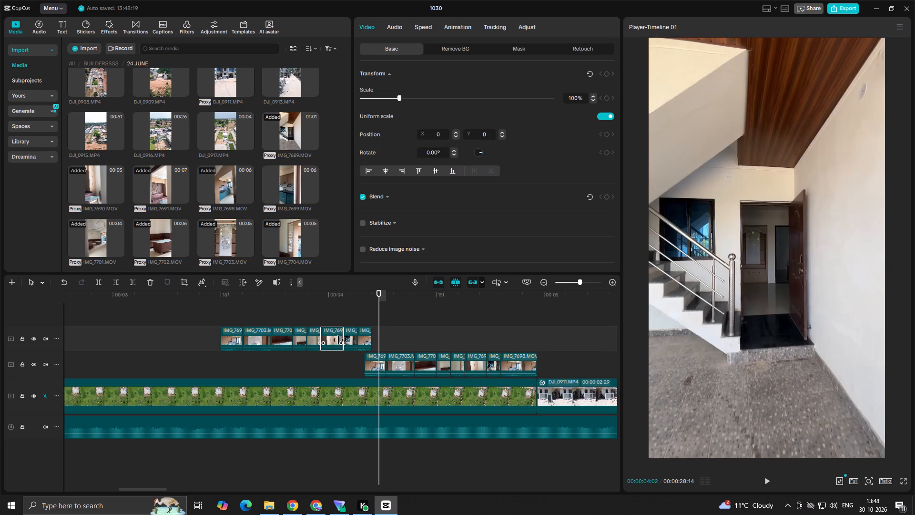
{"action": "left_click_drag", "start_coordinate": [338, 340], "coordinate": [337, 342]}
{"action": "left_click", "coordinate": [304, 335]}
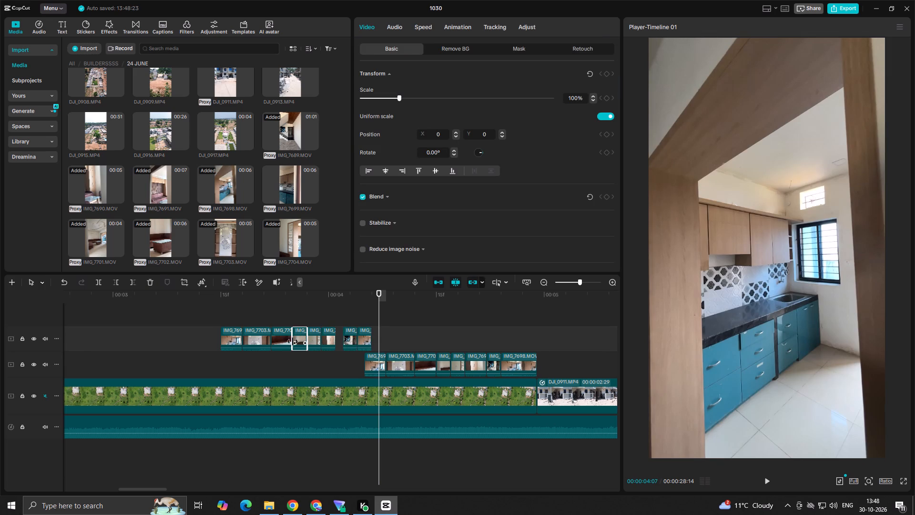
{"action": "left_click", "coordinate": [278, 337]}
{"action": "left_click_drag", "start_coordinate": [291, 336], "coordinate": [285, 340]}
Shorten IMG_7703.MOV and the first clip of the duplicate montage from their ends to about two frames each.
{"action": "left_click", "coordinate": [259, 340]}
{"action": "left_click_drag", "start_coordinate": [273, 337], "coordinate": [260, 340]}
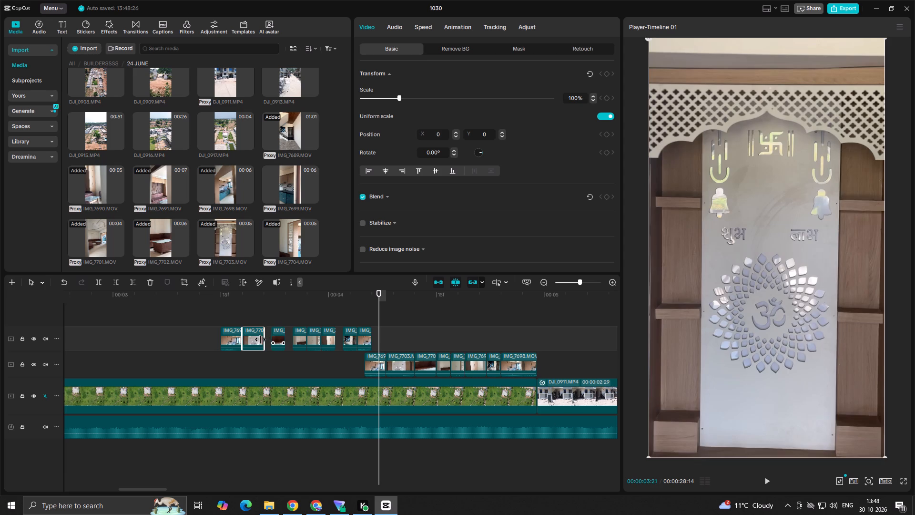
{"action": "left_click_drag", "start_coordinate": [260, 340], "coordinate": [259, 341]}
{"action": "left_click", "coordinate": [229, 340]}
{"action": "left_click", "coordinate": [246, 338]}
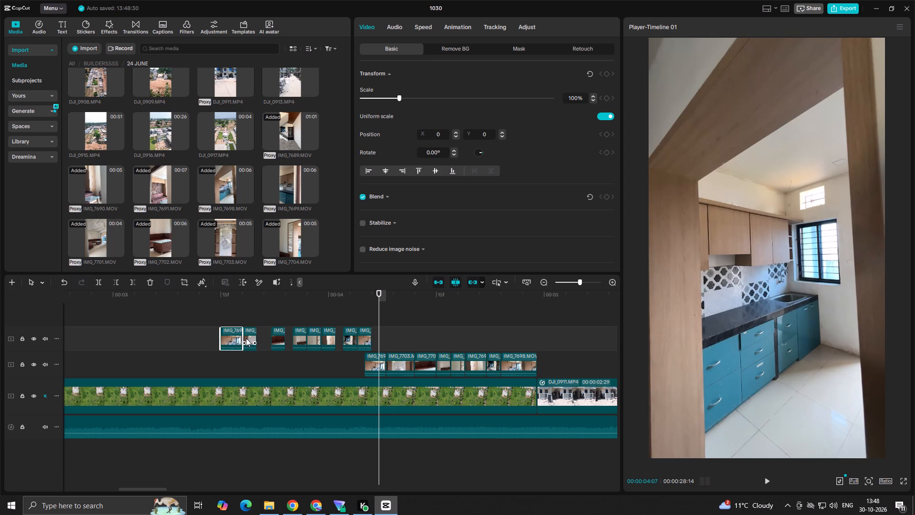
{"action": "left_click", "coordinate": [232, 338]}
{"action": "left_click_drag", "start_coordinate": [244, 337], "coordinate": [239, 336]}
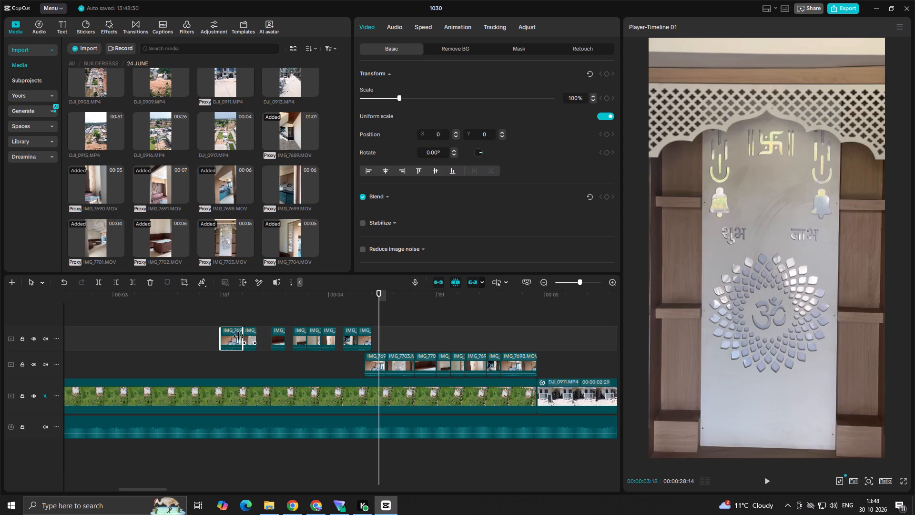
{"action": "left_click_drag", "start_coordinate": [239, 336], "coordinate": [238, 336]}
Select all eight shortened duplicate clips and move them to the end of the main track, directly after the long IMG_7698.MOV clip.
{"action": "left_click", "coordinate": [408, 339]}
{"action": "left_click_drag", "start_coordinate": [410, 335], "coordinate": [191, 332]}
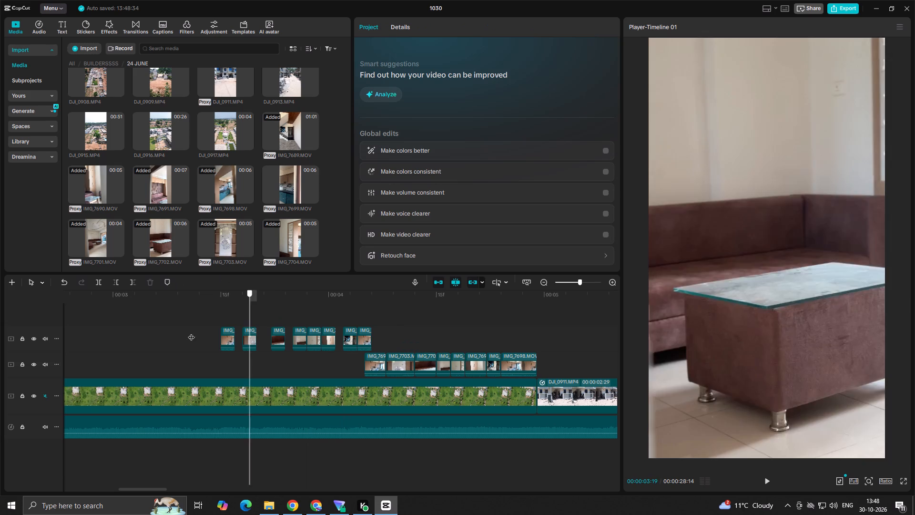
{"action": "left_click_drag", "start_coordinate": [191, 332], "coordinate": [178, 332]}
{"action": "left_click_drag", "start_coordinate": [396, 338], "coordinate": [193, 339]}
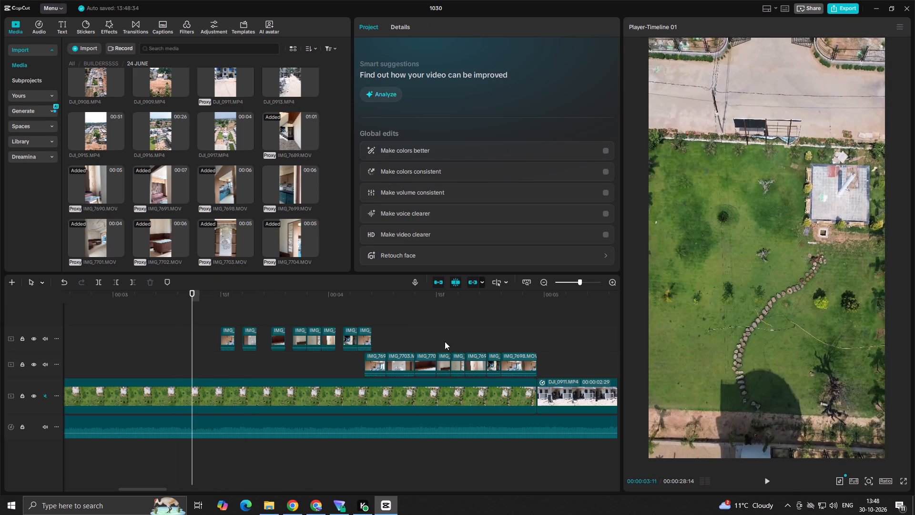
{"action": "left_click_drag", "start_coordinate": [396, 334], "coordinate": [213, 333]}
{"action": "left_click_drag", "start_coordinate": [210, 334], "coordinate": [424, 340]}
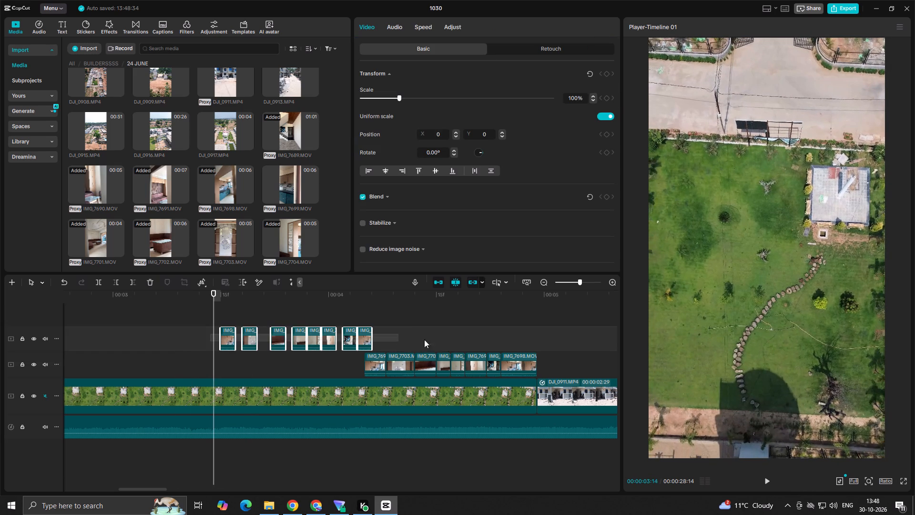
{"action": "left_click_drag", "start_coordinate": [424, 340], "coordinate": [441, 332]}
{"action": "left_click_drag", "start_coordinate": [229, 349], "coordinate": [247, 334]}
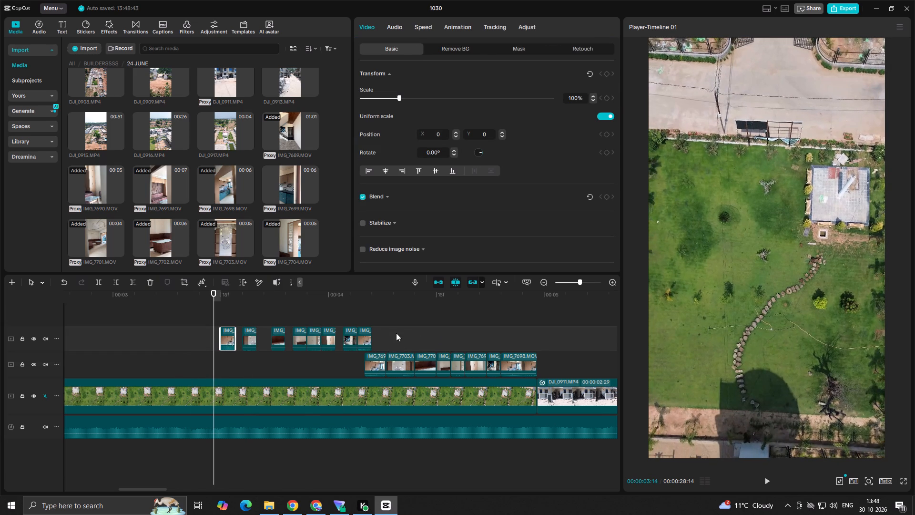
{"action": "scroll", "coordinate": [396, 331], "scroll_direction": "up", "scroll_amount": 3, "text": "ctrl"}
{"action": "scroll", "coordinate": [396, 331], "scroll_direction": "down", "scroll_amount": 10, "text": "ctrl"}
{"action": "left_click_drag", "start_coordinate": [327, 340], "coordinate": [281, 334]}
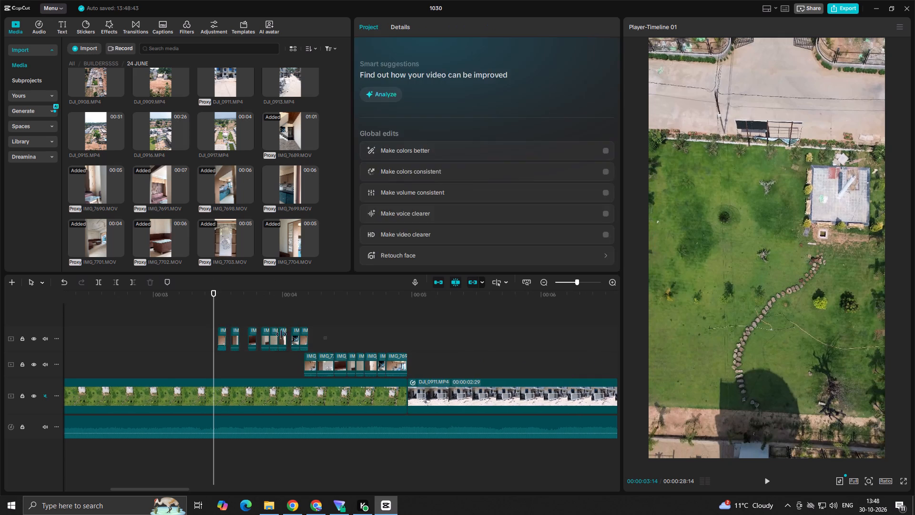
{"action": "left_click_drag", "start_coordinate": [281, 334], "coordinate": [178, 333]}
{"action": "scroll", "coordinate": [226, 347], "scroll_direction": "up", "scroll_amount": 3, "text": "ctrl"}
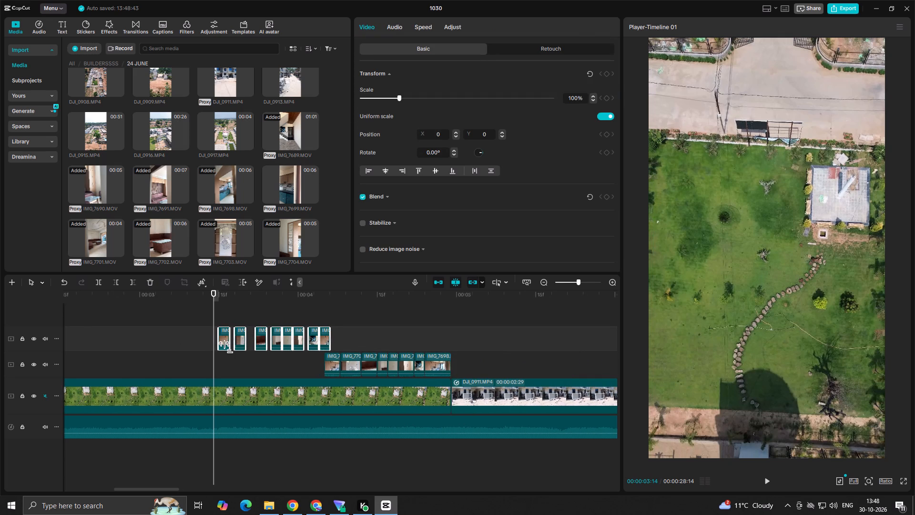
{"action": "scroll", "coordinate": [224, 349], "scroll_direction": "up", "scroll_amount": 3, "text": "ctrl"}
{"action": "left_click_drag", "start_coordinate": [226, 346], "coordinate": [654, 330]}
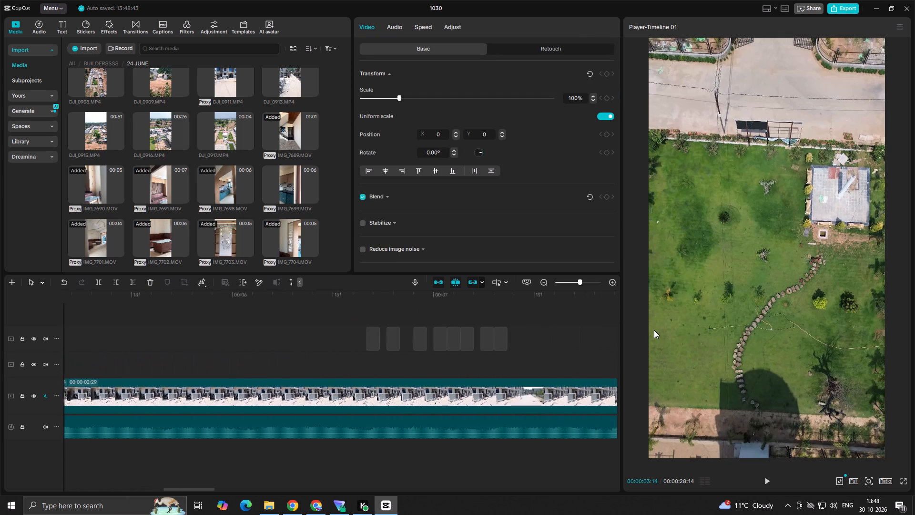
{"action": "left_click_drag", "start_coordinate": [654, 330], "coordinate": [654, 330]}
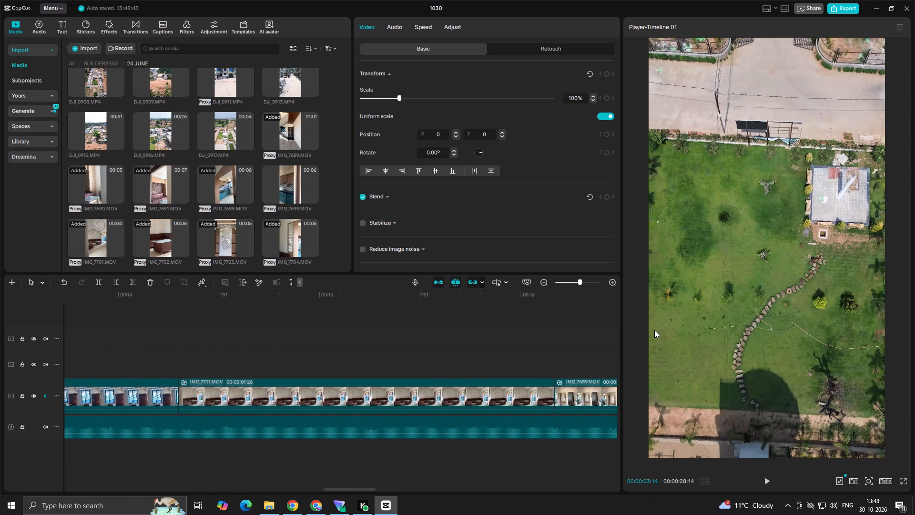
{"action": "left_click_drag", "start_coordinate": [654, 330], "coordinate": [174, 355]}
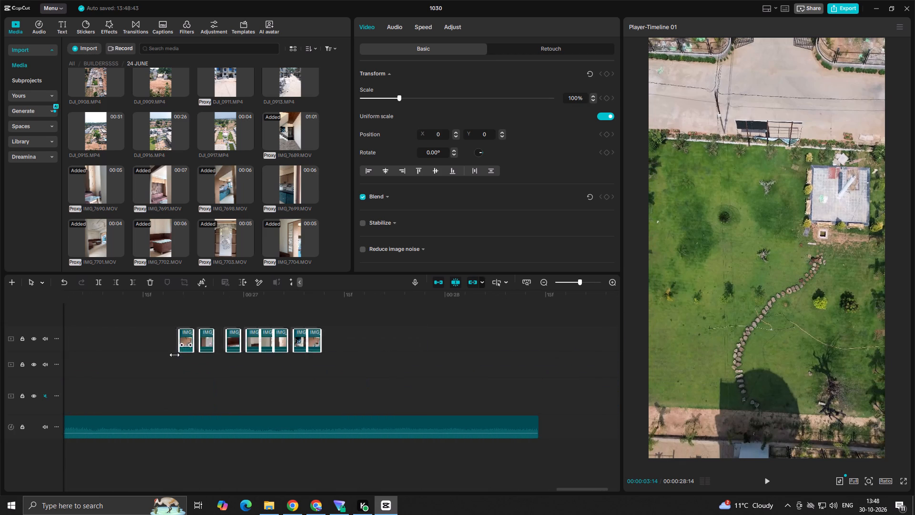
{"action": "left_click_drag", "start_coordinate": [174, 355], "coordinate": [163, 405]}
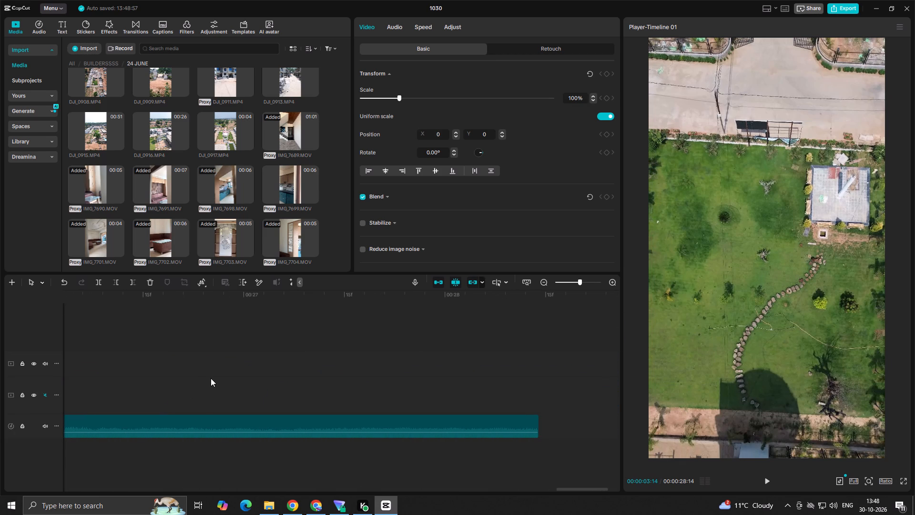
Select all eight short clips at the end of the main track and shorten them together from their ends to one frame each.
{"action": "scroll", "coordinate": [211, 378], "scroll_direction": "down", "scroll_amount": 11, "text": "ctrl"}
{"action": "scroll", "coordinate": [182, 350], "scroll_direction": "up", "scroll_amount": 3, "text": "ctrl"}
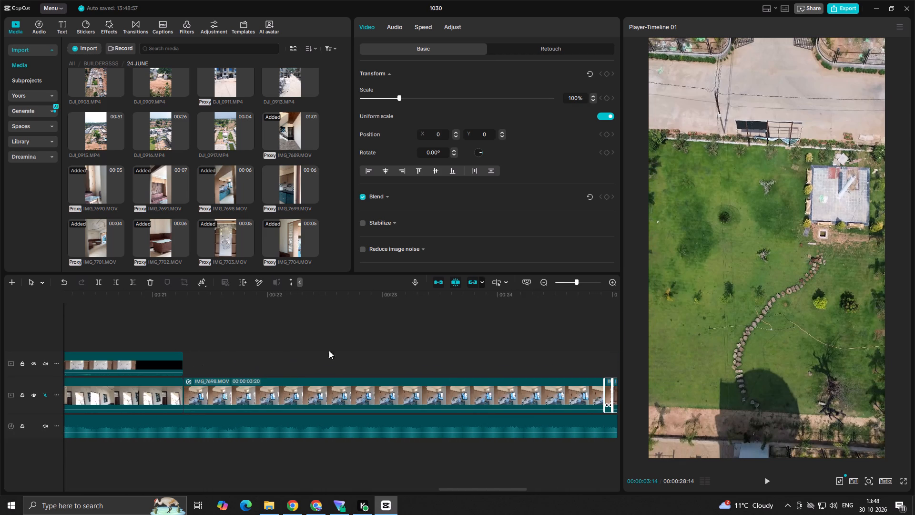
{"action": "scroll", "coordinate": [395, 353], "scroll_direction": "down", "scroll_amount": 2, "text": "ctrl"}
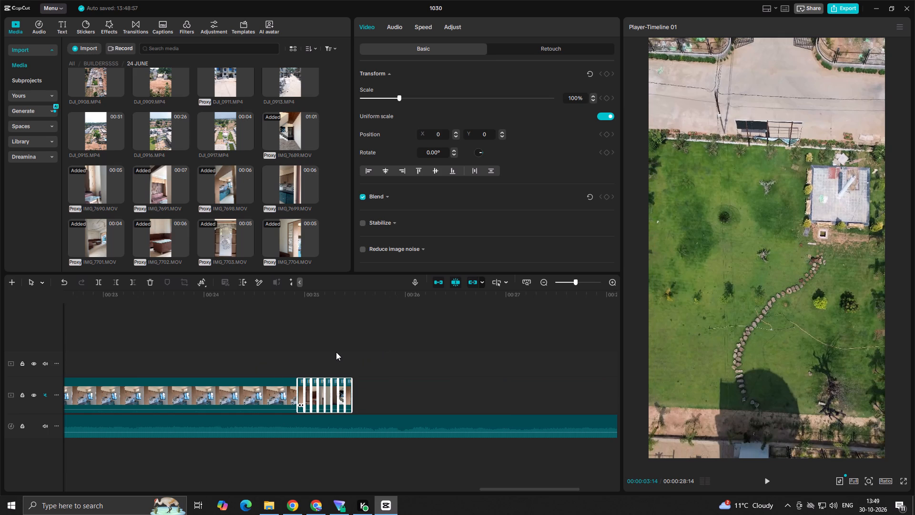
{"action": "left_click", "coordinate": [290, 357]}
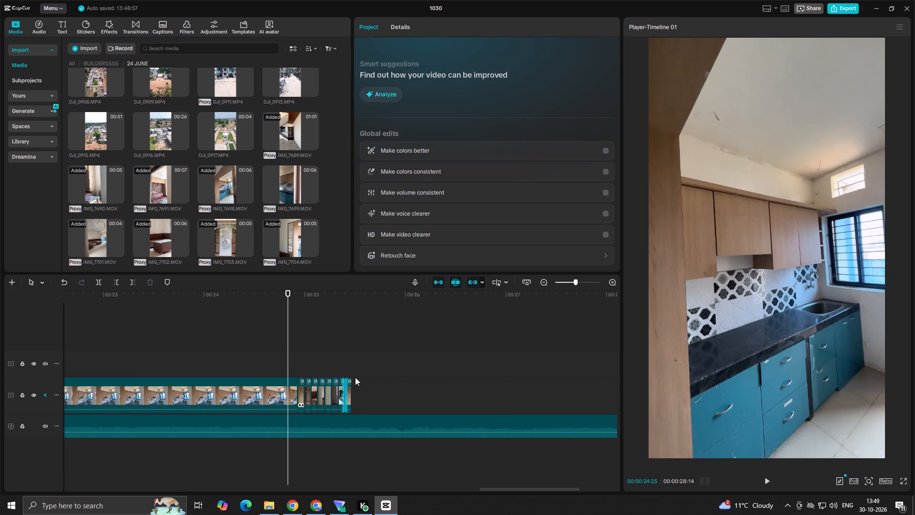
{"action": "scroll", "coordinate": [368, 373], "scroll_direction": "up", "scroll_amount": 1, "text": "ctrl"}
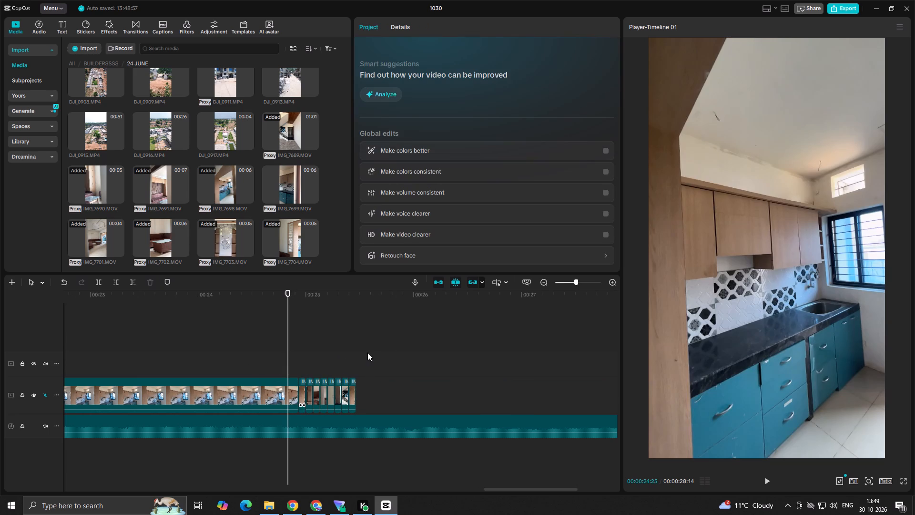
{"action": "scroll", "coordinate": [357, 360], "scroll_direction": "up", "scroll_amount": 4, "text": "ctrl"}
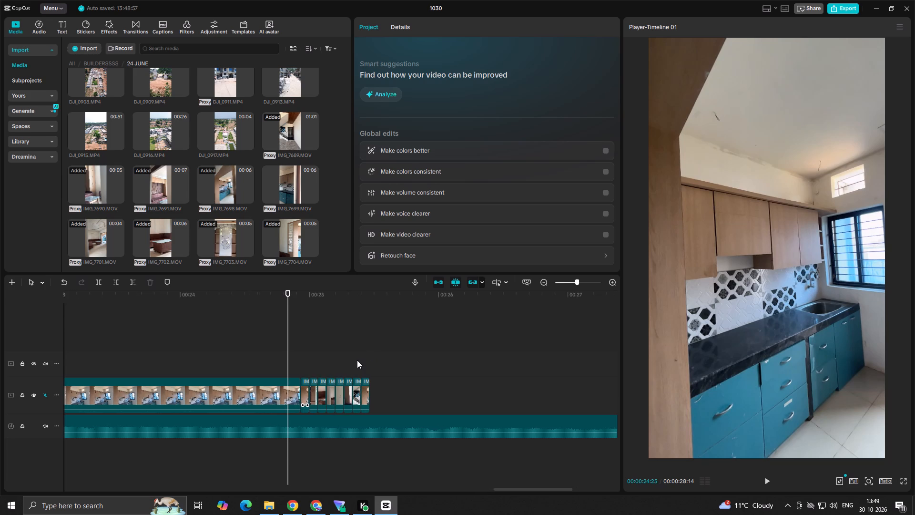
{"action": "scroll", "coordinate": [357, 360], "scroll_direction": "up", "scroll_amount": 7, "text": "ctrl"}
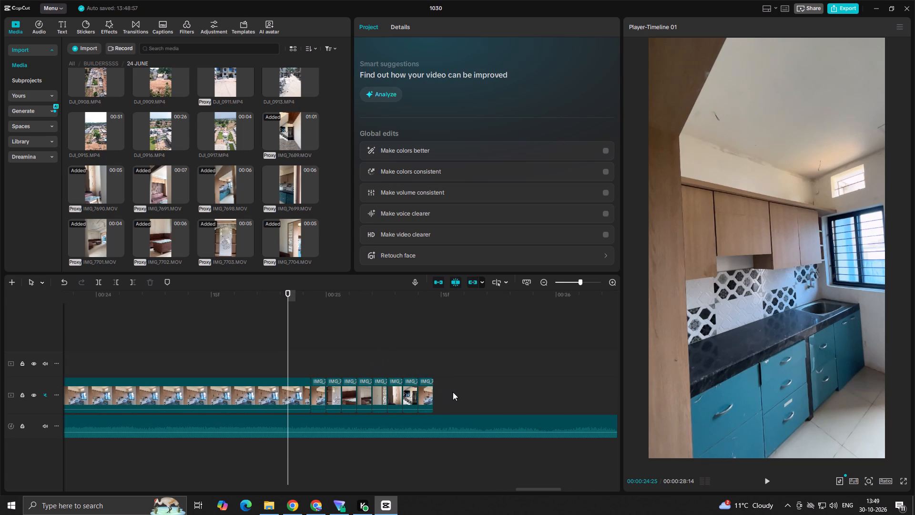
{"action": "scroll", "coordinate": [453, 392], "scroll_direction": "up", "scroll_amount": 3, "text": "ctrl"}
{"action": "left_click_drag", "start_coordinate": [481, 401], "coordinate": [437, 401]}
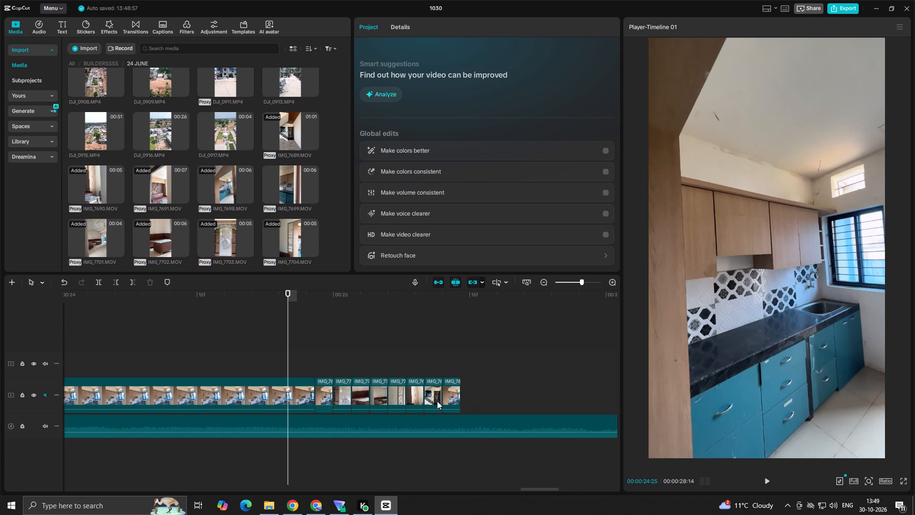
{"action": "left_click_drag", "start_coordinate": [437, 401], "coordinate": [318, 400]}
{"action": "left_click_drag", "start_coordinate": [491, 397], "coordinate": [410, 393]}
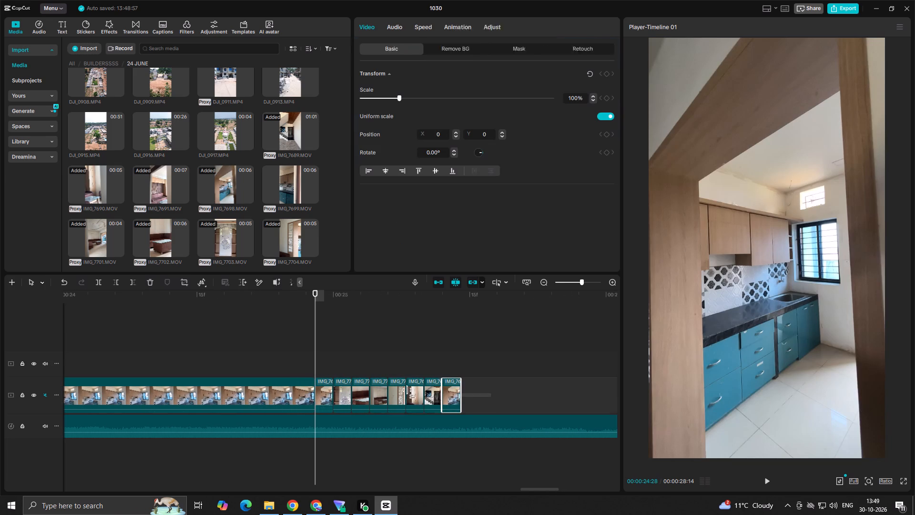
{"action": "left_click_drag", "start_coordinate": [410, 393], "coordinate": [328, 390]}
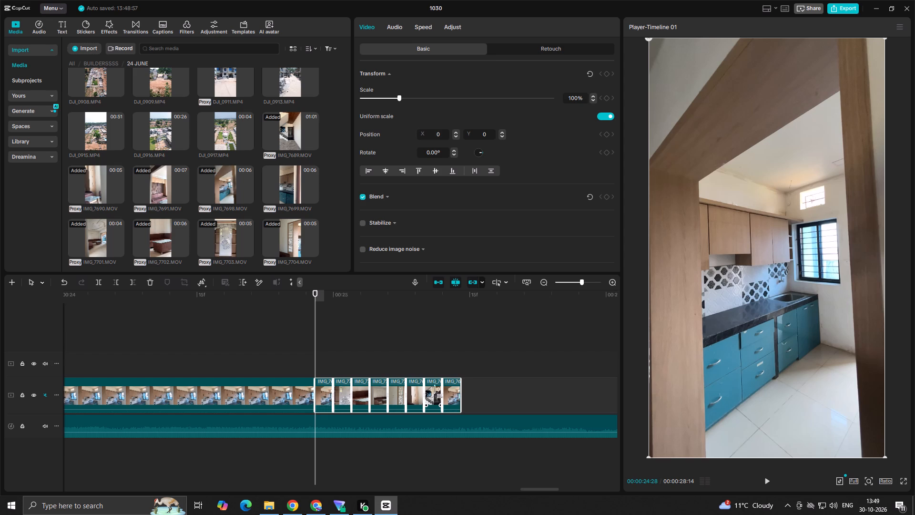
{"action": "left_click_drag", "start_coordinate": [441, 393], "coordinate": [432, 396]}
{"action": "left_click_drag", "start_coordinate": [432, 396], "coordinate": [434, 396]}
{"action": "left_click_drag", "start_coordinate": [442, 392], "coordinate": [435, 395]}
{"action": "left_click_drag", "start_coordinate": [460, 394], "coordinate": [451, 398]}
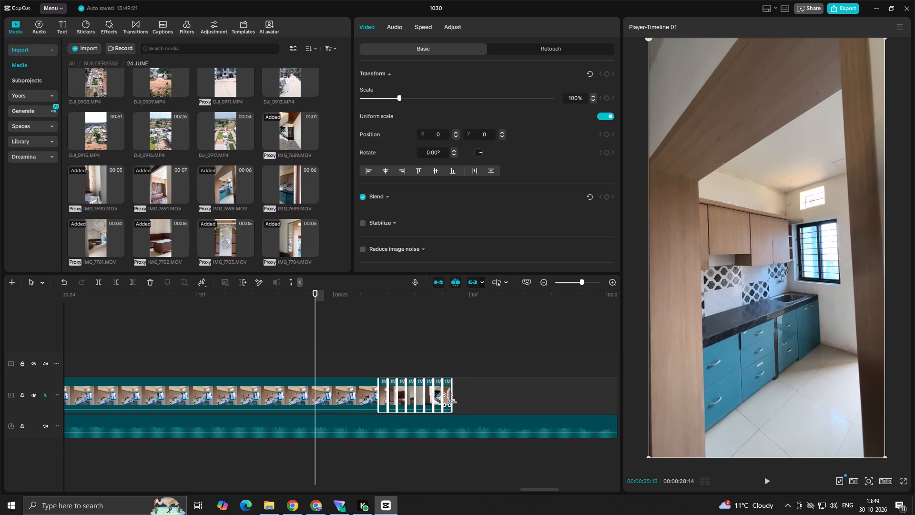
{"action": "left_click_drag", "start_coordinate": [451, 398], "coordinate": [448, 400]}
{"action": "left_click_drag", "start_coordinate": [448, 400], "coordinate": [442, 404]}
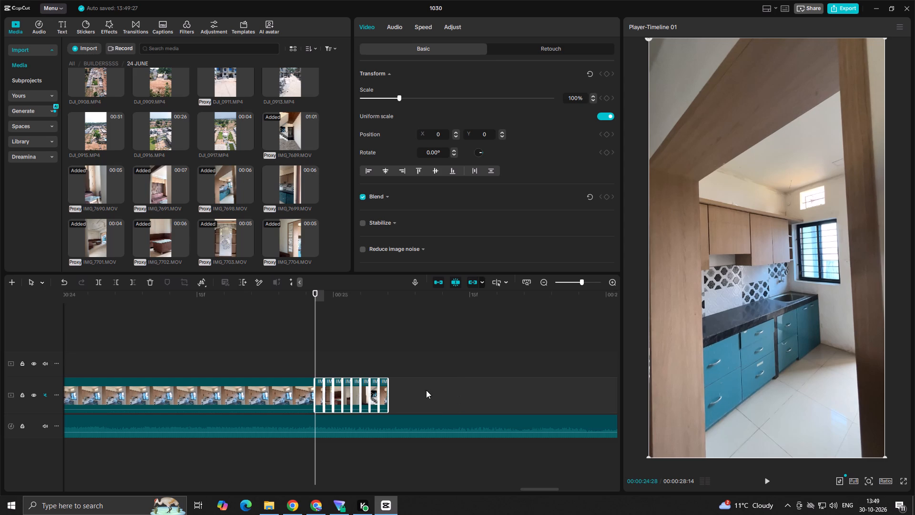
Move the eight one-frame clips to the overlay track above DJI_0905.MP4, before the original montage, starting at about 00:00:03:16.
{"action": "left_click", "coordinate": [254, 344]}
{"action": "key", "text": "space"}
{"action": "key", "text": "space"}
{"action": "left_click", "coordinate": [277, 355]}
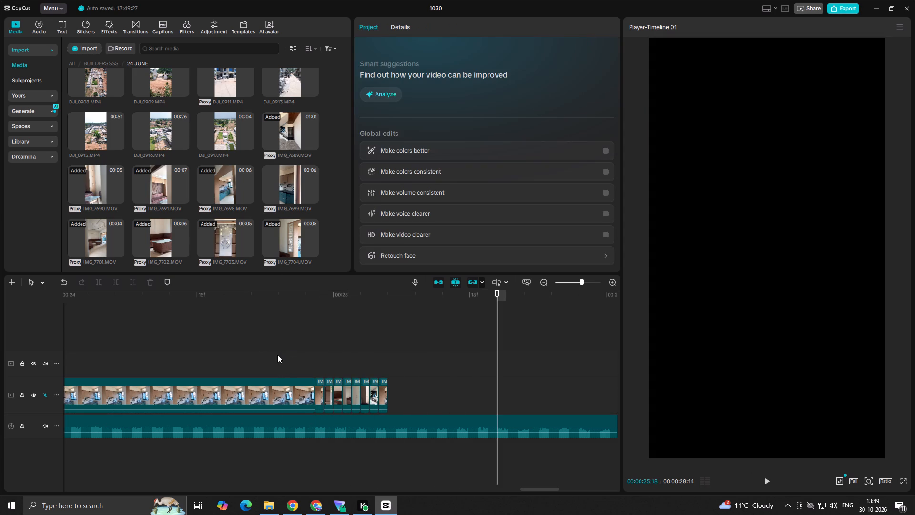
{"action": "key", "text": "space"}
{"action": "key", "text": "space"}
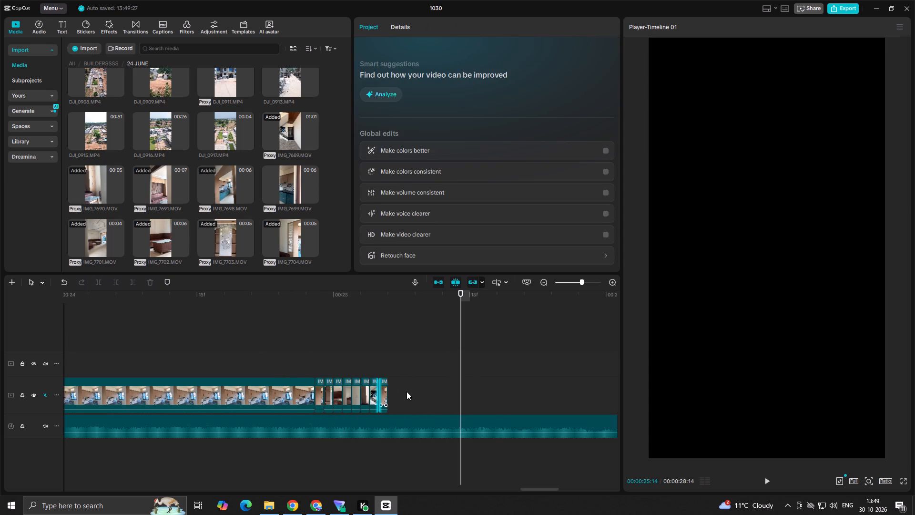
{"action": "left_click_drag", "start_coordinate": [407, 391], "coordinate": [325, 395]}
{"action": "left_click", "coordinate": [431, 402]}
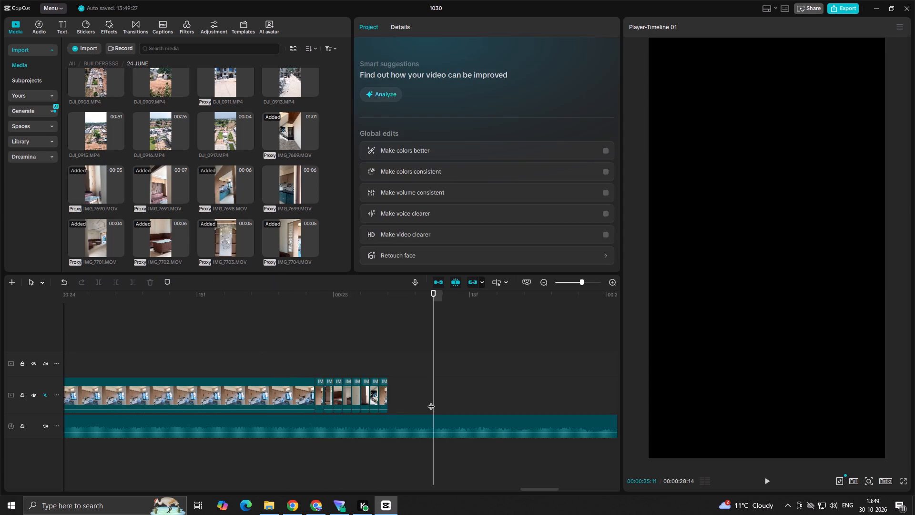
{"action": "left_click_drag", "start_coordinate": [431, 402], "coordinate": [397, 400]}
{"action": "left_click_drag", "start_coordinate": [411, 394], "coordinate": [330, 396]}
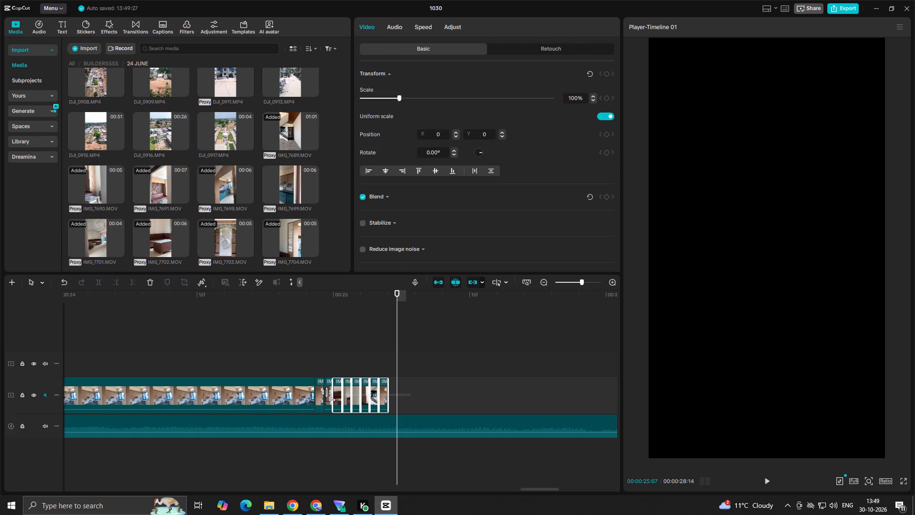
{"action": "left_click_drag", "start_coordinate": [330, 396], "coordinate": [324, 397]}
{"action": "scroll", "coordinate": [354, 393], "scroll_direction": "up", "scroll_amount": 10, "text": "ctrl"}
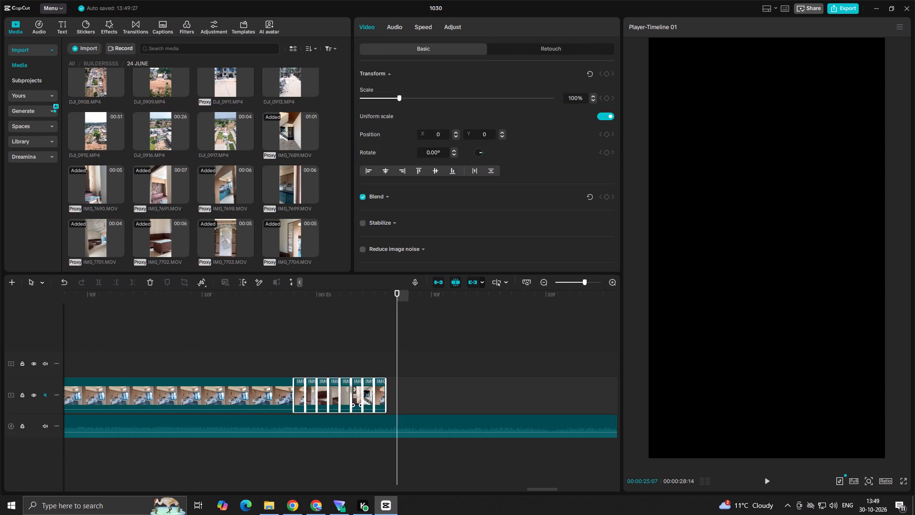
{"action": "scroll", "coordinate": [354, 393], "scroll_direction": "up", "scroll_amount": 6, "text": "ctrl"}
{"action": "left_click_drag", "start_coordinate": [374, 394], "coordinate": [376, 361]}
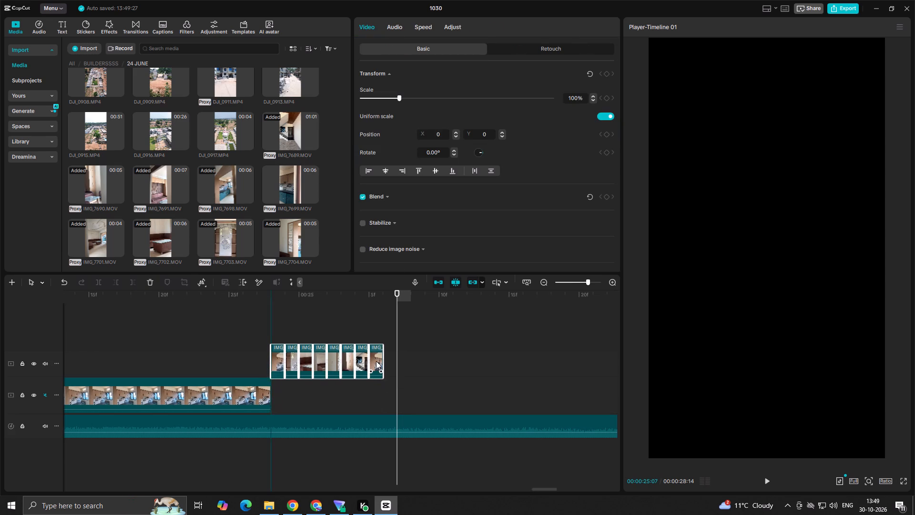
{"action": "left_click_drag", "start_coordinate": [376, 361], "coordinate": [0, 351]}
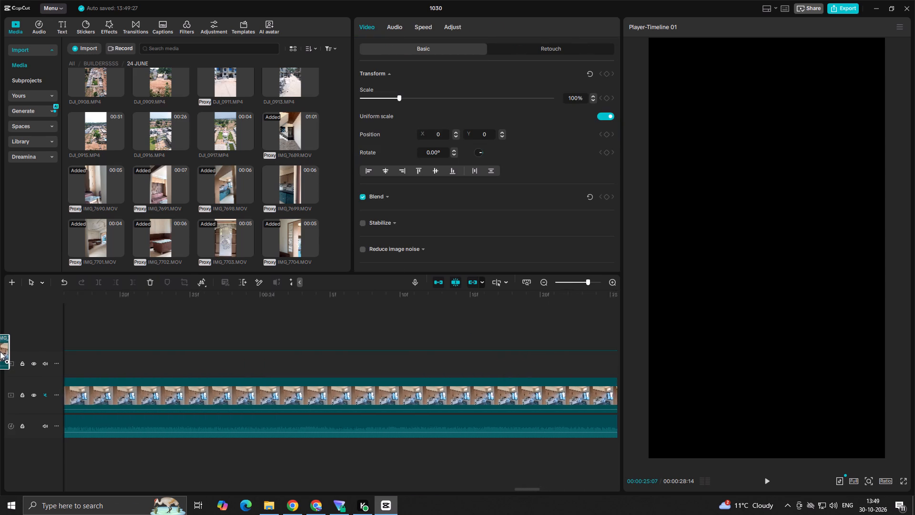
{"action": "left_click_drag", "start_coordinate": [0, 351], "coordinate": [2, 350]}
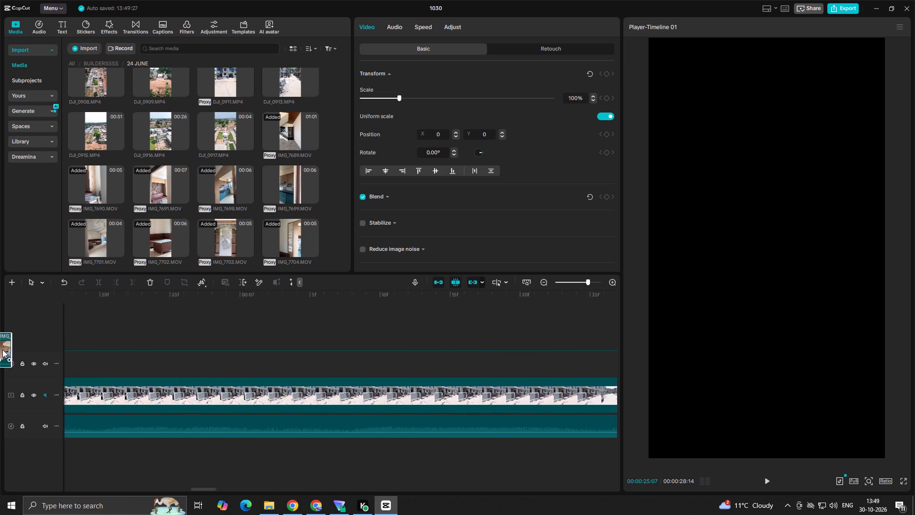
{"action": "left_click_drag", "start_coordinate": [2, 350], "coordinate": [556, 360]}
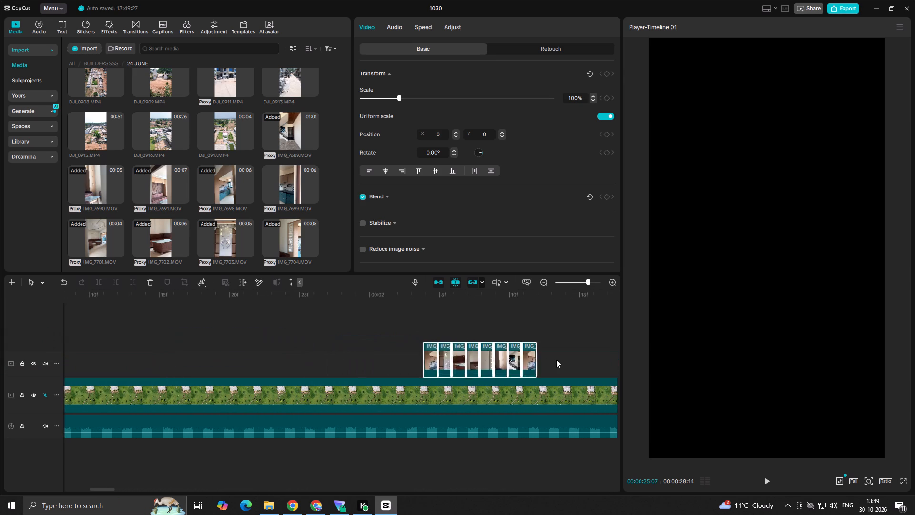
{"action": "left_click_drag", "start_coordinate": [556, 360], "coordinate": [651, 364]}
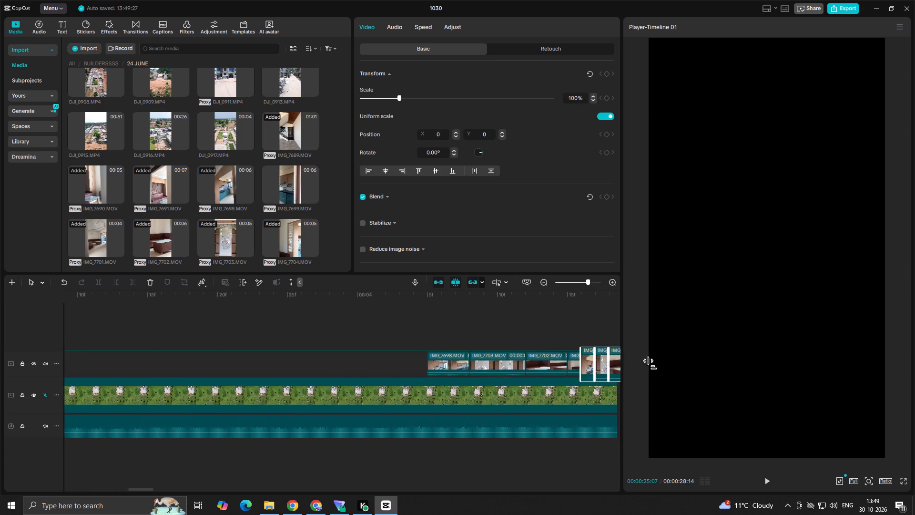
{"action": "left_click_drag", "start_coordinate": [651, 364], "coordinate": [173, 357]}
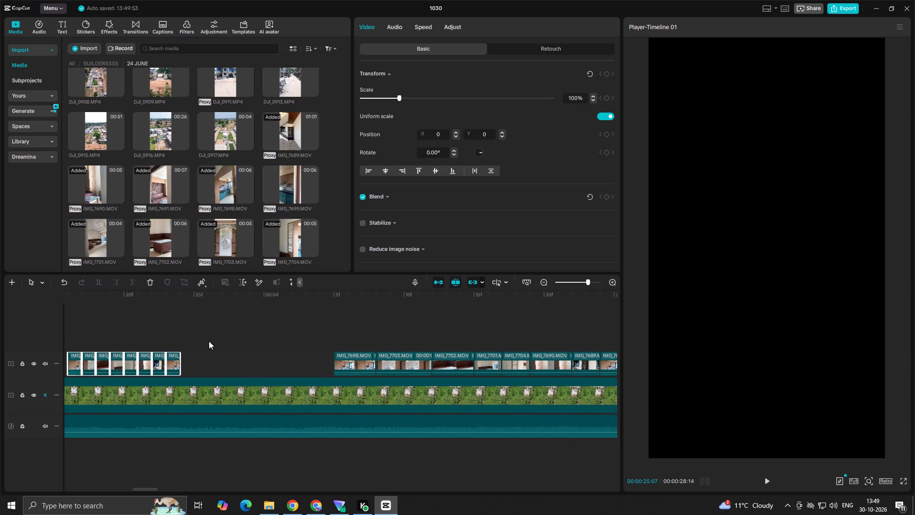
Play back the opening section repeatedly to check the timing of the one-frame clips and the original montage against the audio.
{"action": "scroll", "coordinate": [209, 341], "scroll_direction": "down", "scroll_amount": 8, "text": "ctrl"}
{"action": "scroll", "coordinate": [204, 347], "scroll_direction": "down", "scroll_amount": 20, "text": "ctrl"}
{"action": "scroll", "coordinate": [204, 347], "scroll_direction": "down", "scroll_amount": 6, "text": "ctrl"}
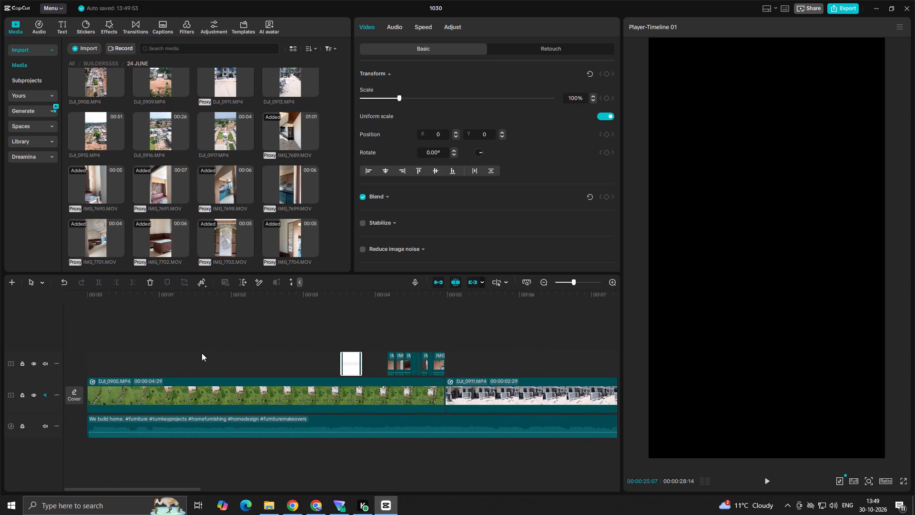
{"action": "scroll", "coordinate": [202, 353], "scroll_direction": "down", "scroll_amount": 5, "text": "ctrl"}
{"action": "left_click", "coordinate": [231, 356]}
{"action": "key", "text": "space"}
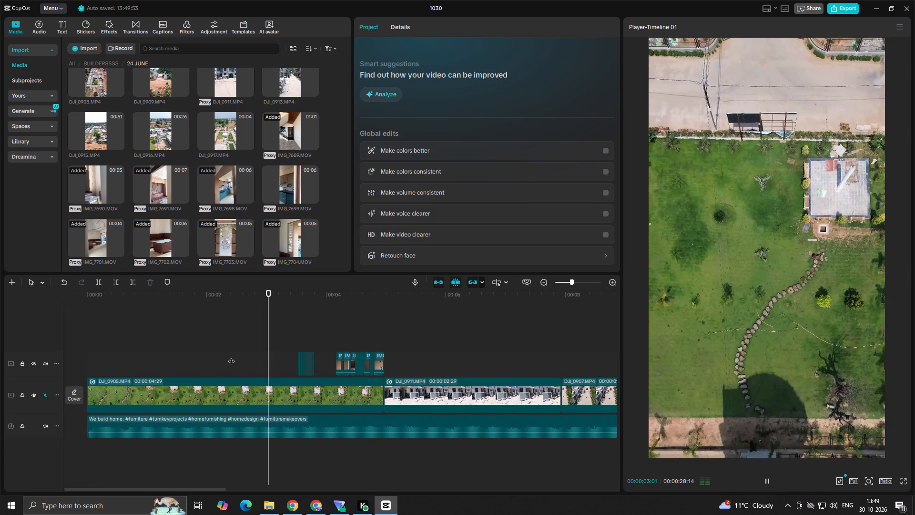
{"action": "key", "text": "space"}
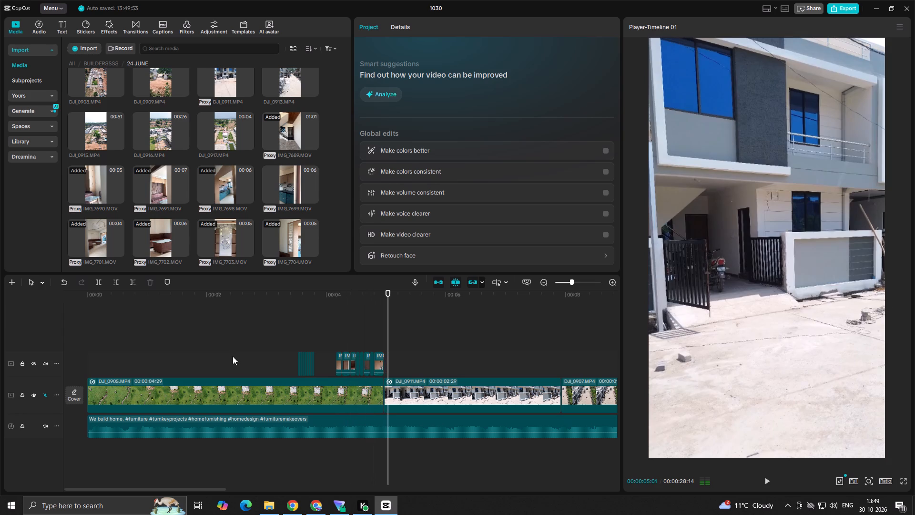
{"action": "left_click", "coordinate": [255, 356]}
{"action": "key", "text": "space"}
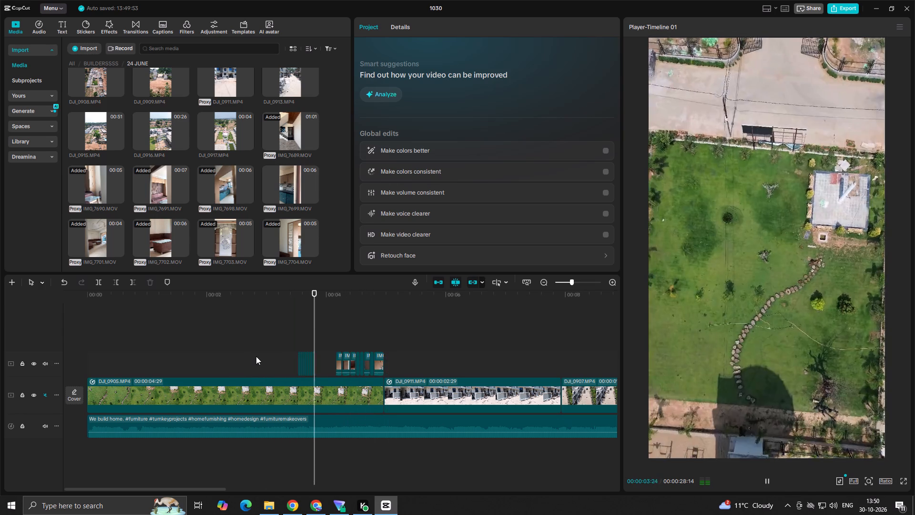
{"action": "key", "text": "space"}
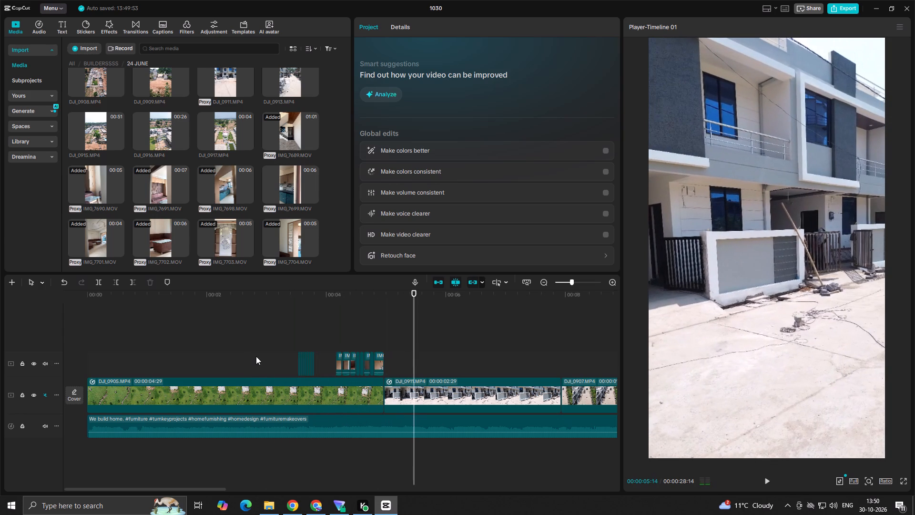
{"action": "key", "text": "space"}
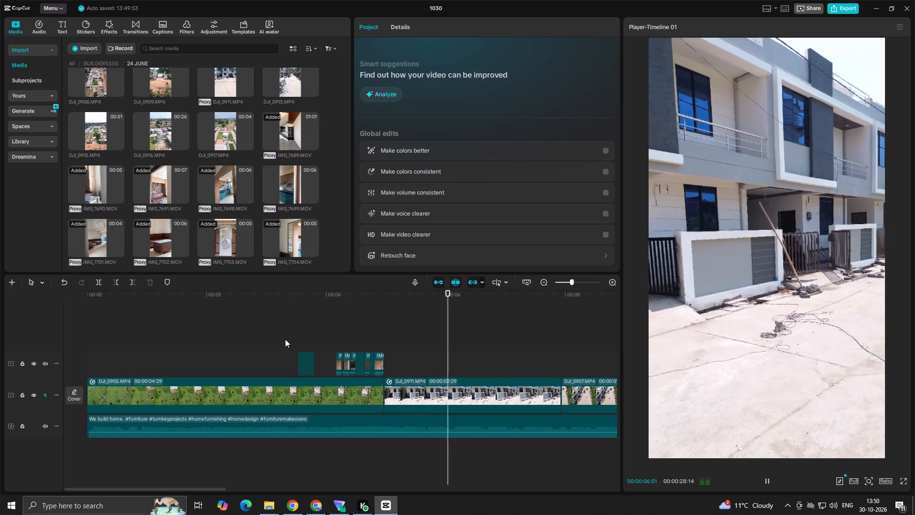
{"action": "key", "text": "space"}
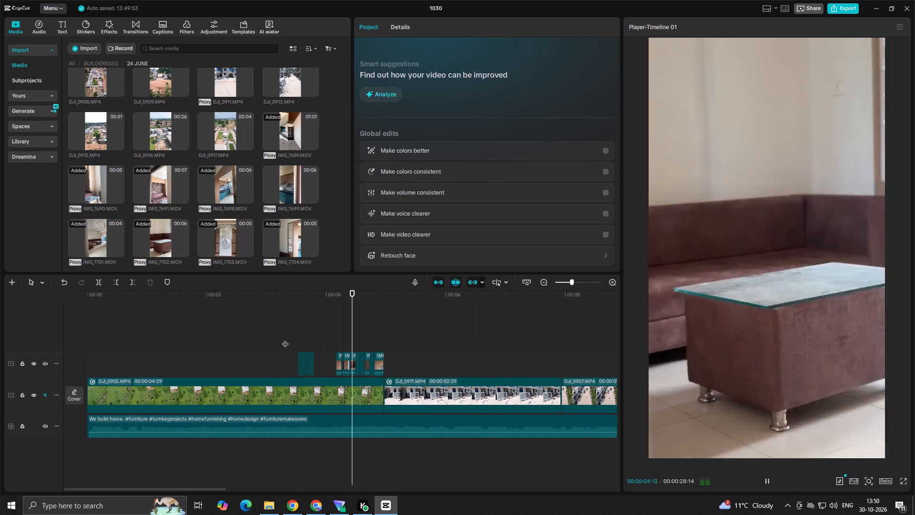
{"action": "left_click", "coordinate": [285, 339]}
{"action": "key", "text": "space"}
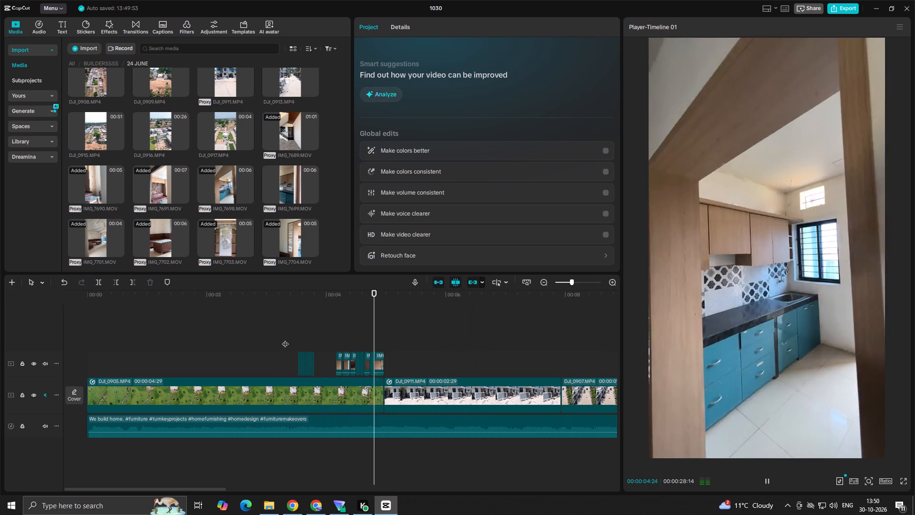
{"action": "left_click", "coordinate": [285, 339]}
{"action": "left_click", "coordinate": [282, 339]}
{"action": "key", "text": "space"}
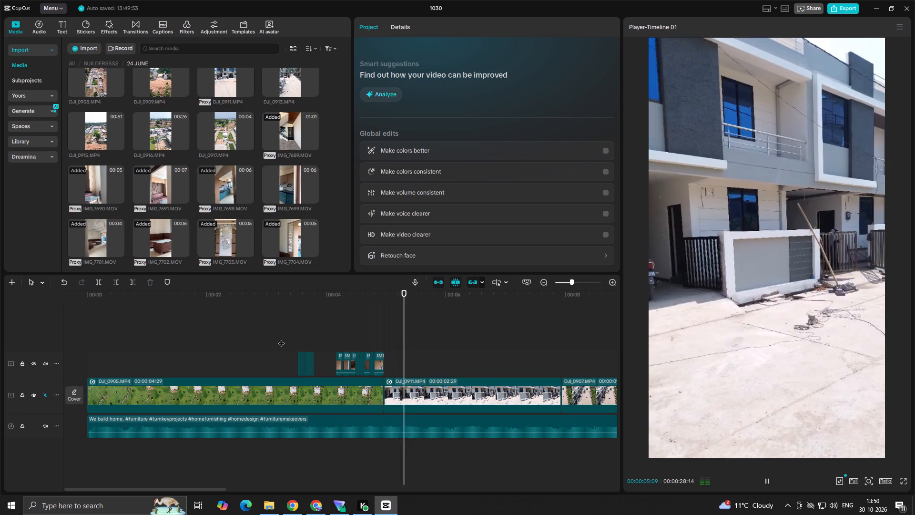
{"action": "key", "text": "space"}
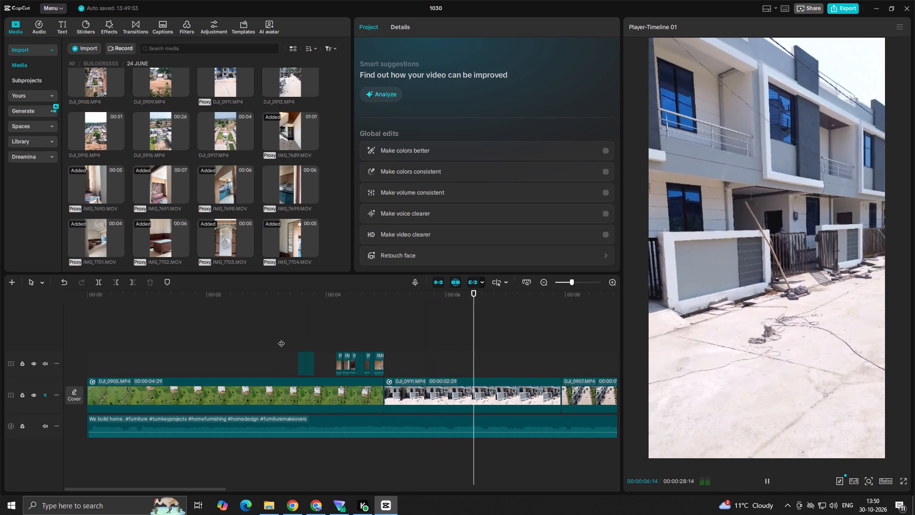
Play back the opening section from 00:00:00:00 through both overlay montages to check their timing against the audio.
{"action": "key", "text": "space"}
{"action": "scroll", "coordinate": [281, 339], "scroll_direction": "down", "scroll_amount": 6, "text": "ctrl"}
{"action": "left_click", "coordinate": [306, 321]}
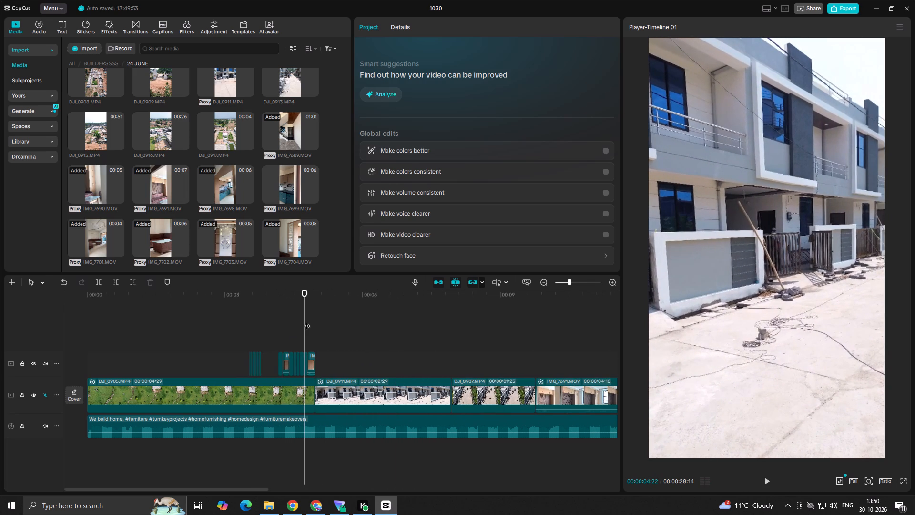
{"action": "left_click_drag", "start_coordinate": [306, 321], "coordinate": [0, 399]}
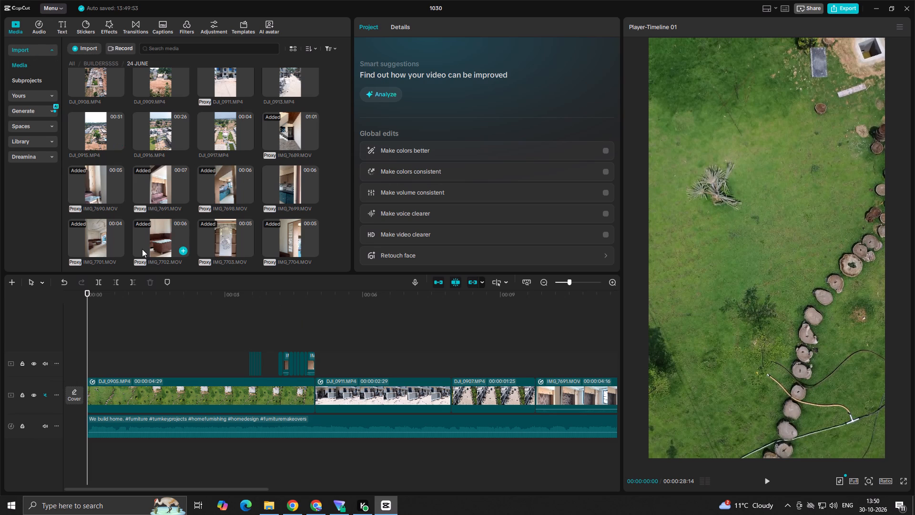
{"action": "key", "text": "space"}
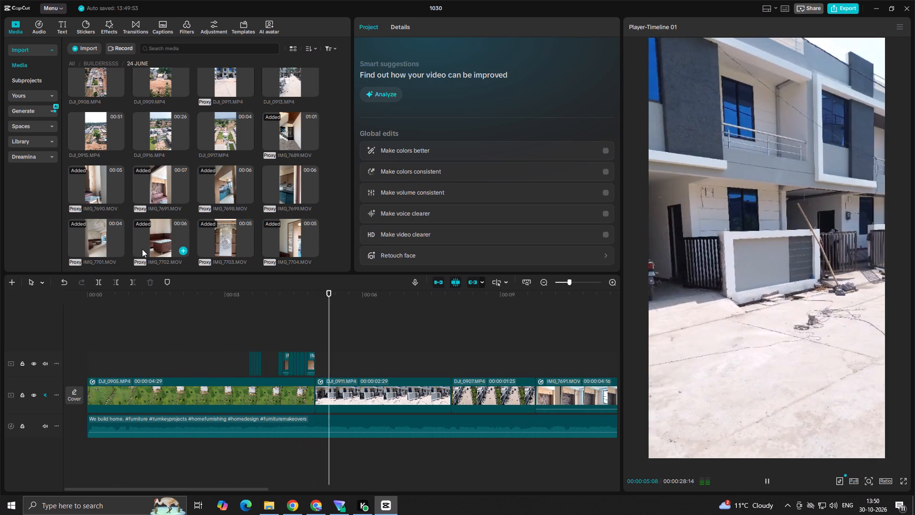
{"action": "key", "text": "space"}
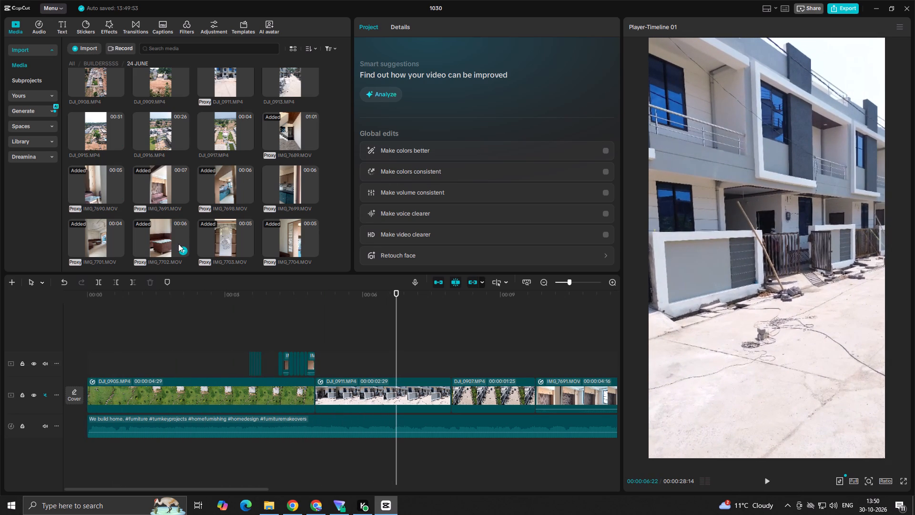
Replay the original overlay montage several times from about 00:00:04:00 to check how its cuts follow the audio.
{"action": "left_click", "coordinate": [271, 343]}
{"action": "key", "text": "space"}
{"action": "key", "text": "space"}
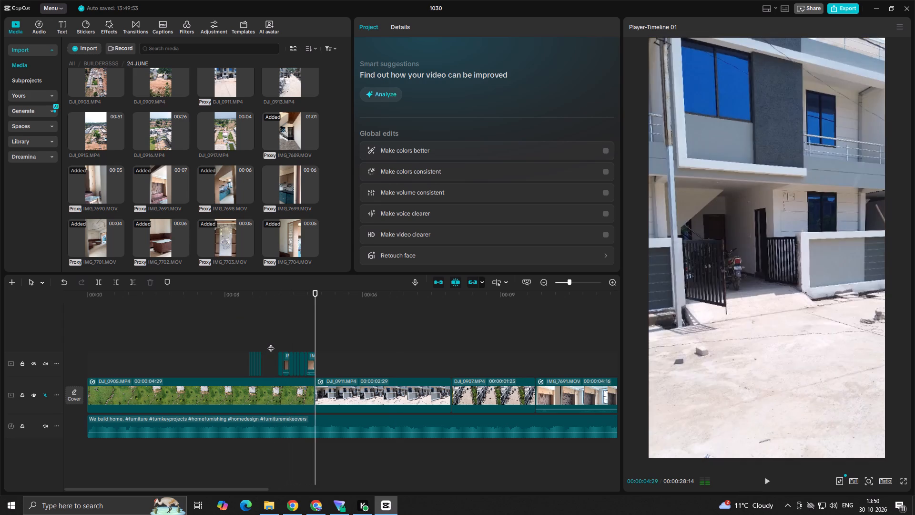
{"action": "left_click", "coordinate": [271, 343]}
{"action": "key", "text": "space"}
{"action": "key", "text": "space"}
{"action": "left_click", "coordinate": [271, 343]}
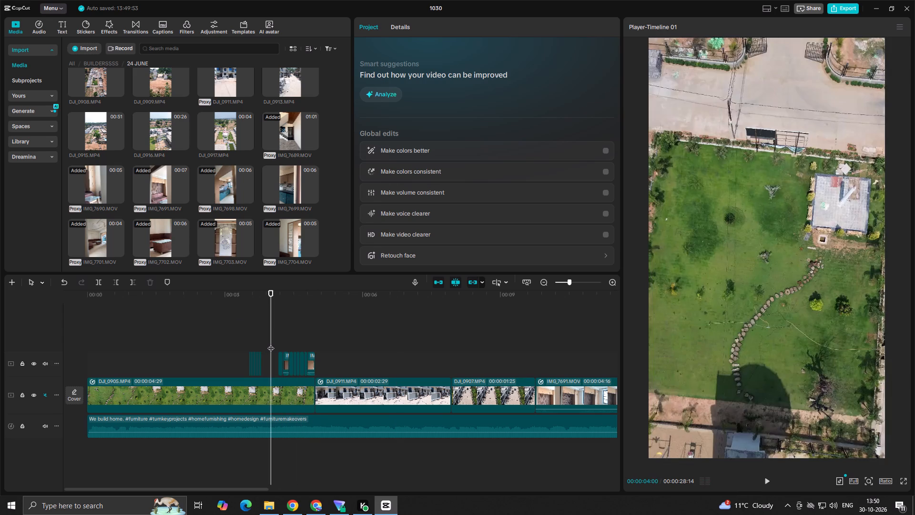
{"action": "key", "text": "space"}
{"action": "key", "text": "space"}
{"action": "key", "text": "space"}
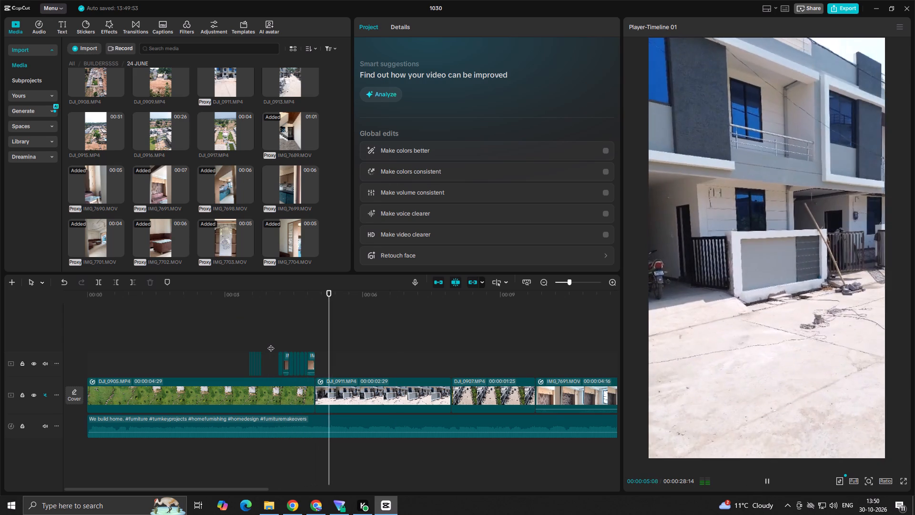
{"action": "left_click", "coordinate": [271, 343]}
{"action": "key", "text": "space"}
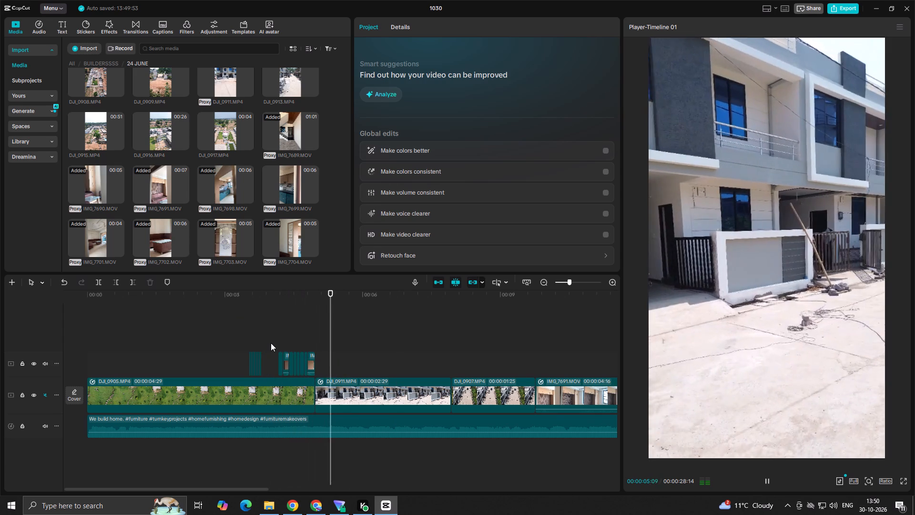
{"action": "key", "text": "space"}
{"action": "left_click", "coordinate": [271, 343]}
{"action": "key", "text": "space"}
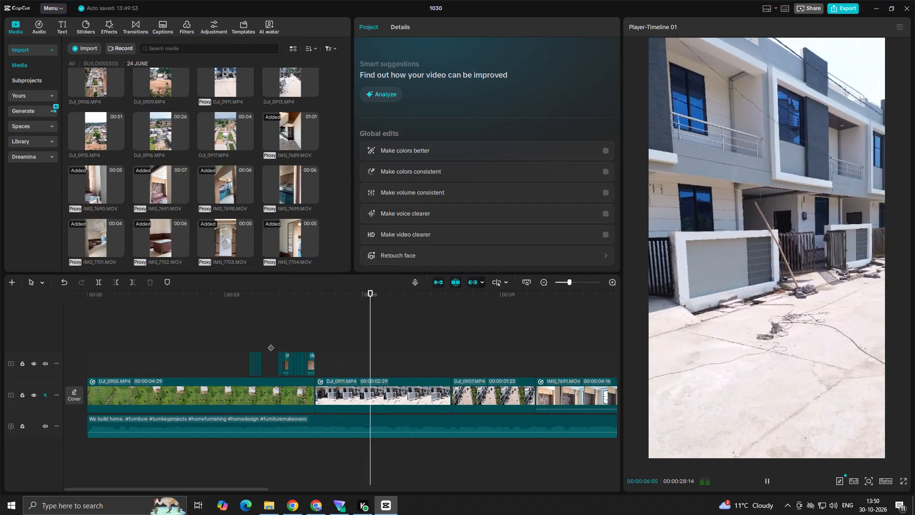
{"action": "key", "text": "space"}
Review the opening from the start, and replay both overlay montages from just before the one-frame clips.
{"action": "left_click", "coordinate": [286, 320]}
{"action": "left_click_drag", "start_coordinate": [286, 320], "coordinate": [286, 319]}
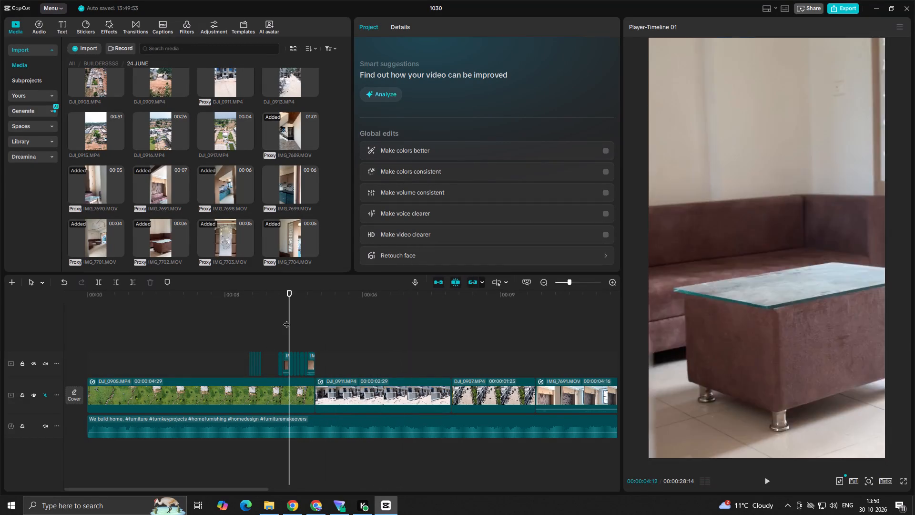
{"action": "left_click_drag", "start_coordinate": [286, 319], "coordinate": [0, 321]}
{"action": "key", "text": "space"}
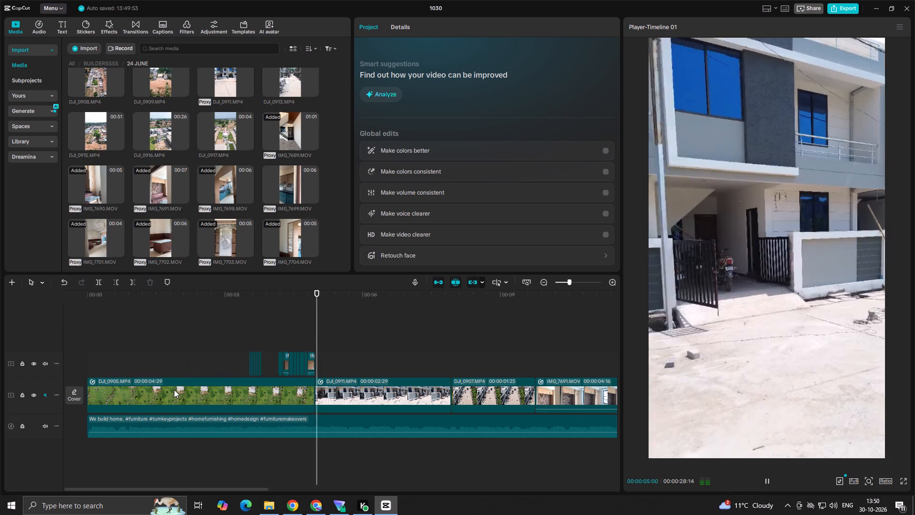
{"action": "key", "text": "space"}
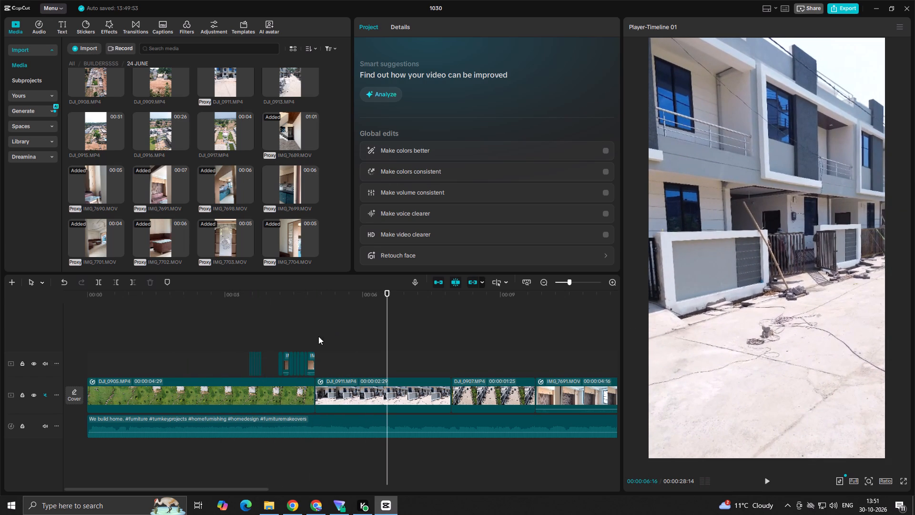
{"action": "left_click", "coordinate": [242, 341]}
{"action": "key", "text": "space"}
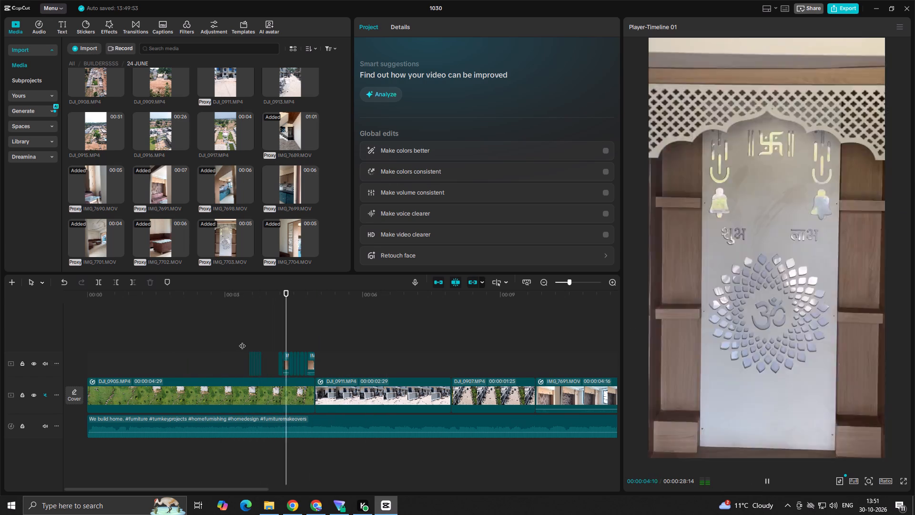
{"action": "left_click", "coordinate": [242, 341]}
{"action": "key", "text": "space"}
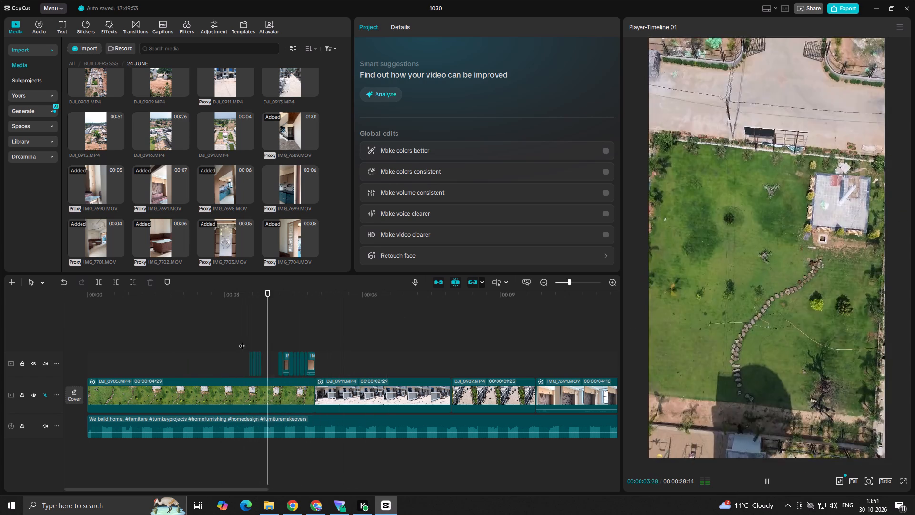
{"action": "key", "text": "space"}
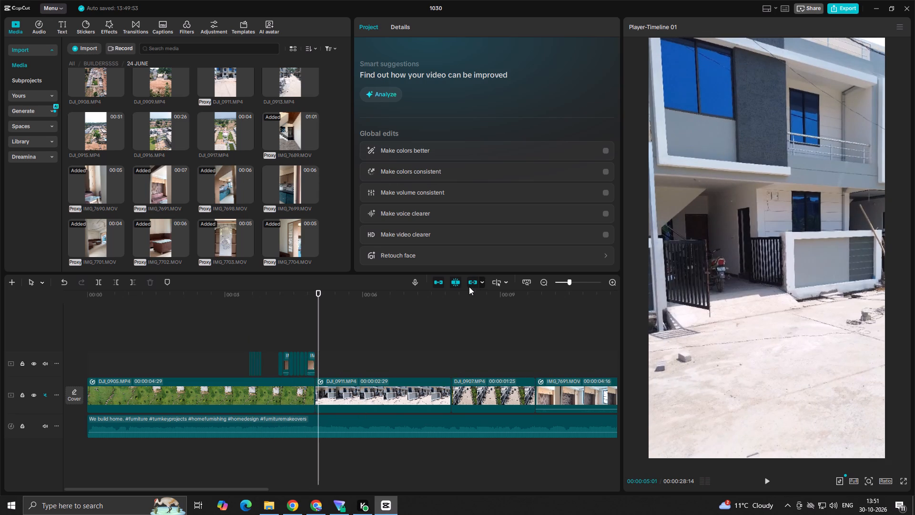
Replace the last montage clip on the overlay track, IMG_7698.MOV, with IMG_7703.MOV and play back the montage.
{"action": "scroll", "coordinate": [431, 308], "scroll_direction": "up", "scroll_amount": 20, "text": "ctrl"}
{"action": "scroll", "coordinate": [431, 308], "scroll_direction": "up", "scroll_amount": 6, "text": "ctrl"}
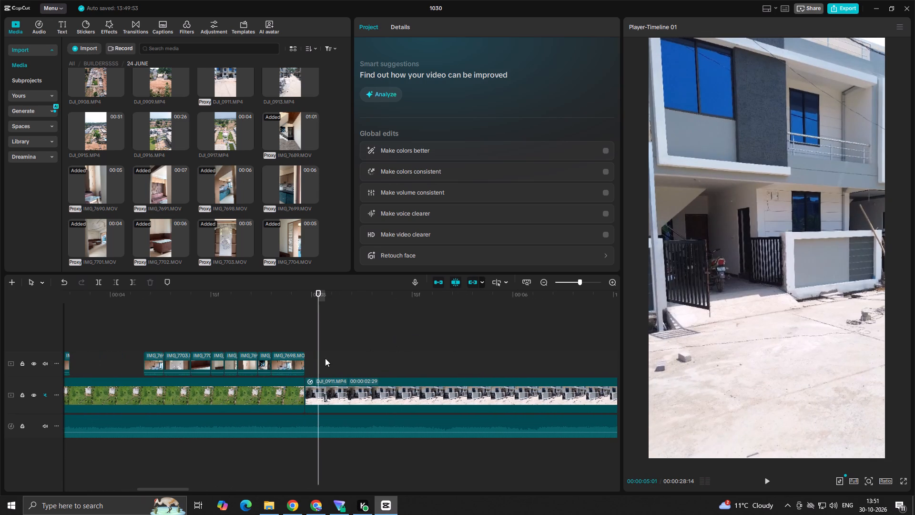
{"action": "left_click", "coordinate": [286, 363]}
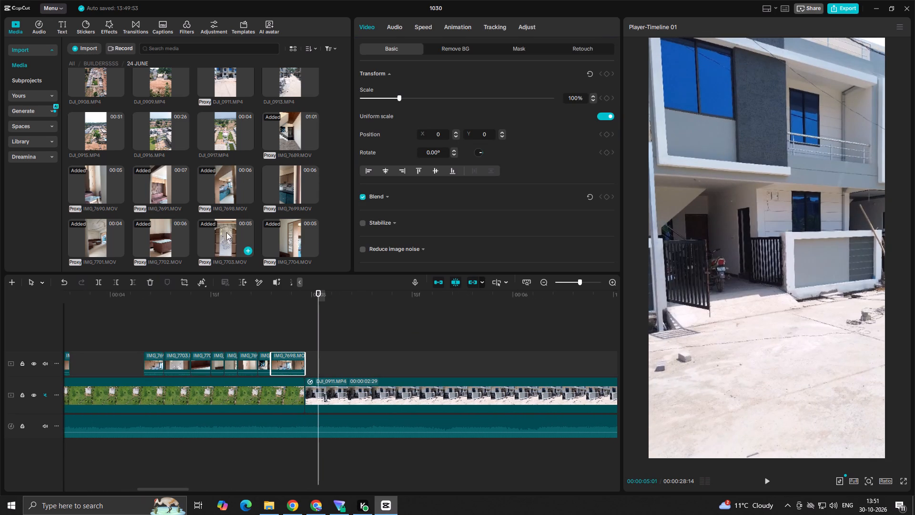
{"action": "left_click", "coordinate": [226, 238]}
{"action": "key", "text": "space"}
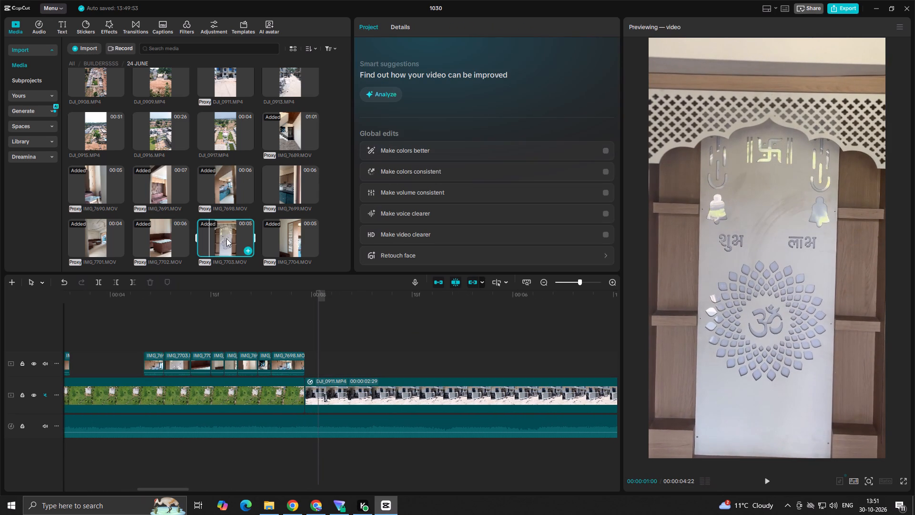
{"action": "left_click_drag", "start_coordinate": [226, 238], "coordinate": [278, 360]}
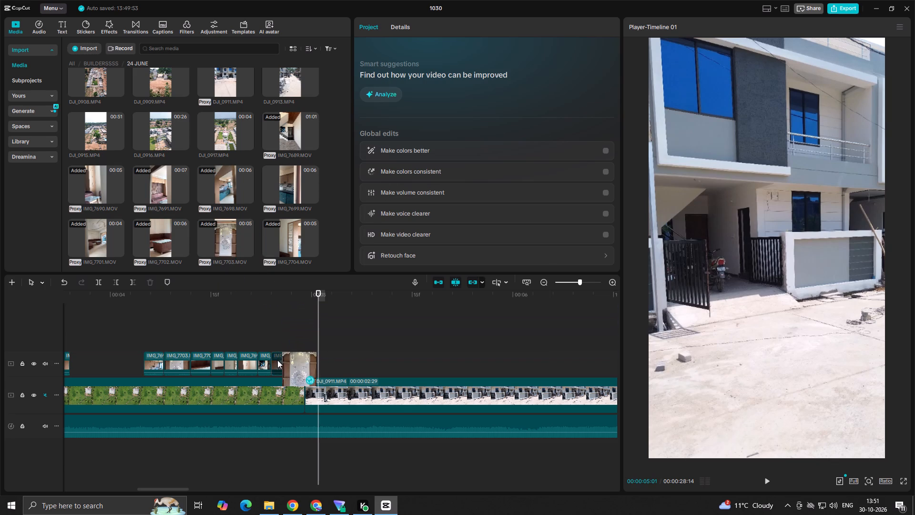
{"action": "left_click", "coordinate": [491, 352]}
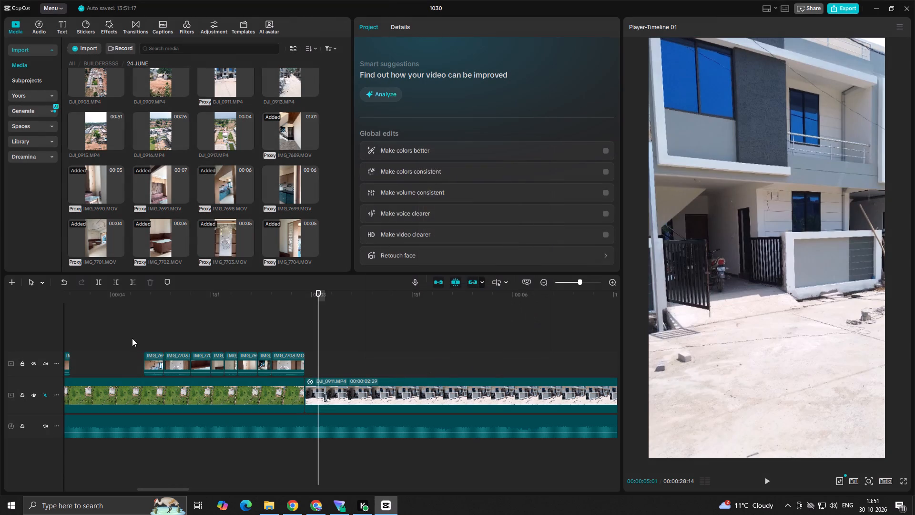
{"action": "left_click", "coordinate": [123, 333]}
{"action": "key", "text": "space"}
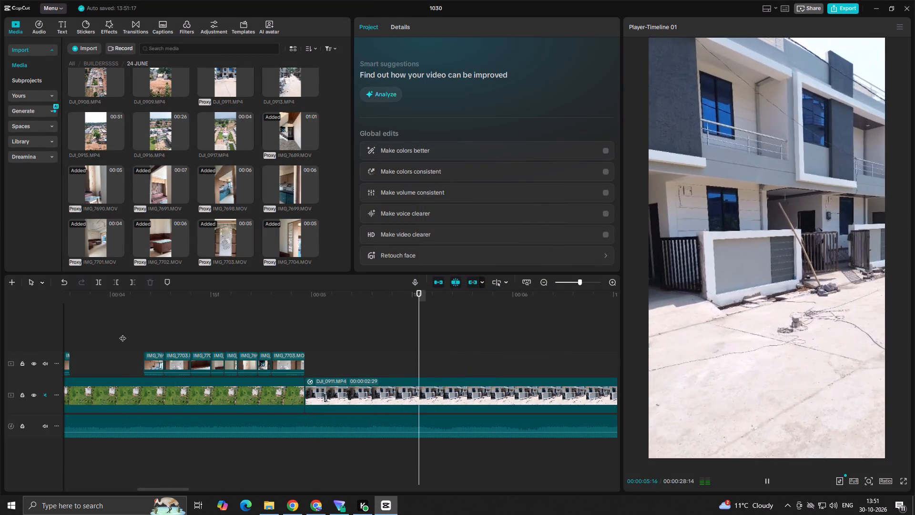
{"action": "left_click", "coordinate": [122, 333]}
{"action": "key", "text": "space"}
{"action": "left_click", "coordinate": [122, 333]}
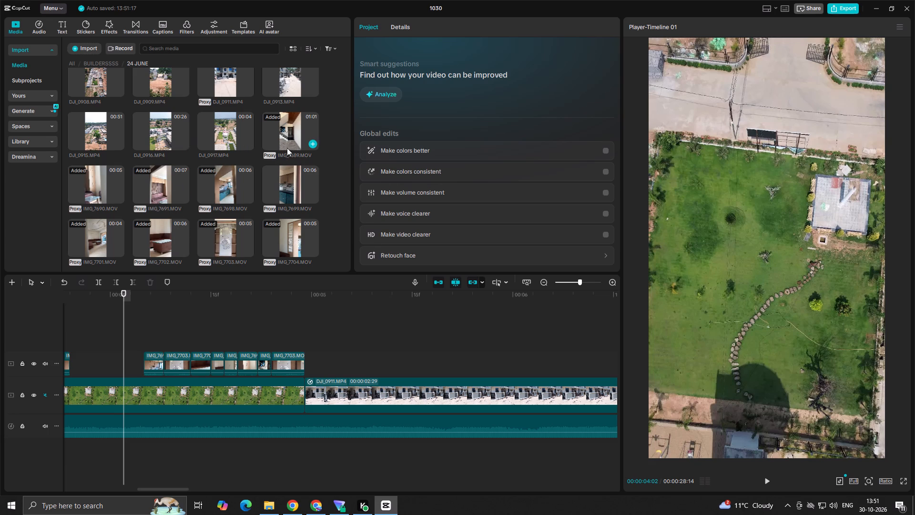
Replace the last montage clip on the overlay track with IMG_7689.MOV, using the original video effect.
{"action": "left_click_drag", "start_coordinate": [289, 140], "coordinate": [277, 359]}
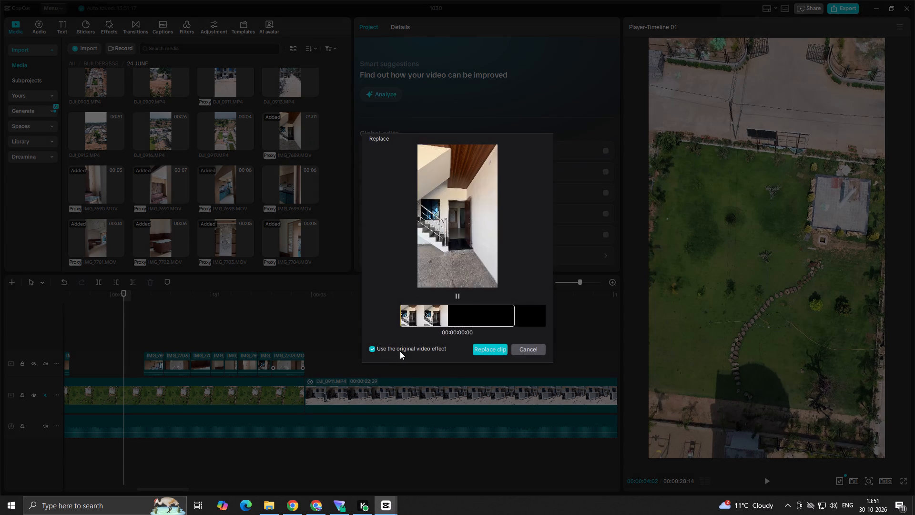
{"action": "left_click", "coordinate": [492, 349]}
Play back the montage repeatedly from just before its first clip to check the new last clip against the audio.
{"action": "key", "text": "space"}
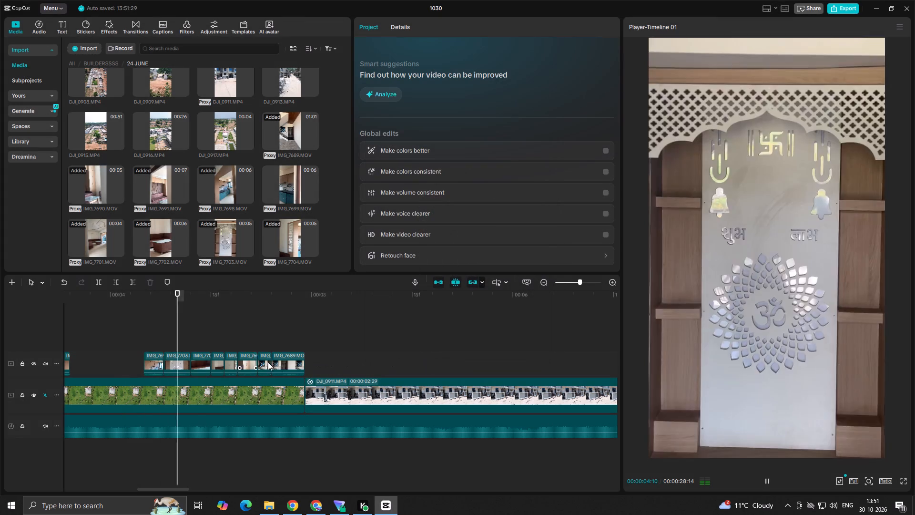
{"action": "key", "text": "space"}
{"action": "left_click", "coordinate": [150, 342]}
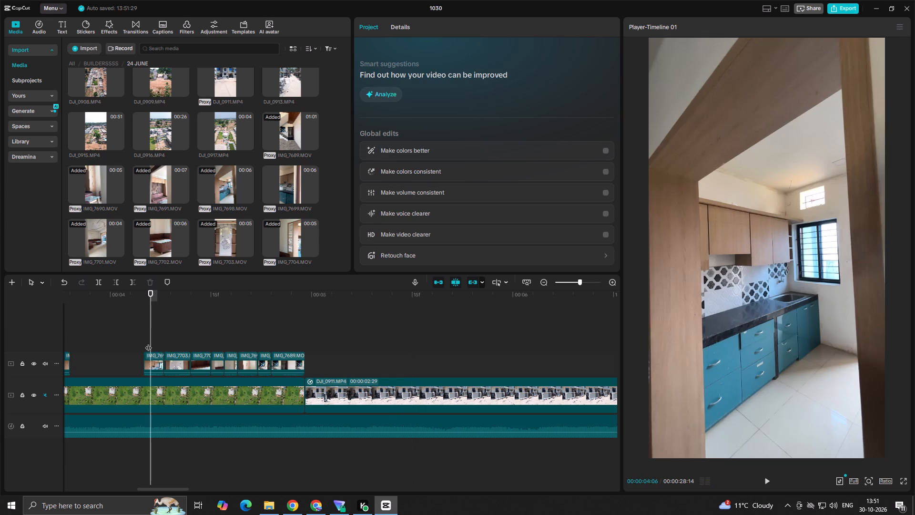
{"action": "left_click", "coordinate": [142, 345]}
{"action": "key", "text": "space"}
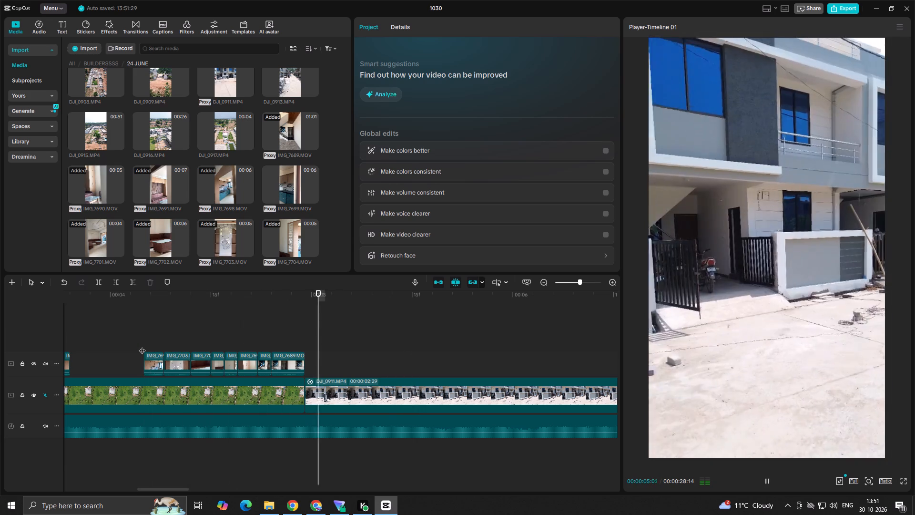
{"action": "left_click", "coordinate": [142, 346]}
{"action": "key", "text": "space"}
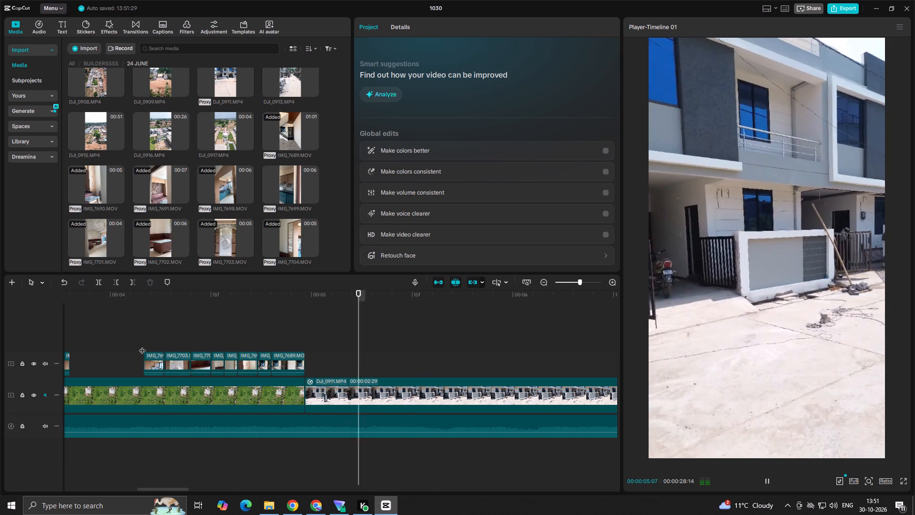
{"action": "key", "text": "space"}
Trim the end of the last montage clip, IMG_7689.MOV, to 00:00:04:27.
{"action": "left_click", "coordinate": [292, 347]}
{"action": "left_click", "coordinate": [290, 360]}
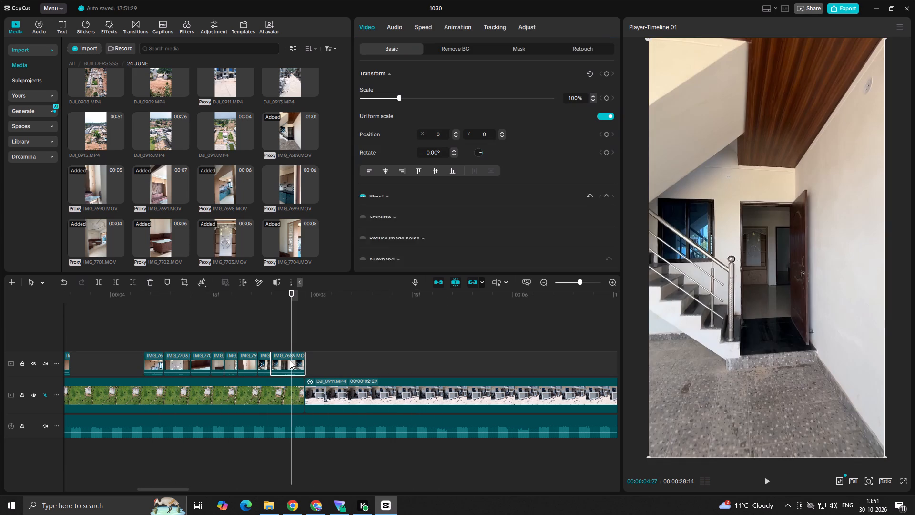
{"action": "left_click", "coordinate": [131, 284]}
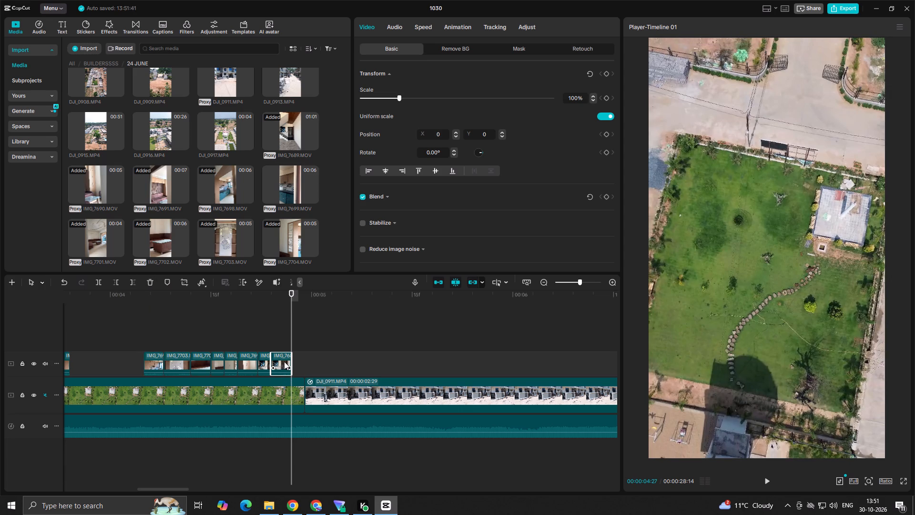
Duplicate the trimmed IMG_7689.MOV clip directly after itself on the overlay track and replace the duplicate with IMG_7691.MOV.
{"action": "left_click_drag", "start_coordinate": [284, 361], "coordinate": [306, 365], "text": "alt"}
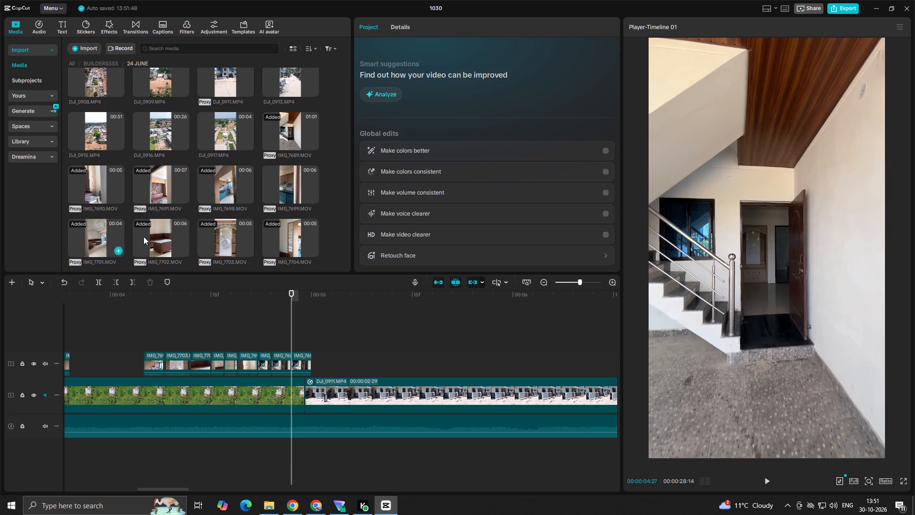
{"action": "scroll", "coordinate": [237, 222], "scroll_direction": "down", "scroll_amount": 3}
{"action": "left_click_drag", "start_coordinate": [160, 192], "coordinate": [298, 359]}
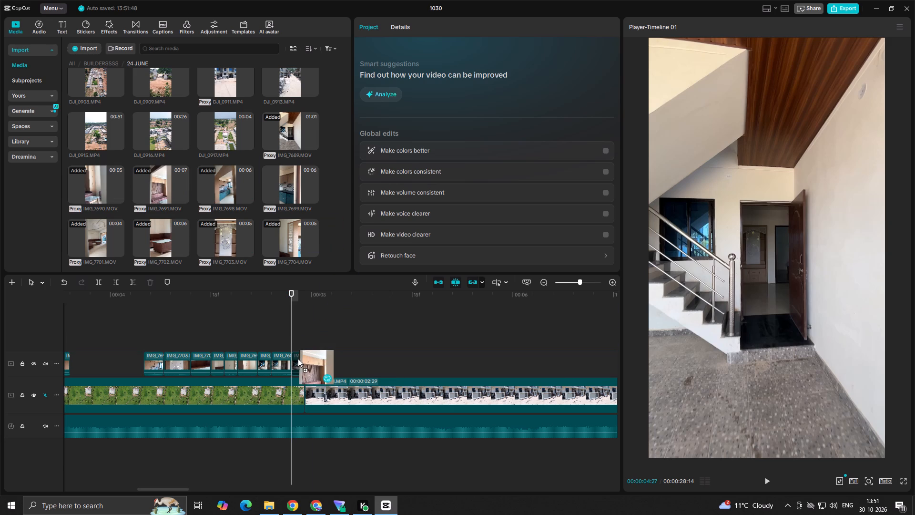
{"action": "left_click_drag", "start_coordinate": [298, 359], "coordinate": [298, 359]}
{"action": "left_click", "coordinate": [484, 351]}
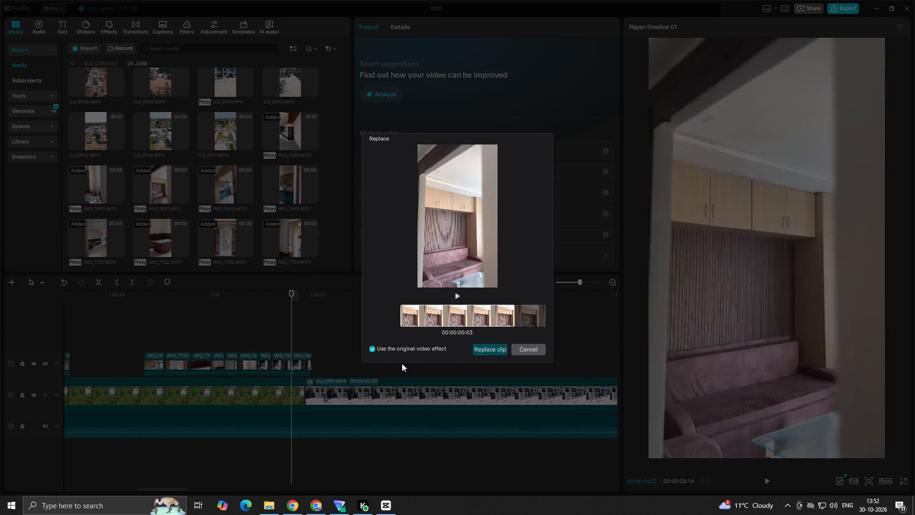
Play back the montage repeatedly from just before its first clip to check the new last clip against the audio.
{"action": "left_click", "coordinate": [123, 340]}
{"action": "key", "text": "space"}
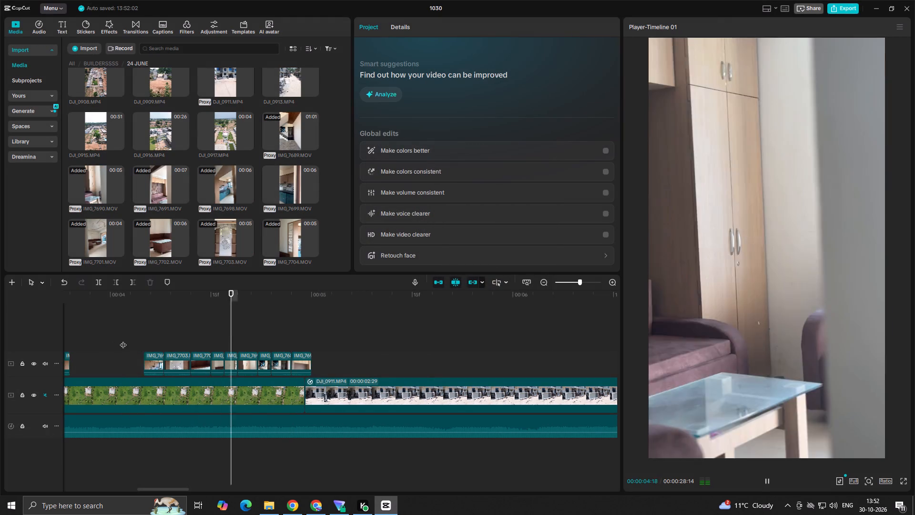
{"action": "left_click", "coordinate": [123, 340]}
{"action": "key", "text": "space"}
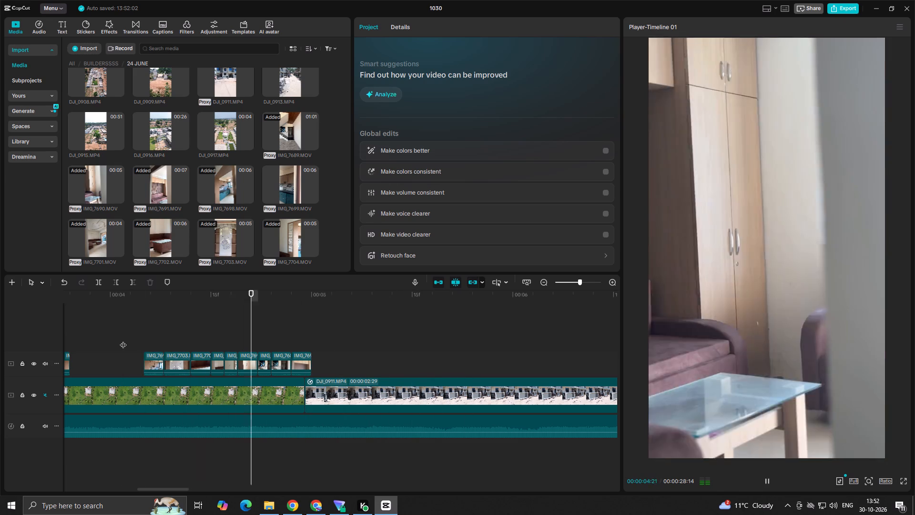
{"action": "left_click", "coordinate": [123, 340]}
{"action": "key", "text": "space"}
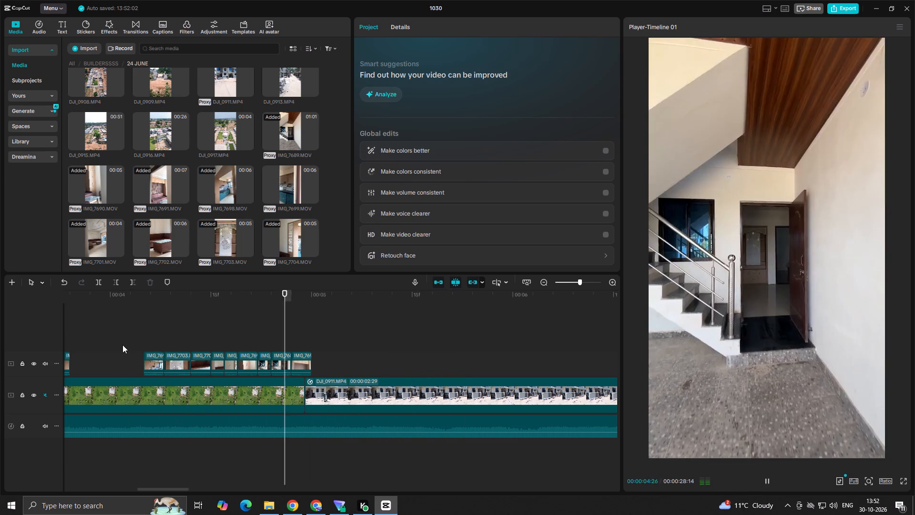
{"action": "key", "text": "space"}
Duplicate the last montage clip, IMG_7691.MOV, directly after itself on the overlay track and replace the duplicate with IMG_7704.MOV.
{"action": "left_click", "coordinate": [296, 357]}
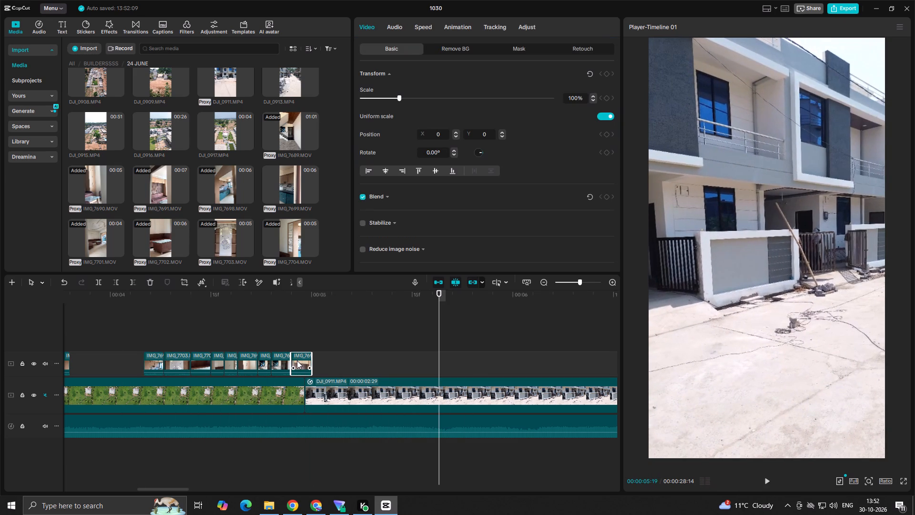
{"action": "left_click_drag", "start_coordinate": [298, 363], "coordinate": [322, 361], "text": "alt"}
{"action": "left_click_drag", "start_coordinate": [285, 245], "coordinate": [317, 363]}
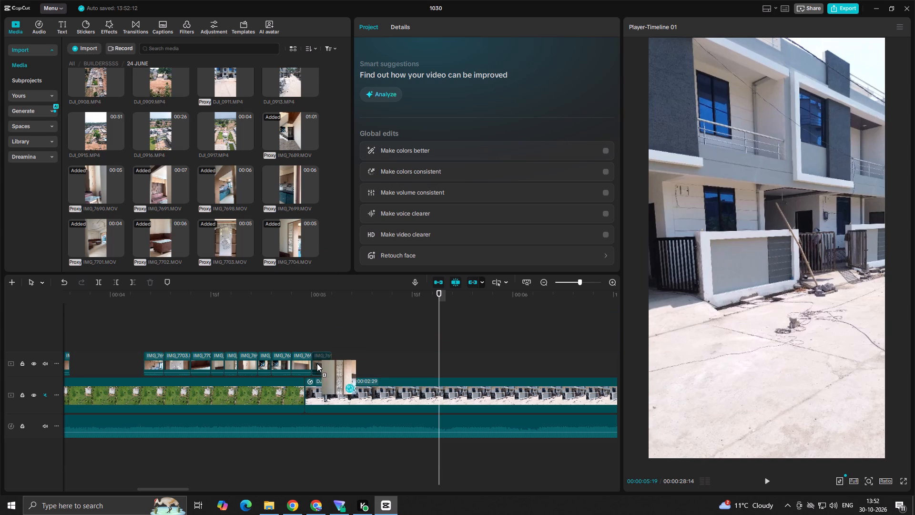
{"action": "left_click_drag", "start_coordinate": [317, 363], "coordinate": [317, 358]}
{"action": "left_click", "coordinate": [486, 352]}
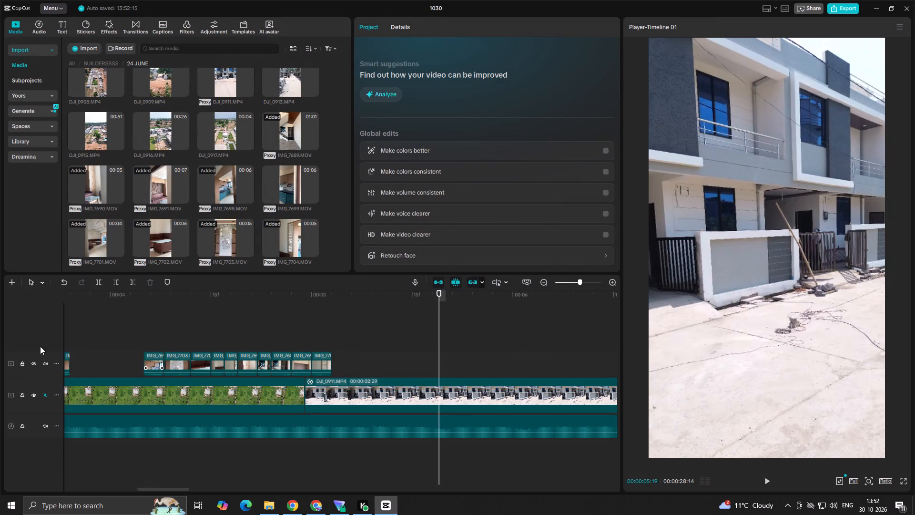
Play back the extended montage from just before its first clip into the DJI_0911.MP4 shot to check its timing.
{"action": "left_click", "coordinate": [109, 341]}
{"action": "key", "text": "space"}
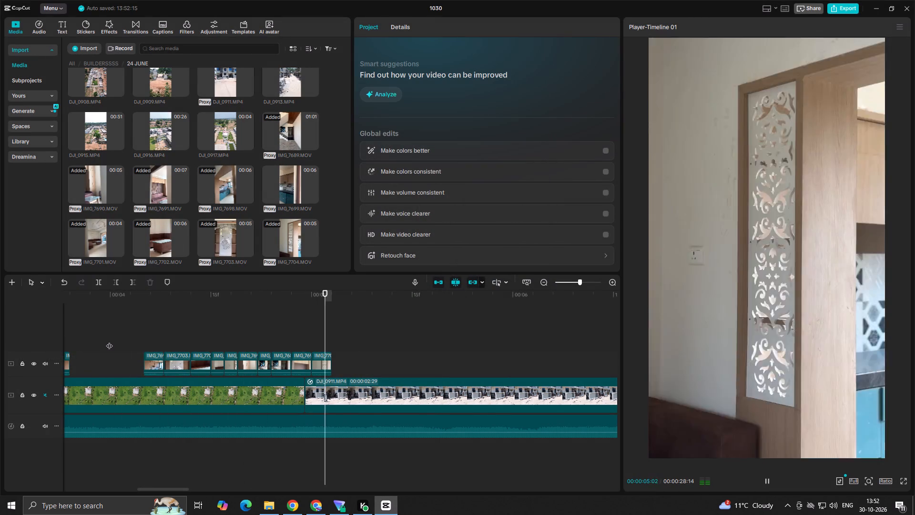
{"action": "key", "text": "space"}
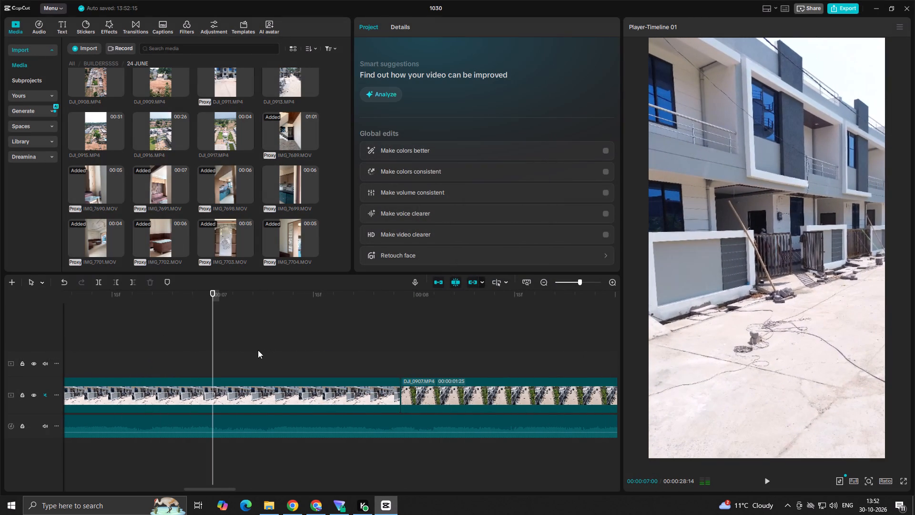
{"action": "scroll", "coordinate": [244, 351], "scroll_direction": "down", "scroll_amount": 15, "text": "ctrl"}
{"action": "left_click_drag", "start_coordinate": [244, 351], "coordinate": [0, 351]}
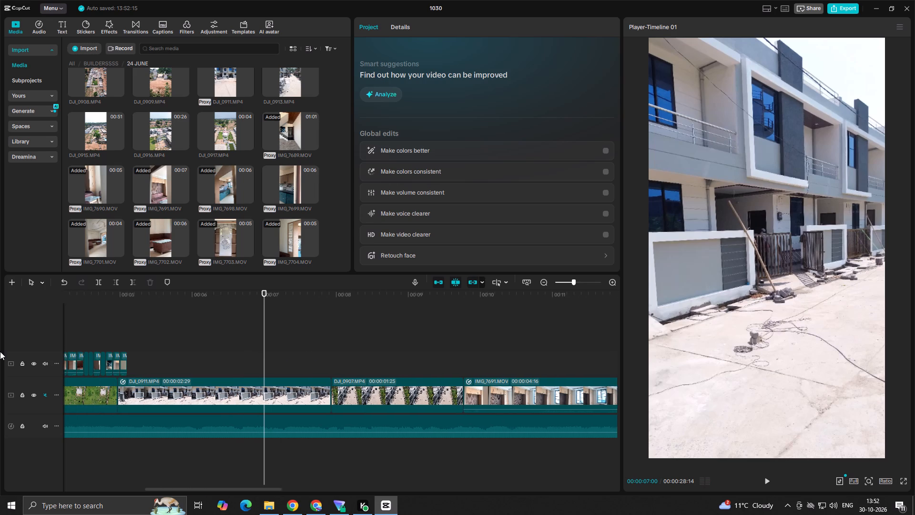
{"action": "left_click_drag", "start_coordinate": [0, 351], "coordinate": [4, 350]}
{"action": "left_click", "coordinate": [122, 336]}
{"action": "key", "text": "space"}
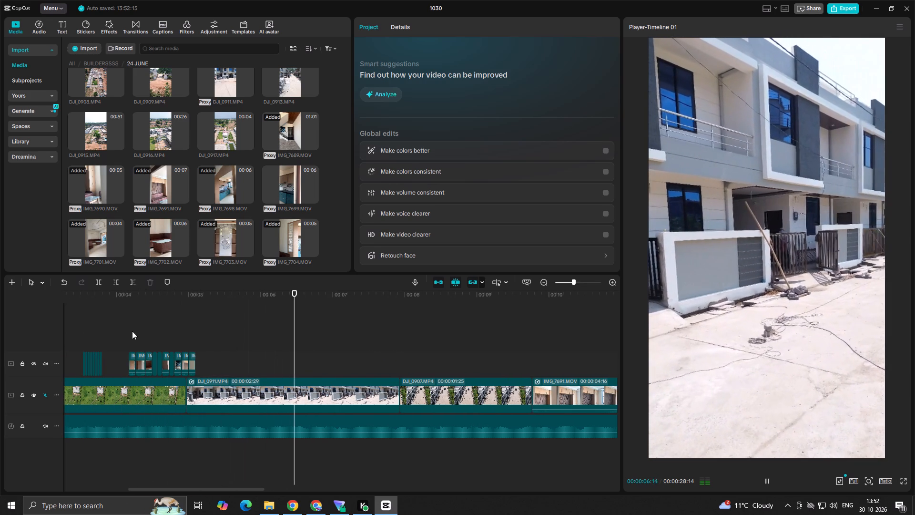
{"action": "key", "text": "space"}
Play the whole video from the beginning of the timeline to review the full edit.
{"action": "left_click", "coordinate": [141, 326]}
{"action": "left_click_drag", "start_coordinate": [141, 326], "coordinate": [0, 320]}
{"action": "key", "text": "space"}
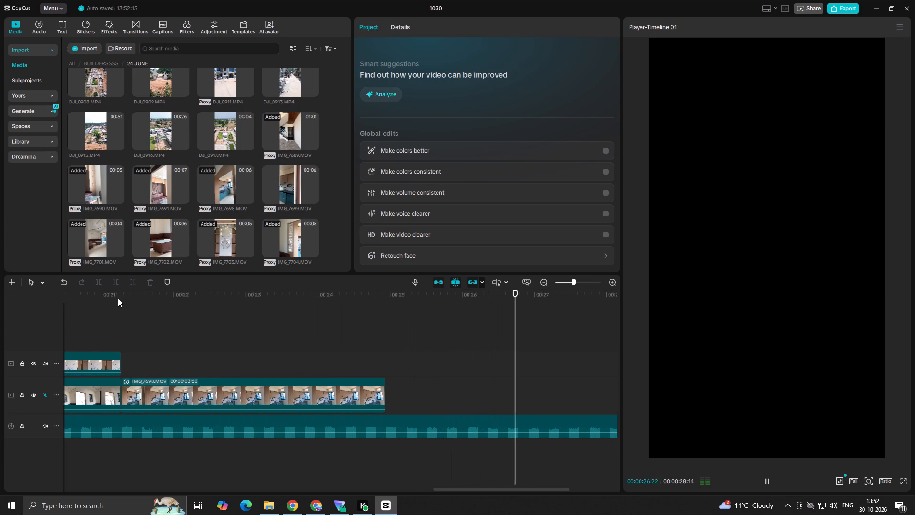
Add a short fade-out to the end of the audio clip on the audio track.
{"action": "scroll", "coordinate": [444, 403], "scroll_direction": "down", "scroll_amount": 5, "text": "ctrl"}
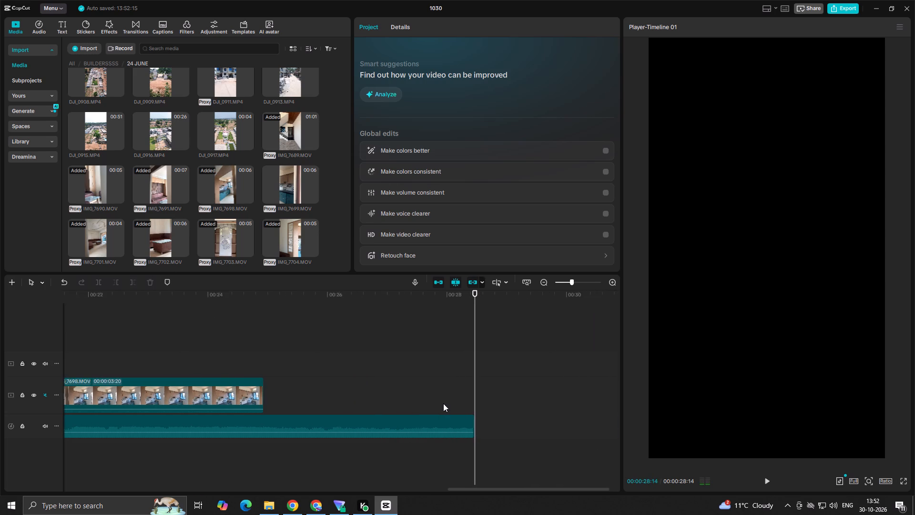
{"action": "scroll", "coordinate": [407, 404], "scroll_direction": "down", "scroll_amount": 4, "text": "ctrl"}
{"action": "left_click", "coordinate": [407, 422]}
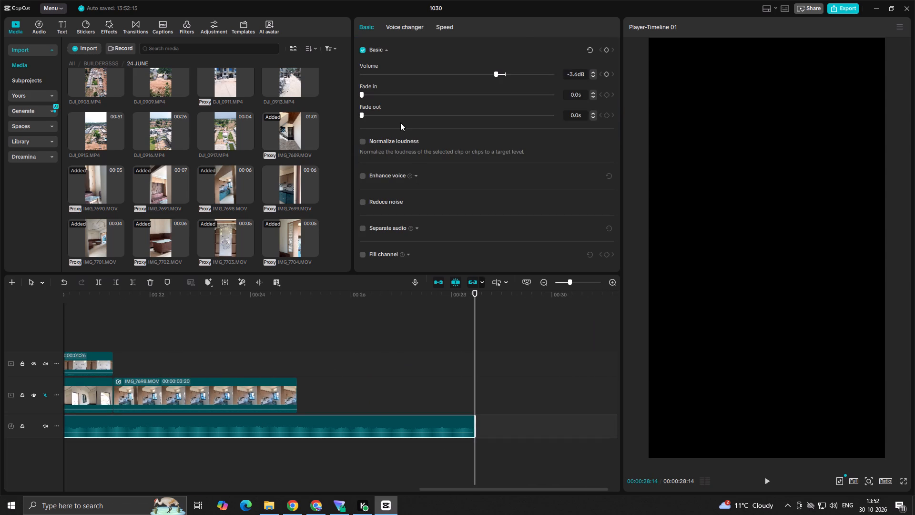
{"action": "left_click", "coordinate": [390, 112]}
Play back the closing section from within the final IMG_7698.MOV clip to check the audio fade-out.
{"action": "left_click", "coordinate": [271, 354]}
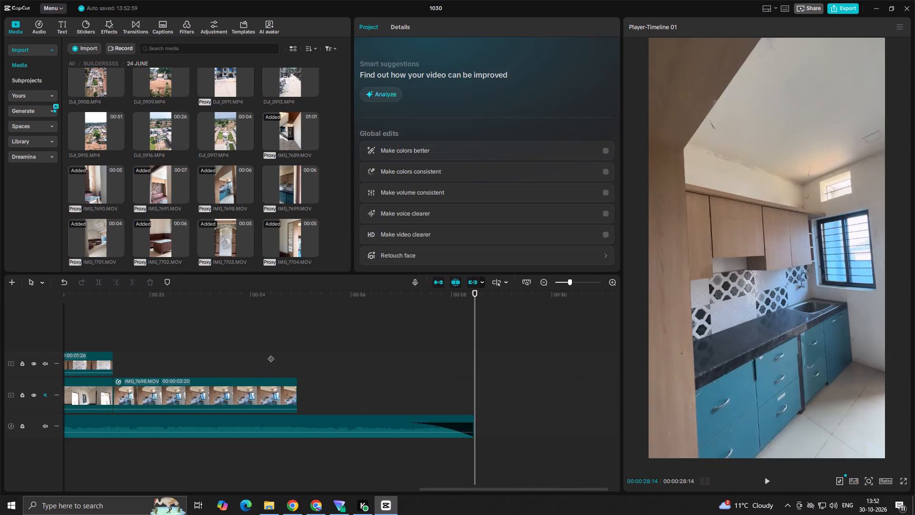
{"action": "key", "text": "space"}
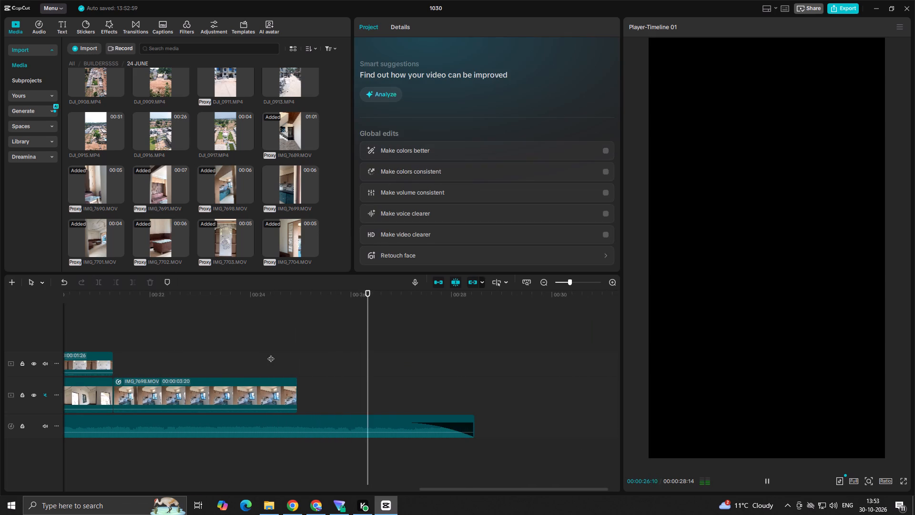
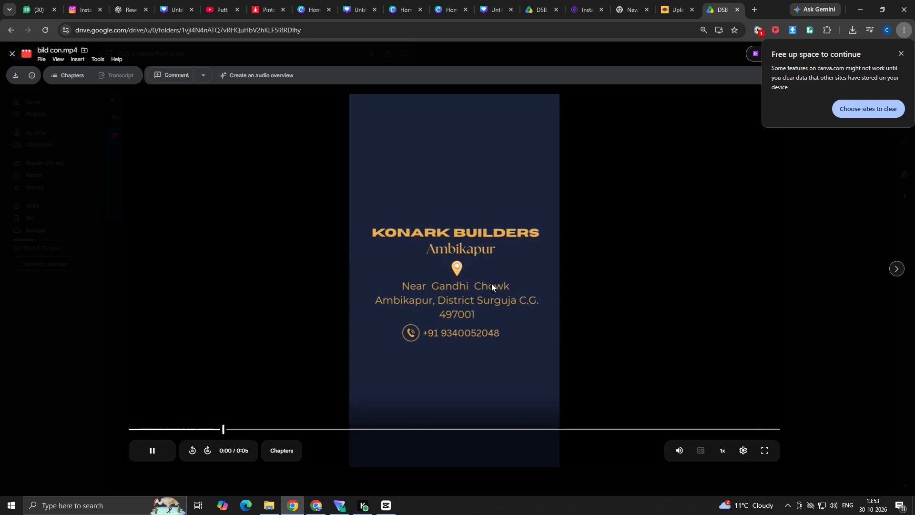
Pause the preview of the Konark Builders contact video bild con.mp4 and download the file from Google Drive.
{"action": "key", "text": "space"}
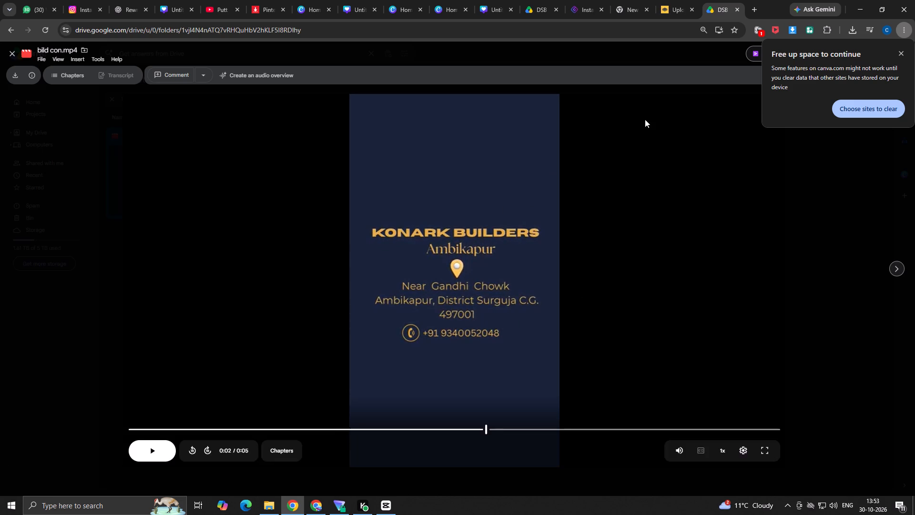
{"action": "left_click", "coordinate": [901, 51]}
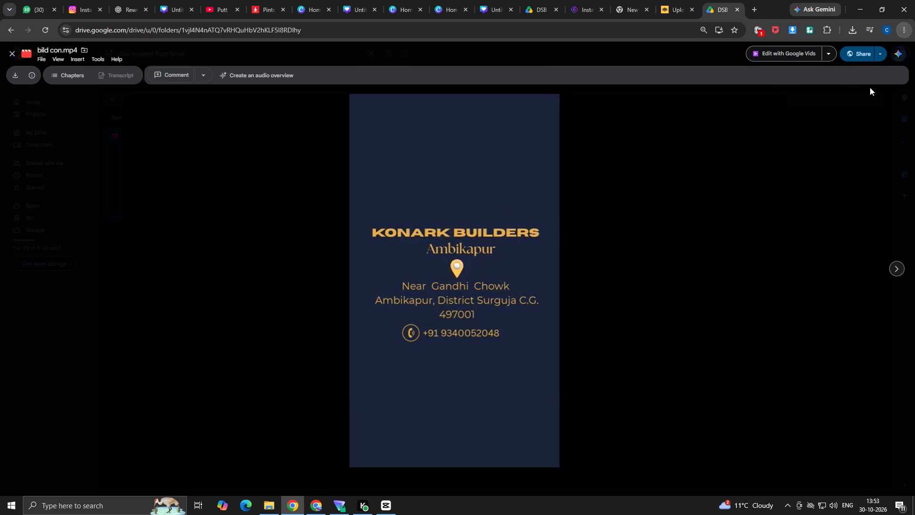
{"action": "left_click", "coordinate": [11, 76]}
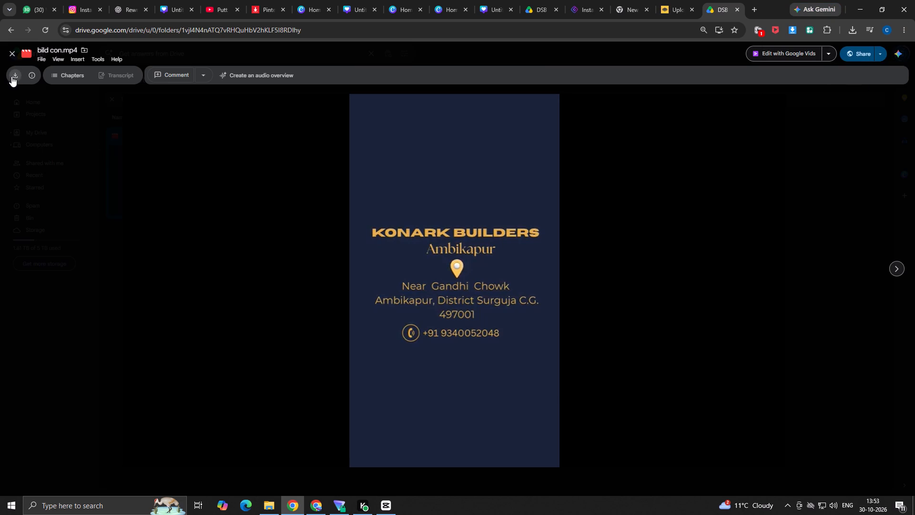
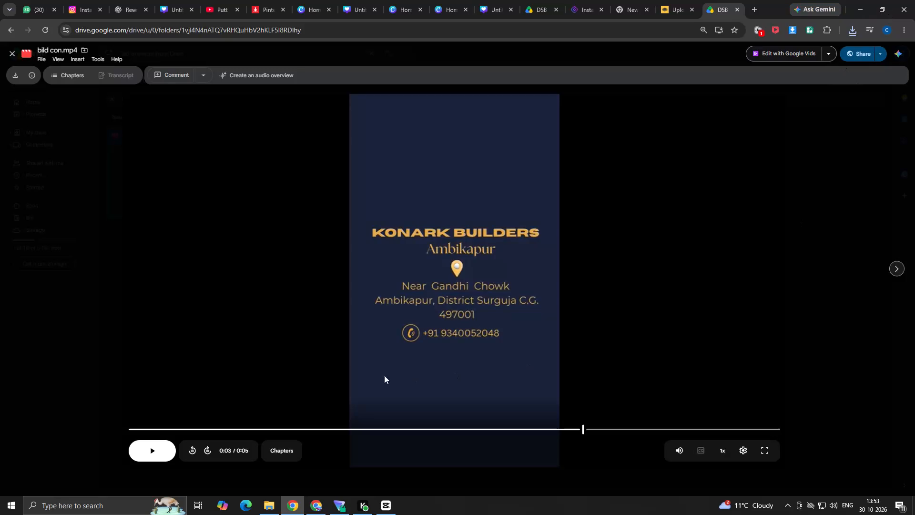
Switch to CapCut and scrub through the final interior clips of the timeline.
{"action": "left_click", "coordinate": [383, 509]}
{"action": "left_click", "coordinate": [159, 319]}
{"action": "left_click_drag", "start_coordinate": [162, 319], "coordinate": [99, 339]}
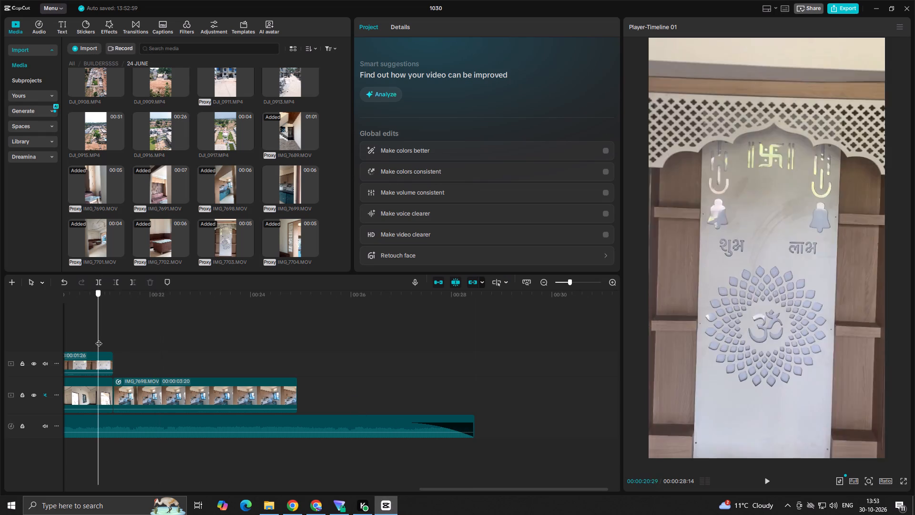
{"action": "left_click_drag", "start_coordinate": [99, 339], "coordinate": [179, 338]}
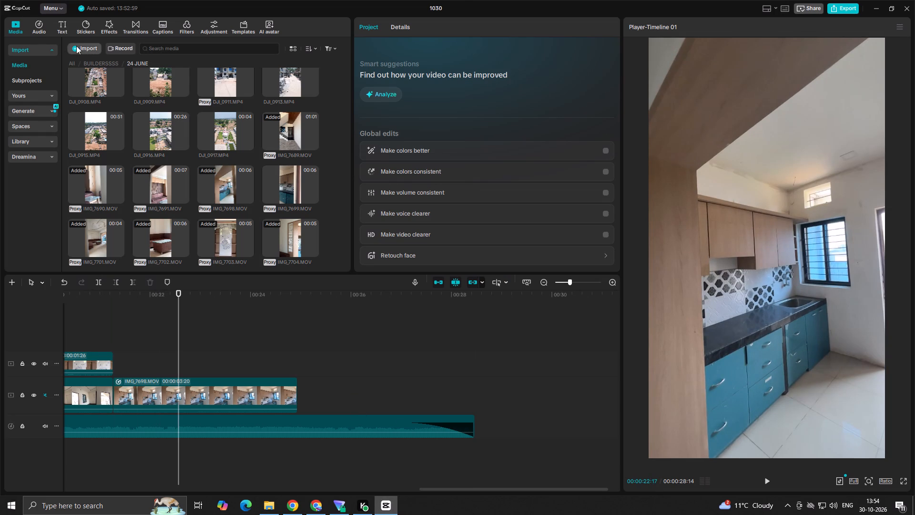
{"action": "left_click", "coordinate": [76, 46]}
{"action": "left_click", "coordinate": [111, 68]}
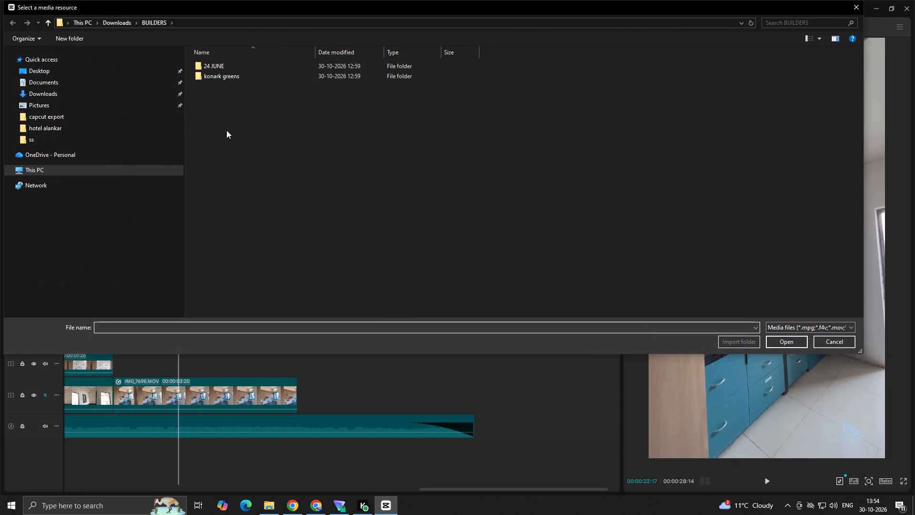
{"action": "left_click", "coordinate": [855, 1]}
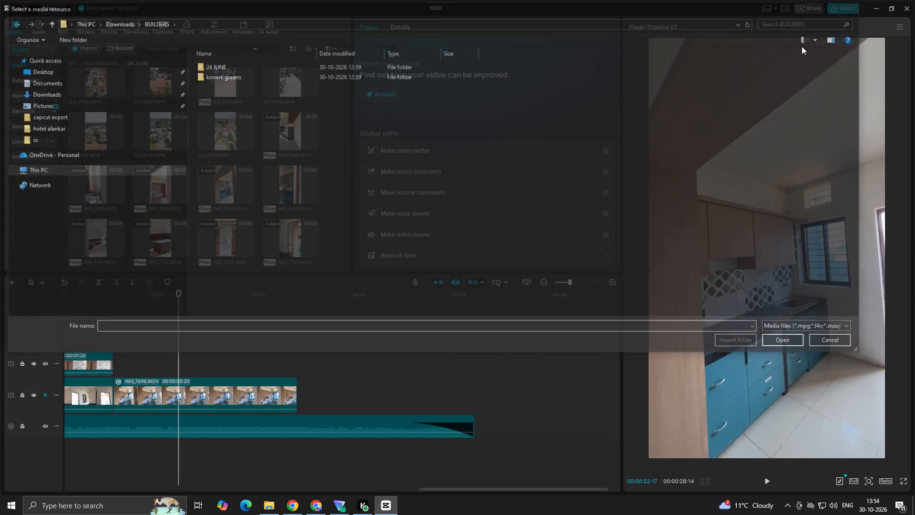
Import bild con.mp4 from Downloads into the project's top-level media and append it after IMG_7698.MOV on the main track.
{"action": "left_click", "coordinate": [73, 63]}
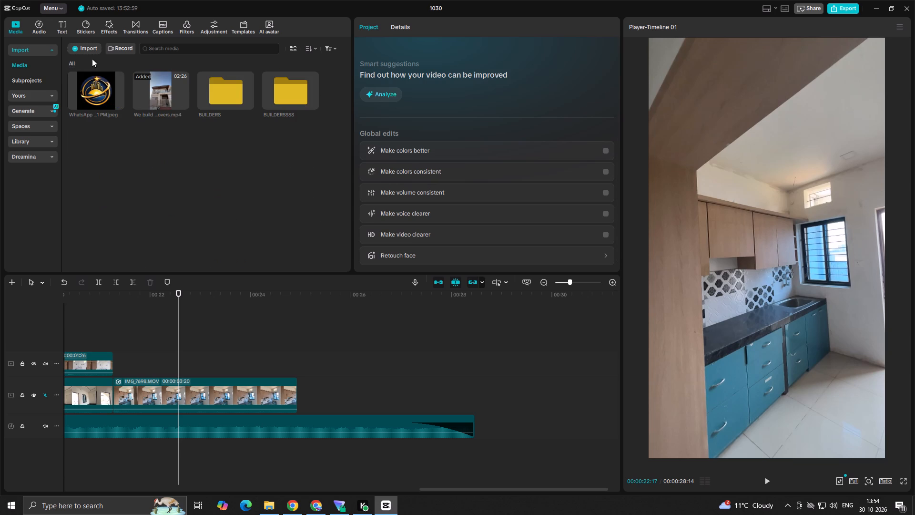
{"action": "left_click", "coordinate": [89, 47]}
{"action": "left_click", "coordinate": [115, 68]}
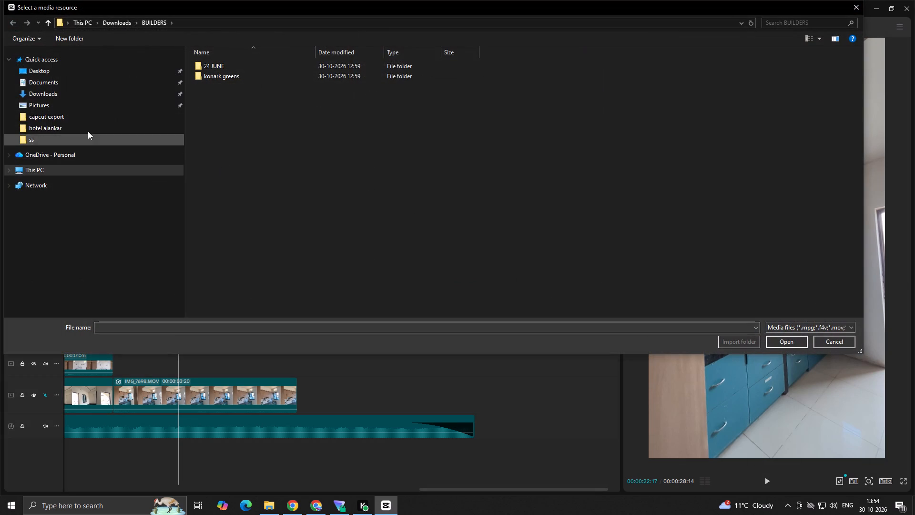
{"action": "left_click", "coordinate": [60, 93]}
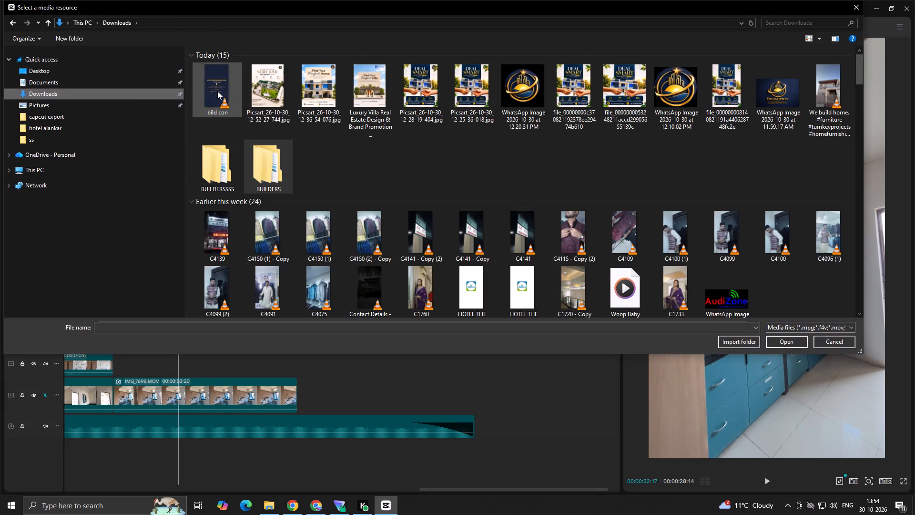
{"action": "double_click", "coordinate": [217, 91]}
{"action": "left_click_drag", "start_coordinate": [96, 145], "coordinate": [184, 183]}
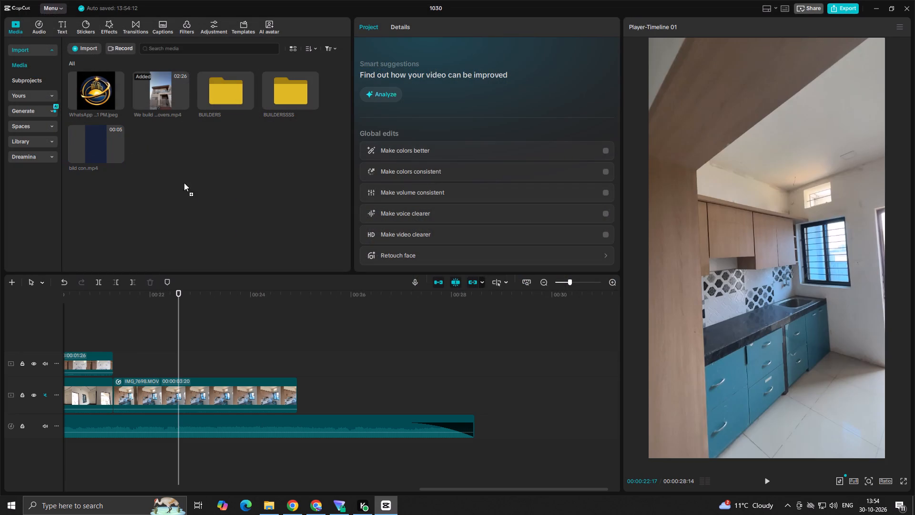
{"action": "left_click_drag", "start_coordinate": [184, 183], "coordinate": [320, 390]}
Play the ending and trim the end of the bild con.mp4 clip to 00:00:28:16, just past the end of the audio.
{"action": "left_click", "coordinate": [278, 366]}
{"action": "key", "text": "space"}
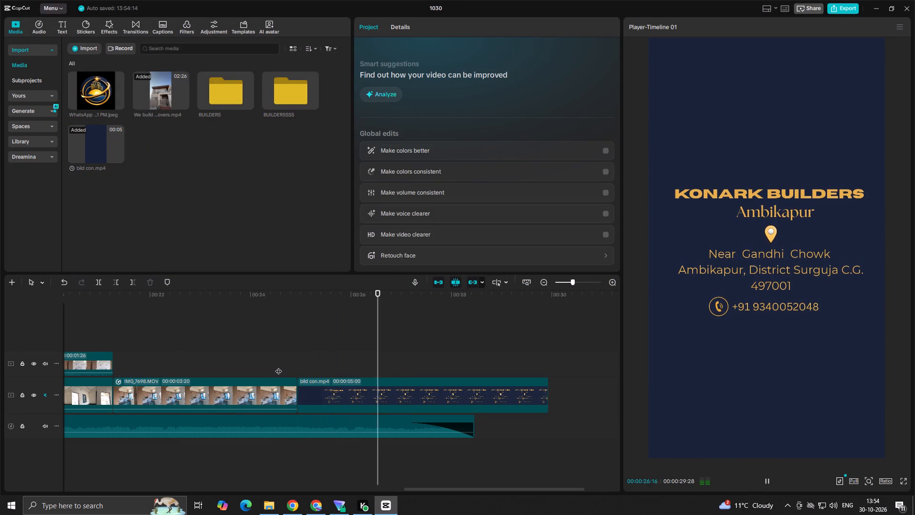
{"action": "key", "text": "space"}
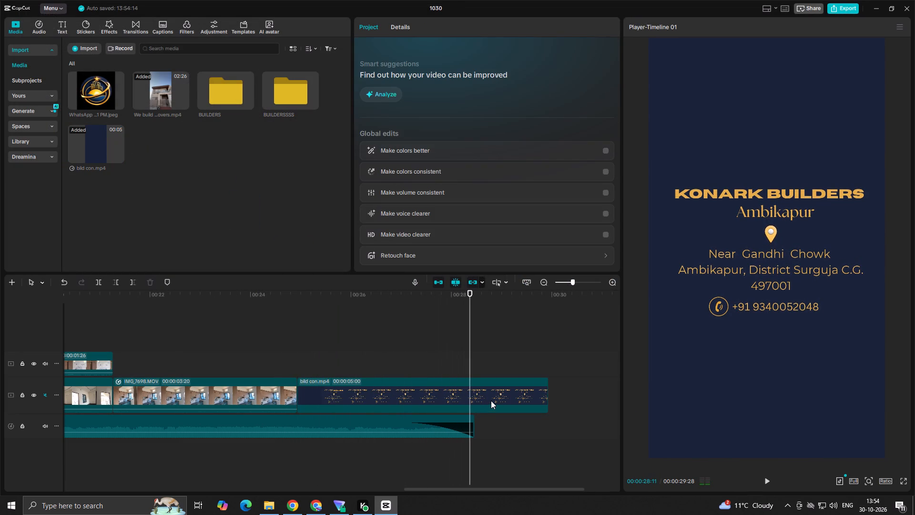
{"action": "key", "text": "space"}
{"action": "key", "text": "space"}
{"action": "left_click", "coordinate": [479, 399]}
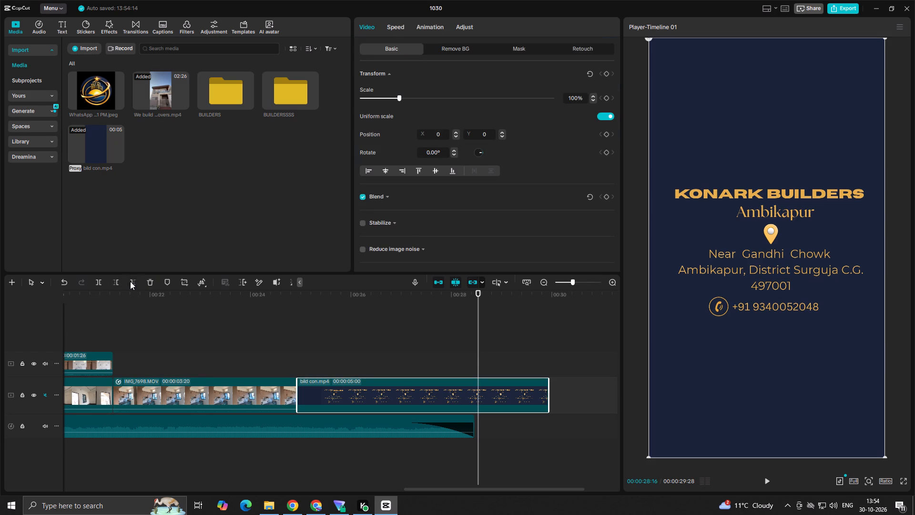
{"action": "left_click", "coordinate": [129, 282]}
Apply the Fade Out exit animation to the bild con.mp4 clip and play back the ending.
{"action": "left_click", "coordinate": [424, 27]}
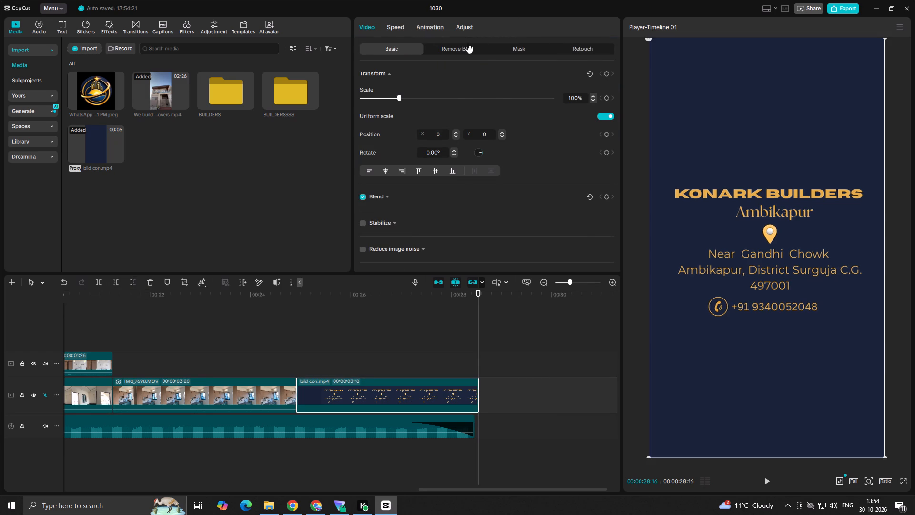
{"action": "left_click", "coordinate": [484, 51]}
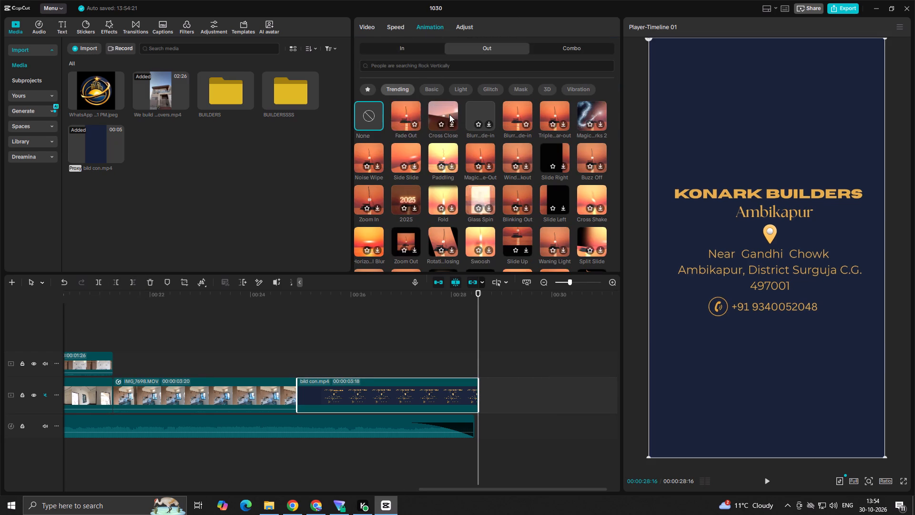
{"action": "left_click", "coordinate": [407, 120]}
{"action": "left_click", "coordinate": [441, 353]}
{"action": "key", "text": "space"}
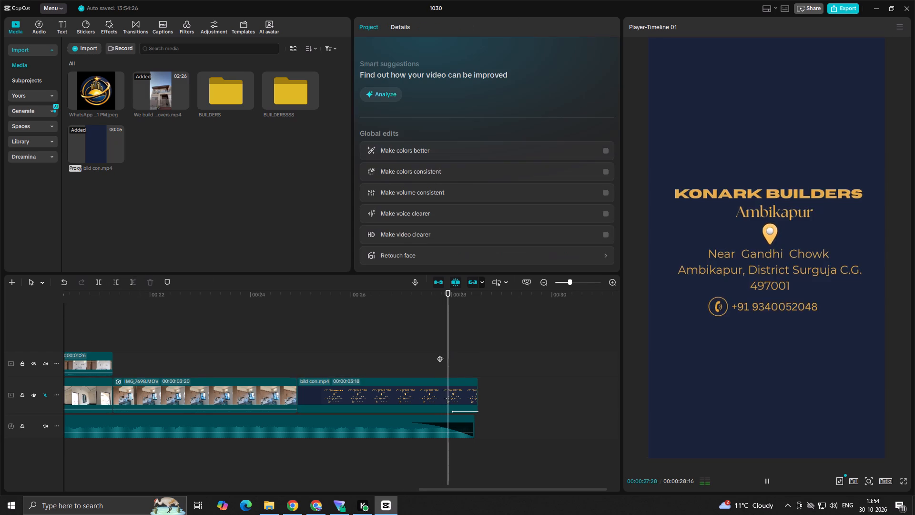
{"action": "left_click", "coordinate": [277, 360]}
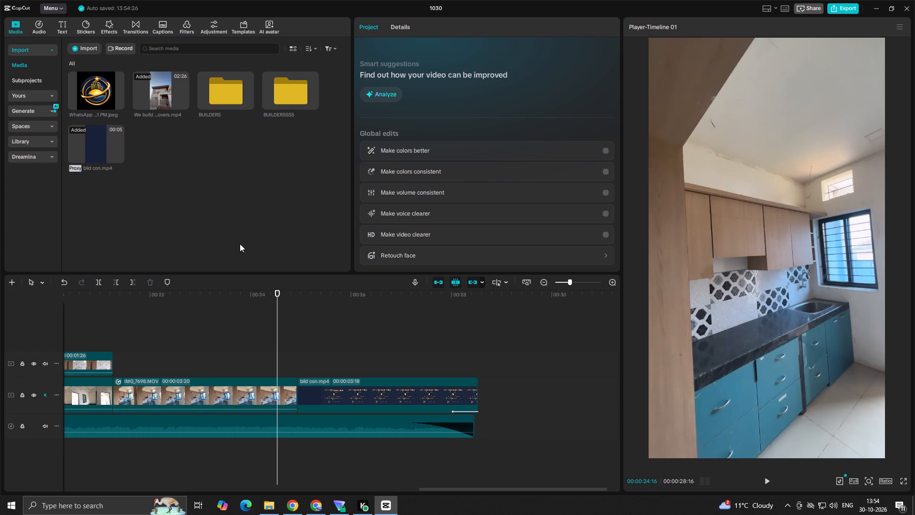
{"action": "key", "text": "space"}
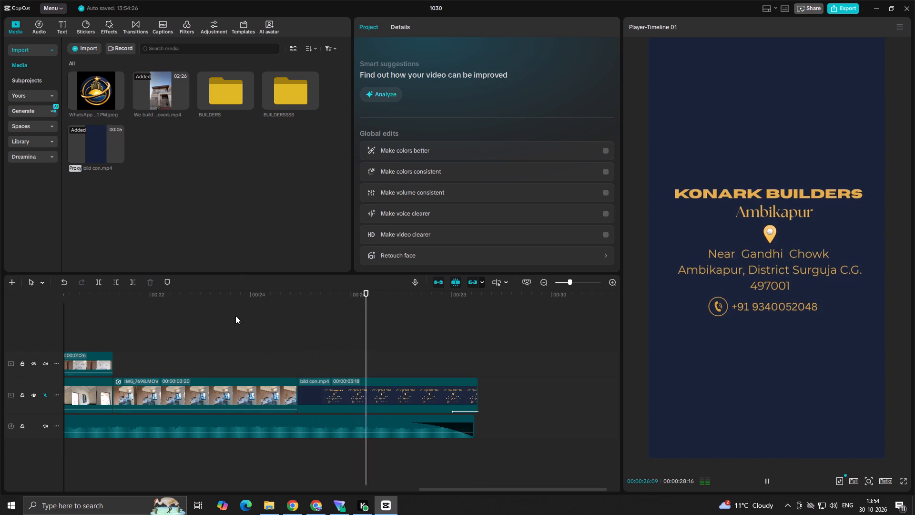
{"action": "key", "text": "space"}
Return to the start of the timeline and play the opening aerial clip briefly.
{"action": "left_click", "coordinate": [234, 319]}
{"action": "left_click_drag", "start_coordinate": [234, 319], "coordinate": [0, 437]}
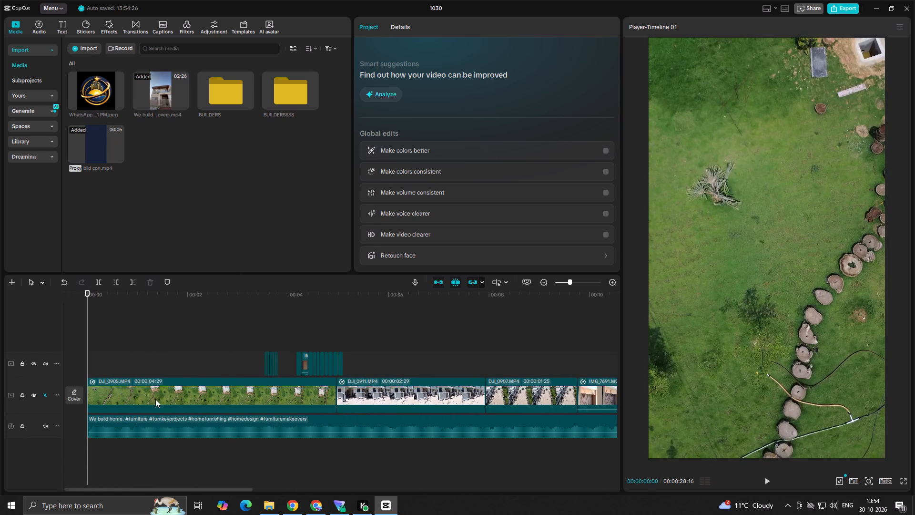
{"action": "scroll", "coordinate": [171, 362], "scroll_direction": "down", "scroll_amount": 8, "text": "ctrl"}
{"action": "key", "text": "space"}
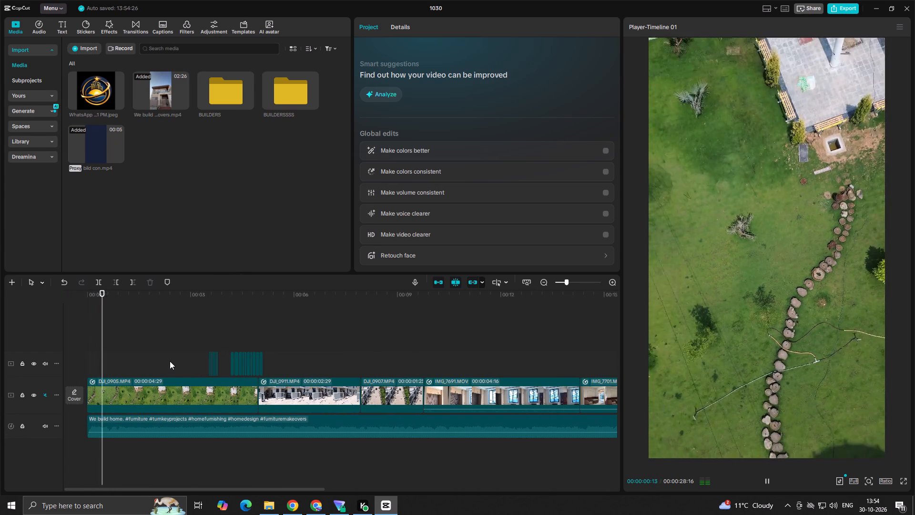
{"action": "key", "text": "space"}
Try several entrance animations on the opening DJI_0905.MP4 clip and settle on Fade In with a 0.8 s duration.
{"action": "left_click", "coordinate": [151, 395]}
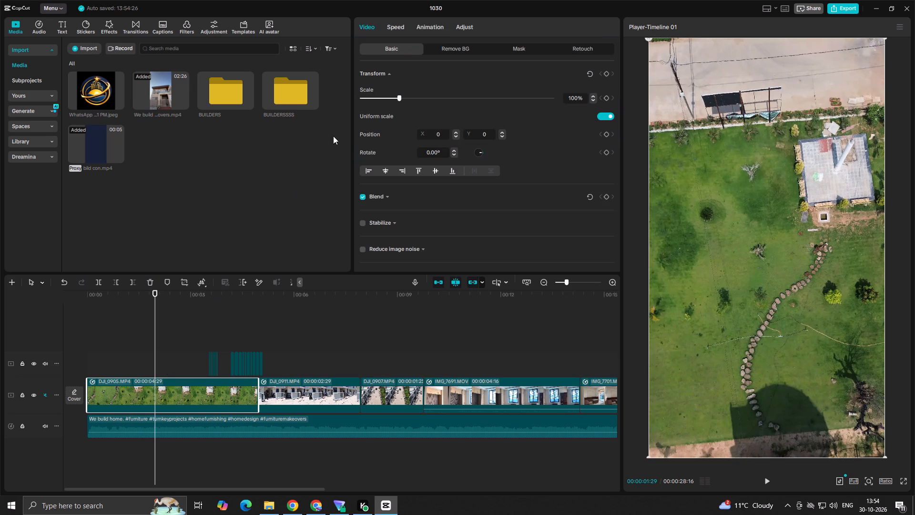
{"action": "left_click", "coordinate": [437, 25]}
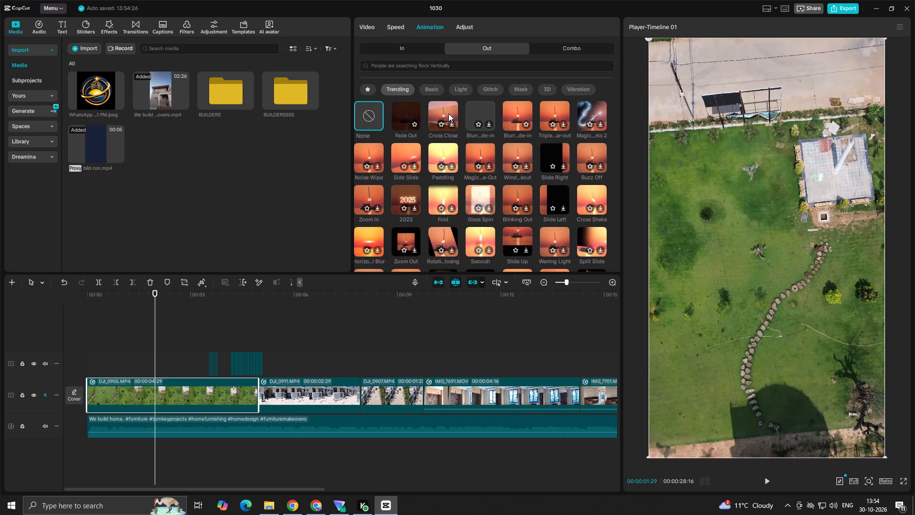
{"action": "left_click", "coordinate": [431, 50]}
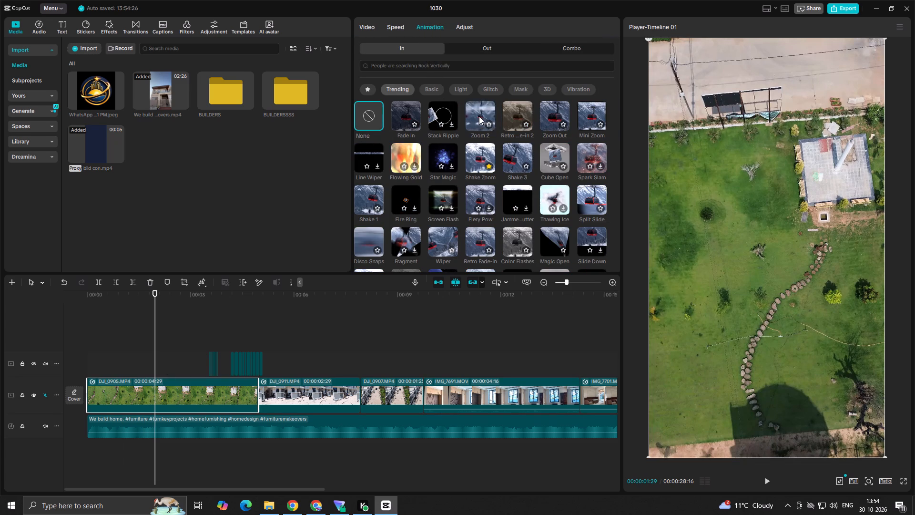
{"action": "left_click", "coordinate": [471, 115]}
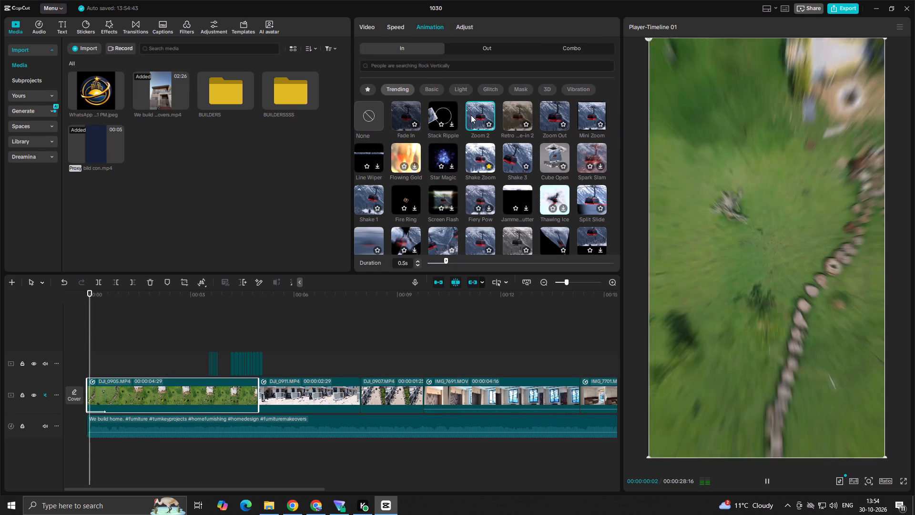
{"action": "left_click", "coordinate": [521, 115]}
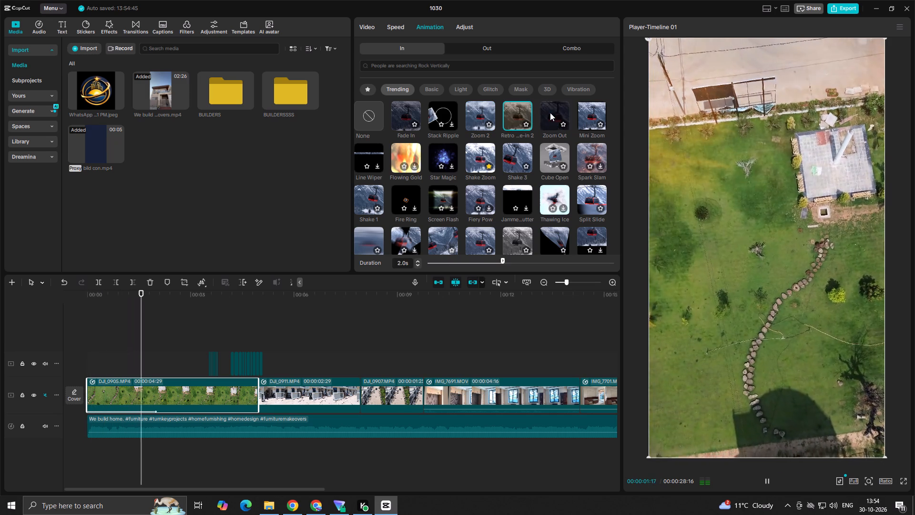
{"action": "left_click", "coordinate": [550, 113]}
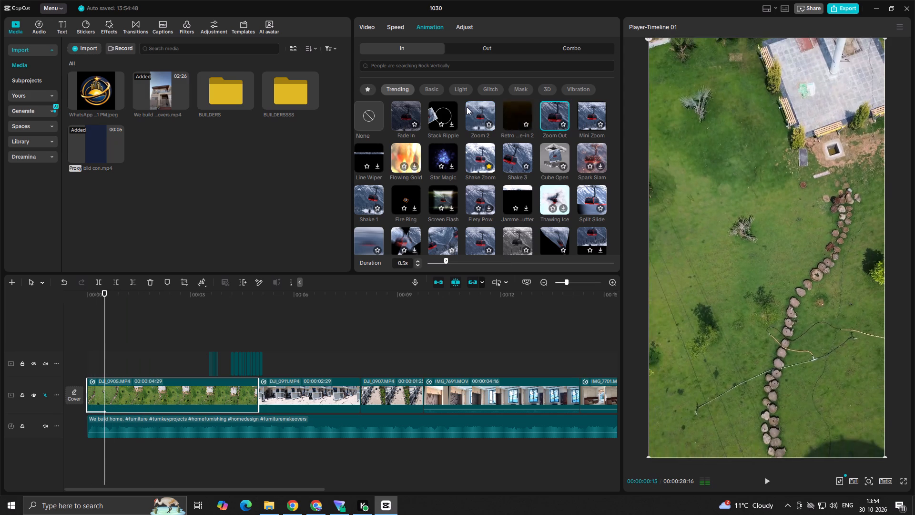
{"action": "left_click", "coordinate": [406, 111]}
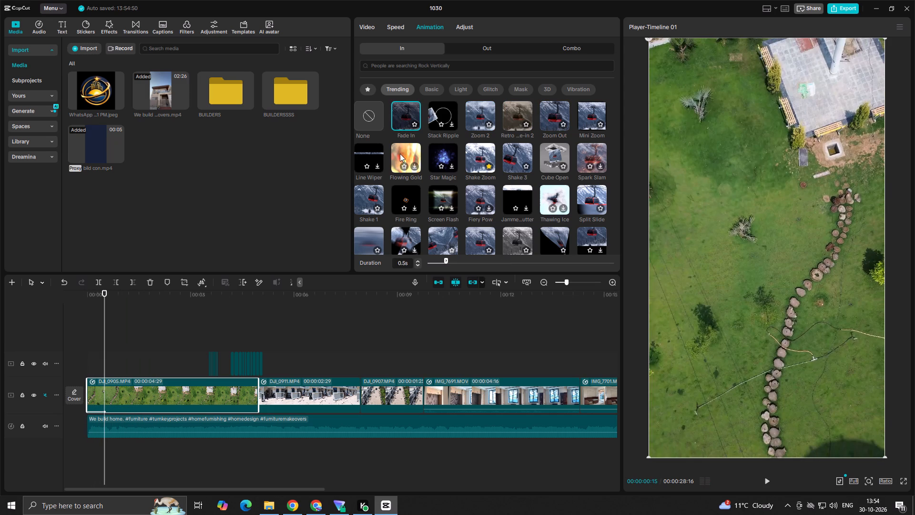
{"action": "left_click", "coordinate": [401, 156]}
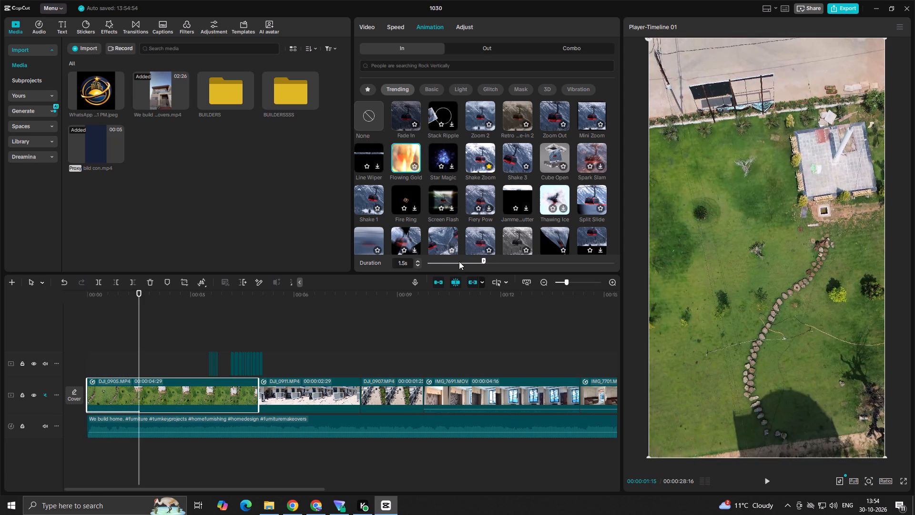
{"action": "left_click", "coordinate": [458, 262]}
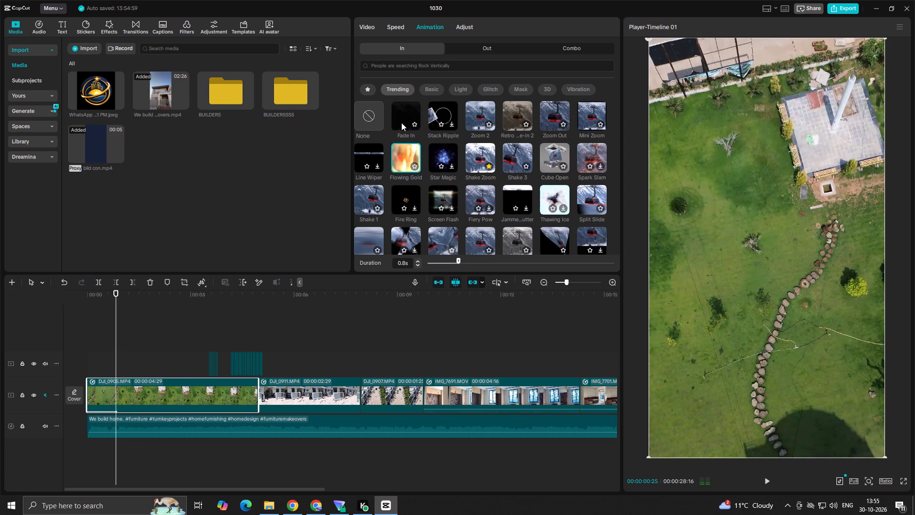
{"action": "left_click", "coordinate": [408, 117]}
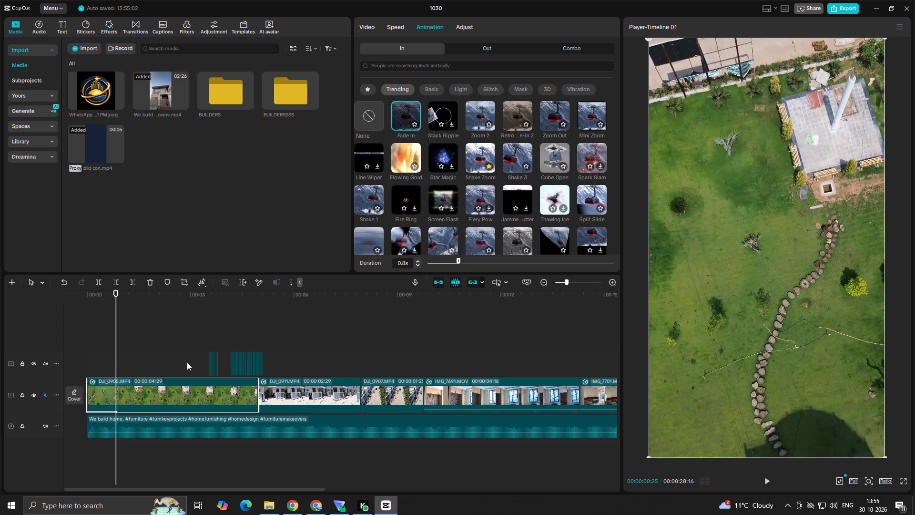
Play the video from the start into the DJI_0911.MP4 house clip to review the opening.
{"action": "left_click", "coordinate": [157, 337]}
{"action": "left_click_drag", "start_coordinate": [158, 336], "coordinate": [0, 361]}
{"action": "key", "text": "space"}
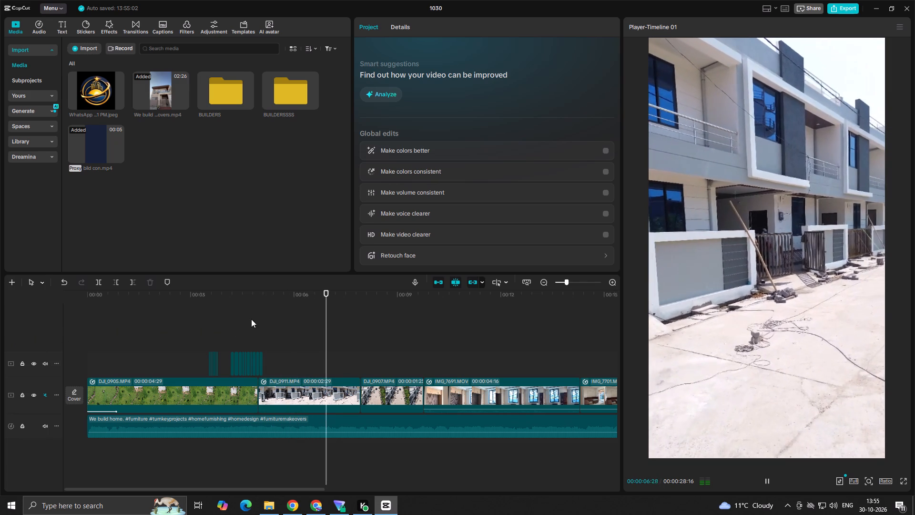
{"action": "key", "text": "space"}
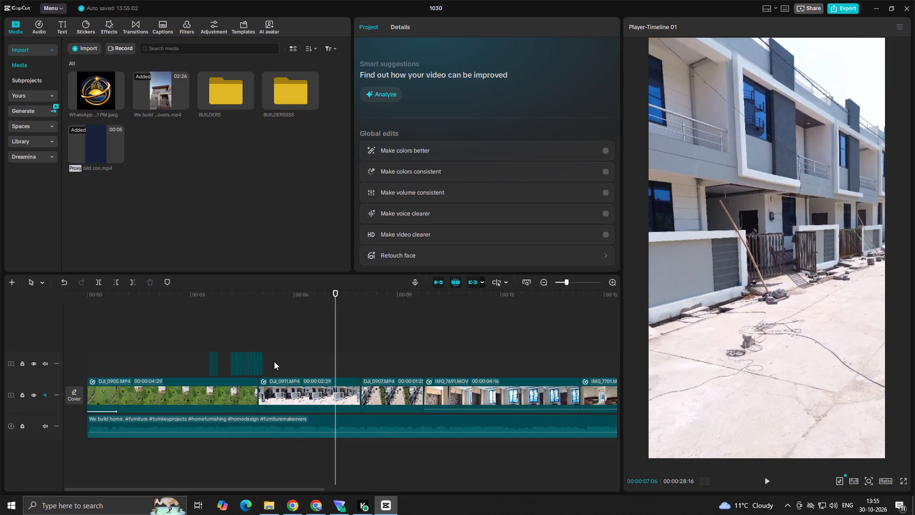
Import the FREE Light Leak Transitions Pack video from Downloads and place it on a new track above DJI_0911.MP4 at 00:00:05:15.
{"action": "scroll", "coordinate": [303, 337], "scroll_direction": "up", "scroll_amount": 15, "text": "ctrl"}
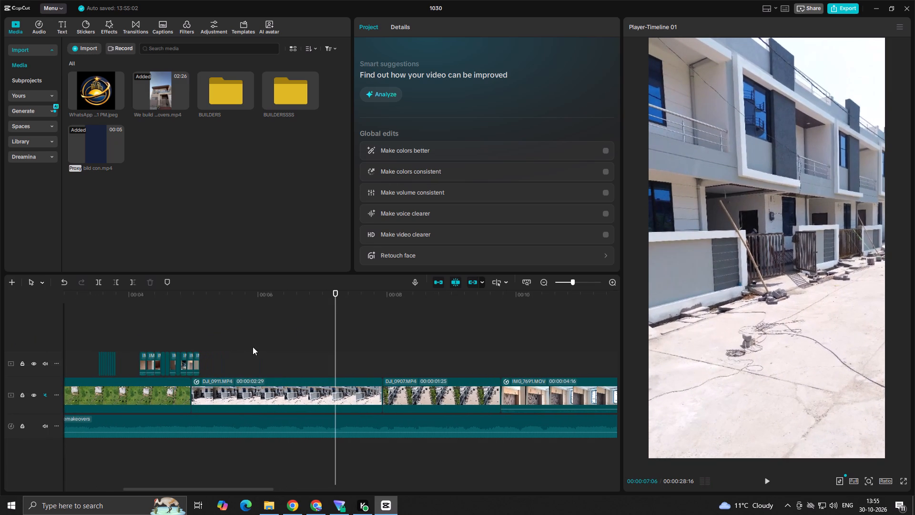
{"action": "left_click", "coordinate": [249, 347]}
{"action": "left_click_drag", "start_coordinate": [248, 347], "coordinate": [225, 347]}
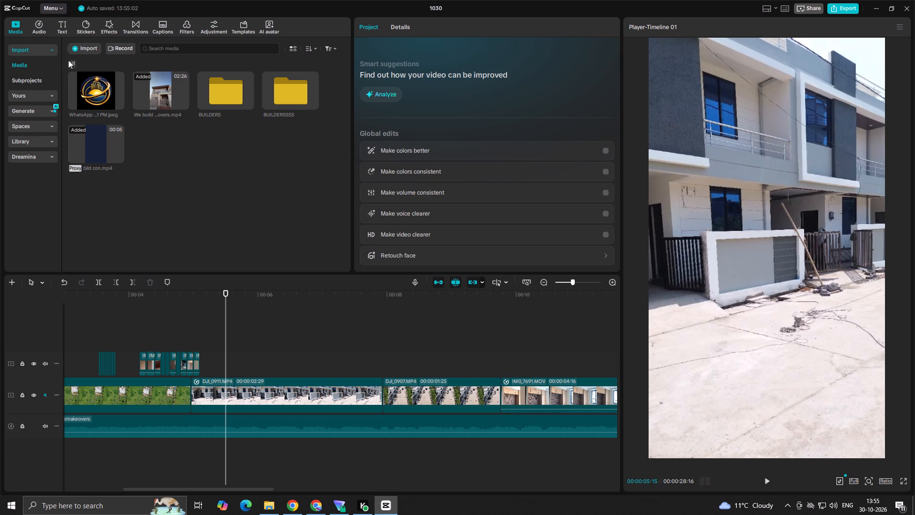
{"action": "left_click", "coordinate": [73, 45]}
{"action": "left_click", "coordinate": [91, 61]}
{"action": "left_click", "coordinate": [115, 64]}
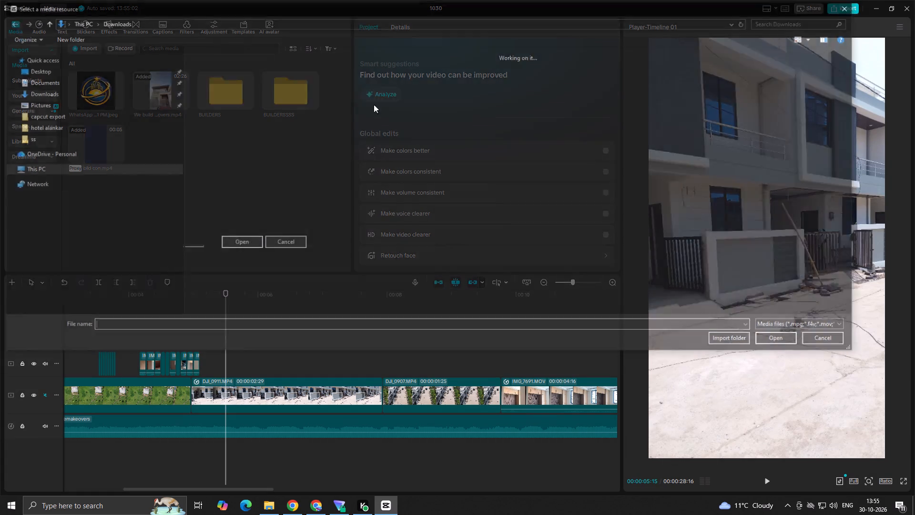
{"action": "scroll", "coordinate": [343, 130], "scroll_direction": "down", "scroll_amount": 3}
{"action": "scroll", "coordinate": [315, 147], "scroll_direction": "up", "scroll_amount": 2}
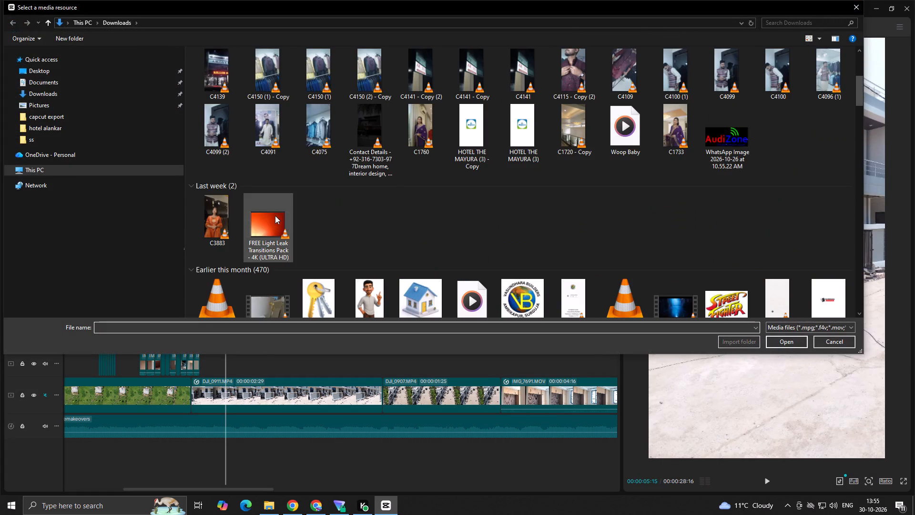
{"action": "double_click", "coordinate": [274, 220]}
{"action": "left_click_drag", "start_coordinate": [167, 149], "coordinate": [226, 331]}
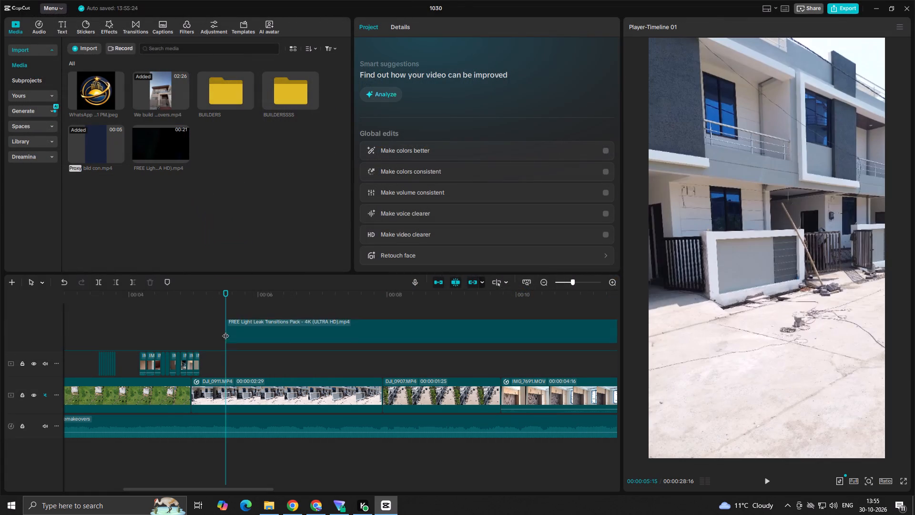
Rotate the light-leak clip to -90° and enlarge it to 184% so it fills the vertical frame.
{"action": "left_click", "coordinate": [330, 299]}
{"action": "left_click", "coordinate": [323, 333]}
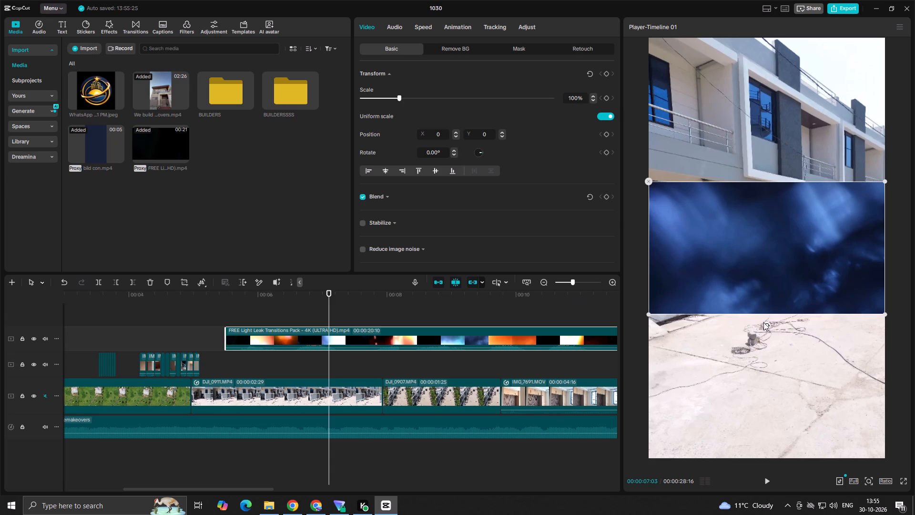
{"action": "left_click_drag", "start_coordinate": [768, 324], "coordinate": [814, 245]}
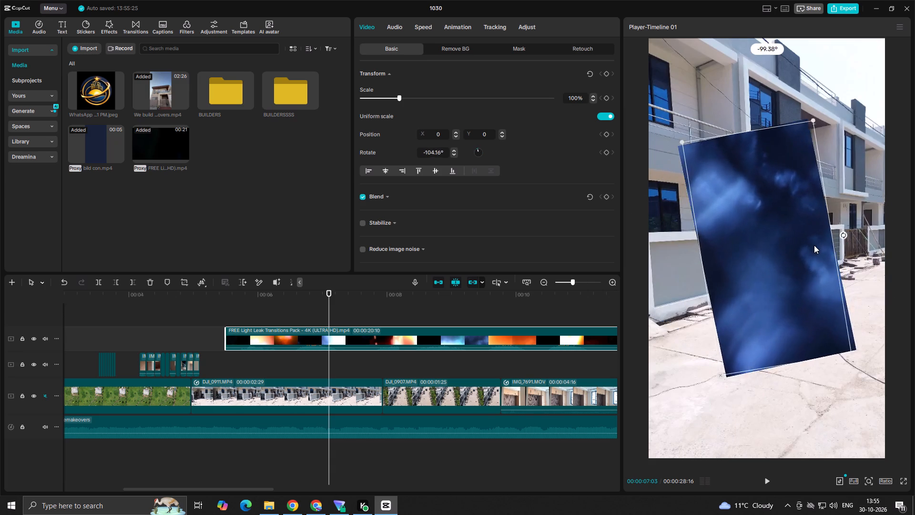
{"action": "left_click_drag", "start_coordinate": [814, 245], "coordinate": [820, 251]}
{"action": "left_click_drag", "start_coordinate": [834, 368], "coordinate": [914, 511]}
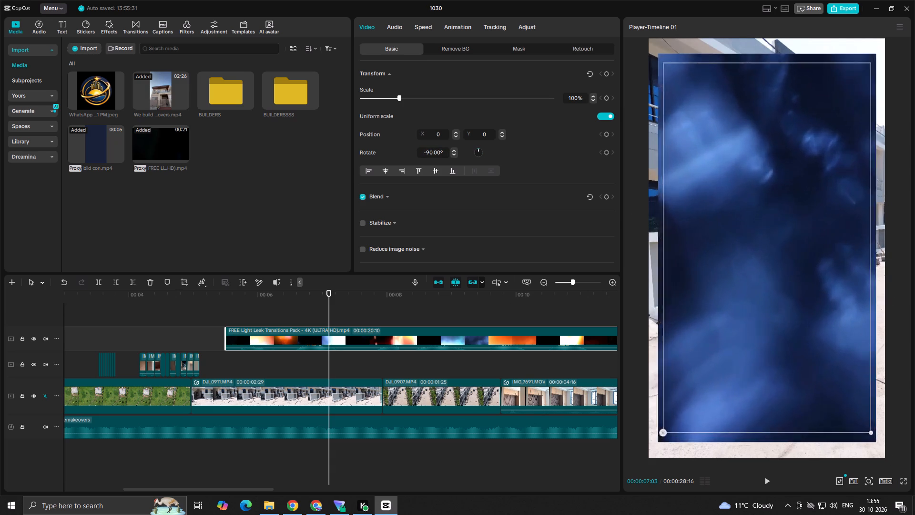
{"action": "left_click_drag", "start_coordinate": [914, 511], "coordinate": [914, 514]}
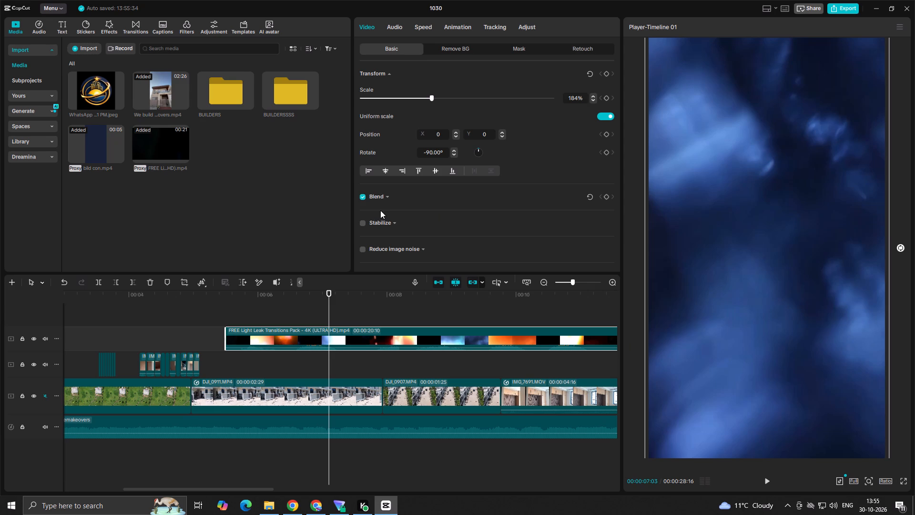
Set the light-leak clip's blend mode to Screen and preview it over DJI_0911.MP4.
{"action": "left_click", "coordinate": [382, 200]}
{"action": "left_click", "coordinate": [457, 209]}
{"action": "left_click", "coordinate": [457, 212]}
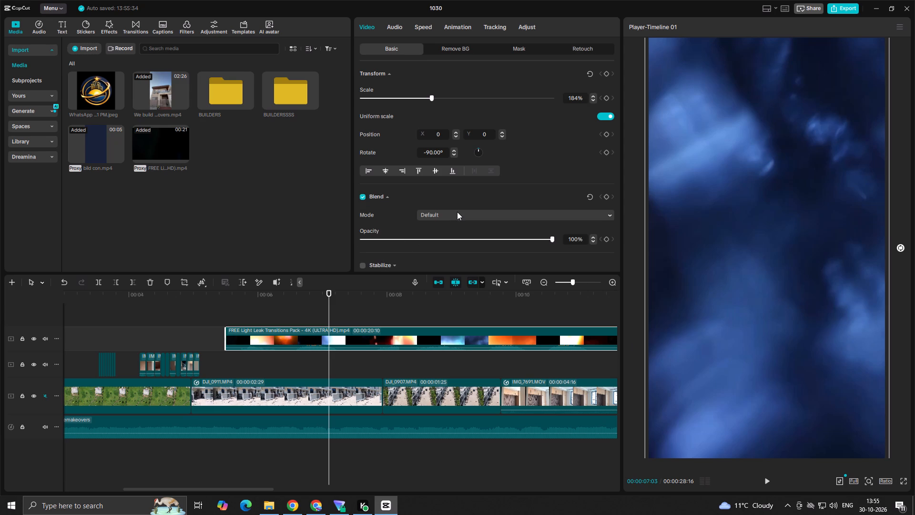
{"action": "left_click", "coordinate": [445, 263]}
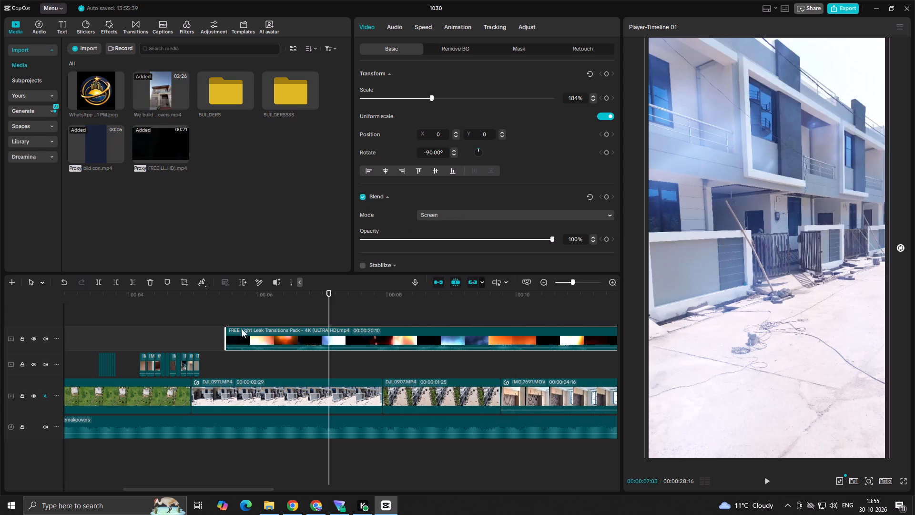
{"action": "left_click", "coordinate": [223, 315]}
{"action": "key", "text": "space"}
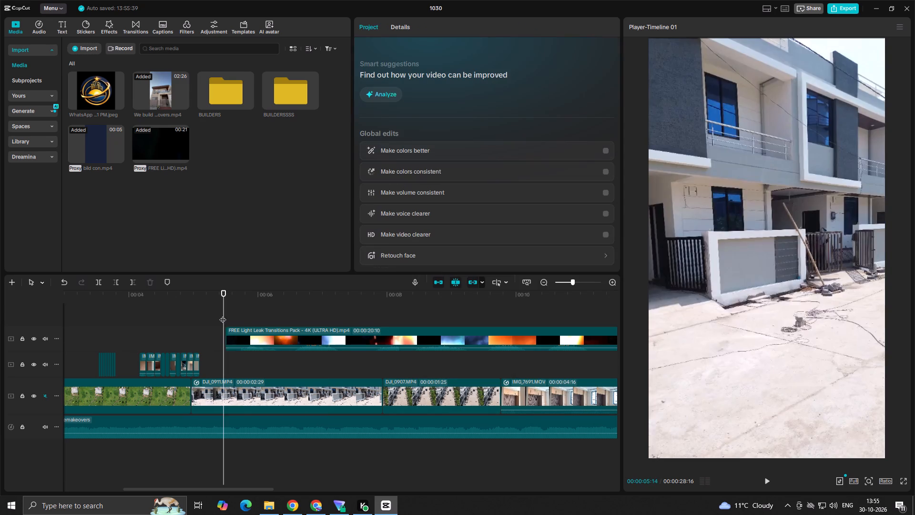
{"action": "key", "text": "space"}
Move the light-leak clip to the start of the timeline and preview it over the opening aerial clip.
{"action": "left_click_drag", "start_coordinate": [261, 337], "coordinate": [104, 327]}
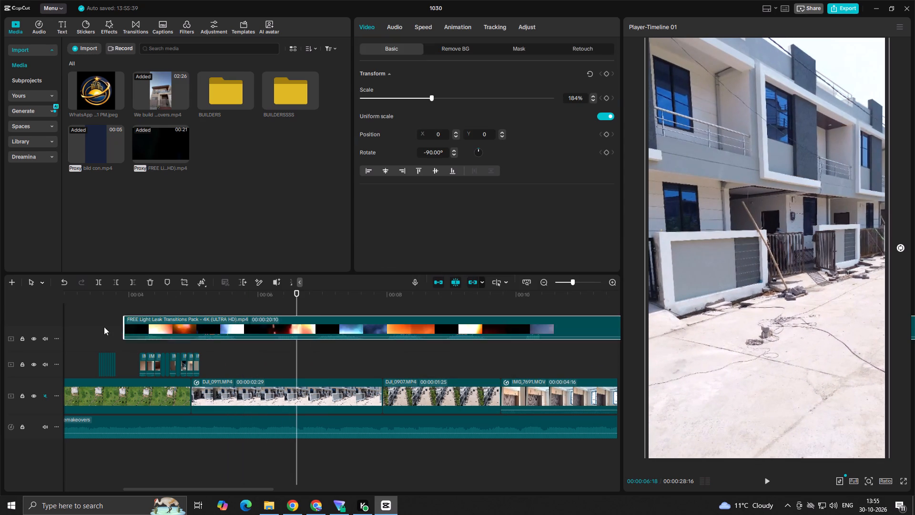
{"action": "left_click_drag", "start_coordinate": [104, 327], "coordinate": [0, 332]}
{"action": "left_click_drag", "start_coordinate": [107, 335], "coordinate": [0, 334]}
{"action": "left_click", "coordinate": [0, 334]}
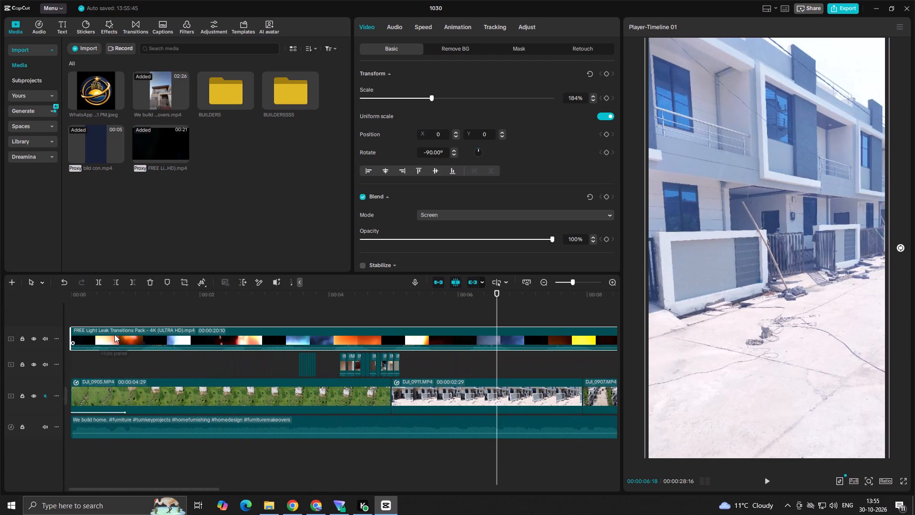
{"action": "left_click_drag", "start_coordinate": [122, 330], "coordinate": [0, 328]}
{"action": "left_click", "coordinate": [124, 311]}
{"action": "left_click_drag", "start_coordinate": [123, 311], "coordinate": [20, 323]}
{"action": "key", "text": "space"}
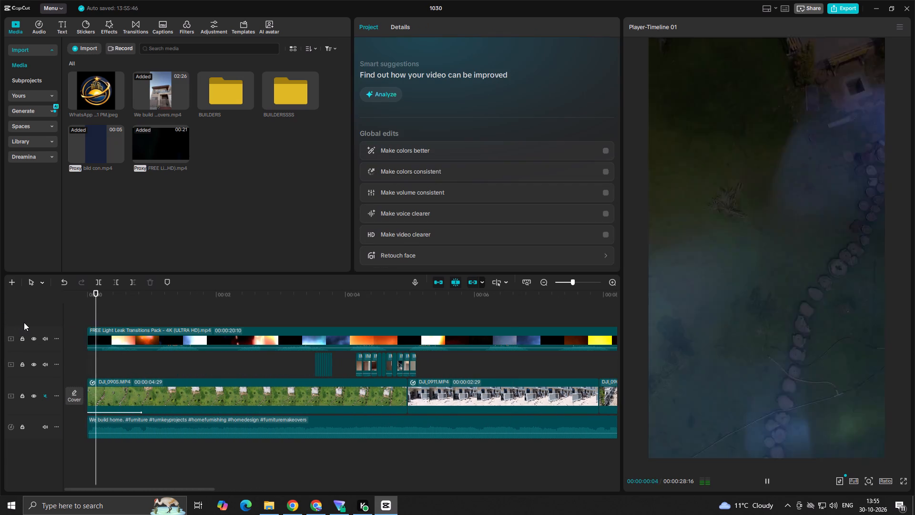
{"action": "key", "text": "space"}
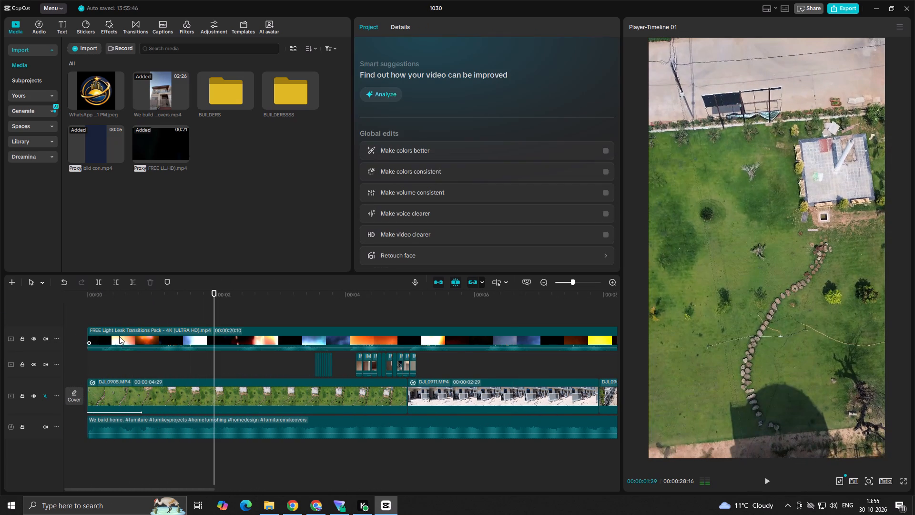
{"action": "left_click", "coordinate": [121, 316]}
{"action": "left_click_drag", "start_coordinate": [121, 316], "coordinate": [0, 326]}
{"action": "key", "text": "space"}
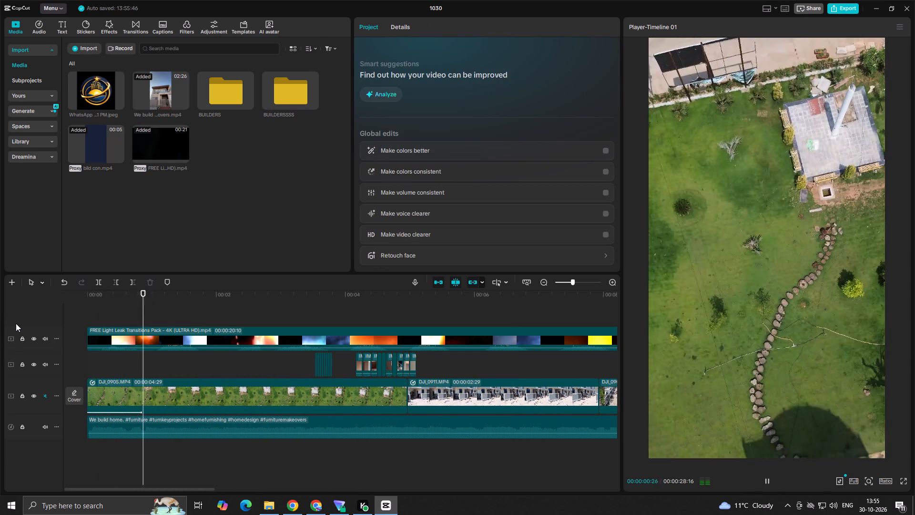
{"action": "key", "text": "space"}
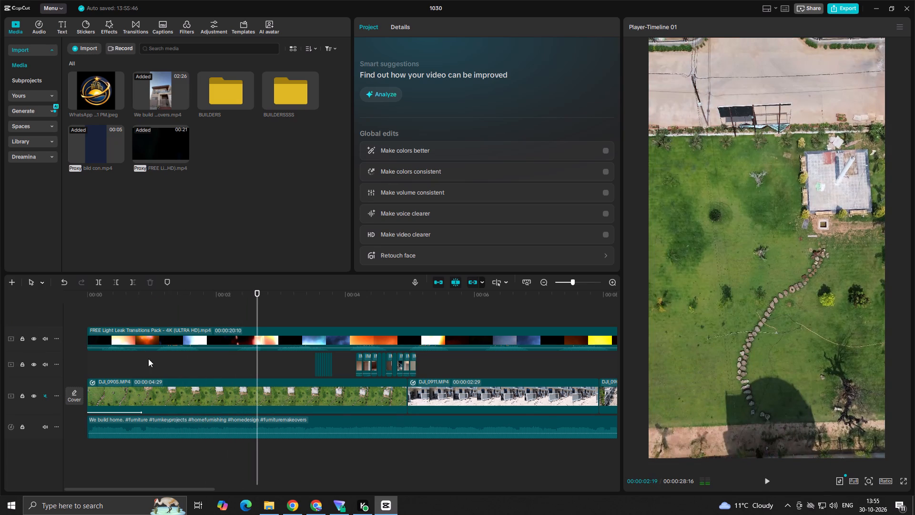
Move the light-leak clip to about 00:00:04:27, just before the DJI_0905 to DJI_0911 cut, and preview it.
{"action": "left_click_drag", "start_coordinate": [165, 343], "coordinate": [479, 338]}
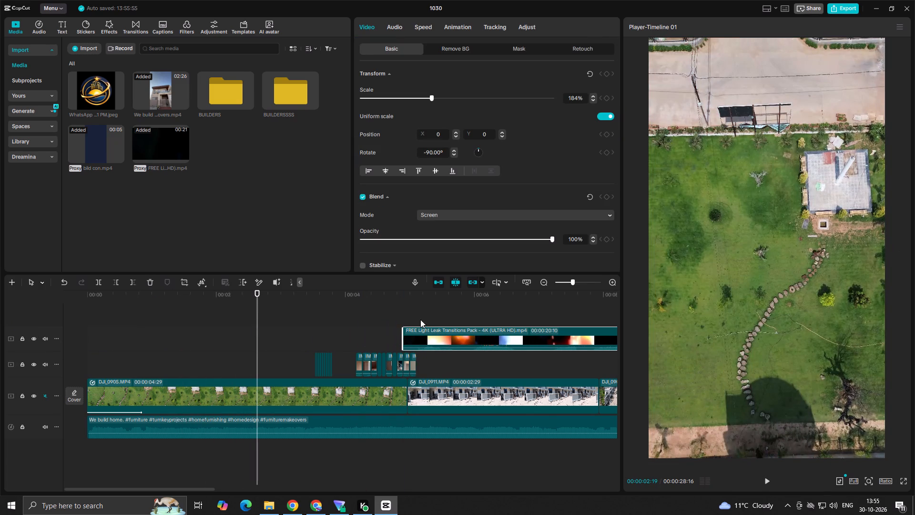
{"action": "left_click", "coordinate": [407, 317]}
{"action": "key", "text": "space"}
{"action": "key", "text": "space"}
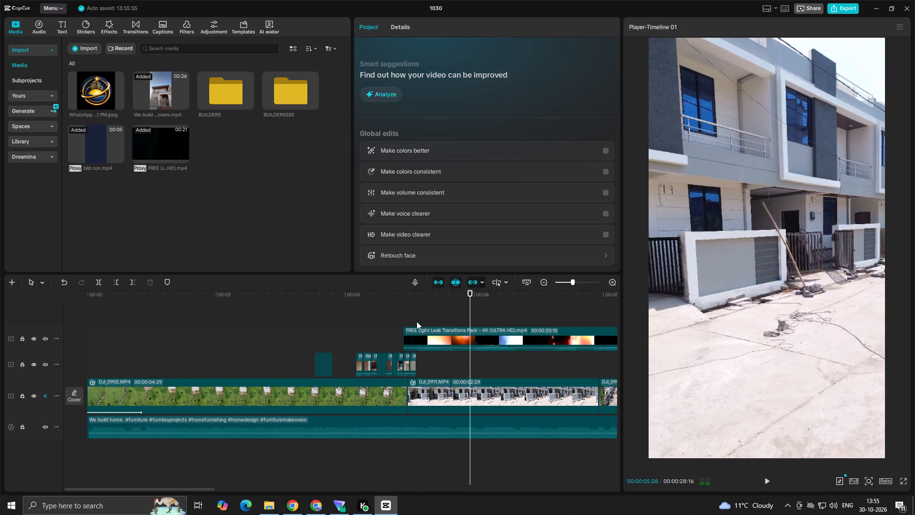
Split the light-leak clip at 00:00:05:28, keeping both parts.
{"action": "left_click", "coordinate": [424, 334]}
{"action": "left_click", "coordinate": [135, 285]}
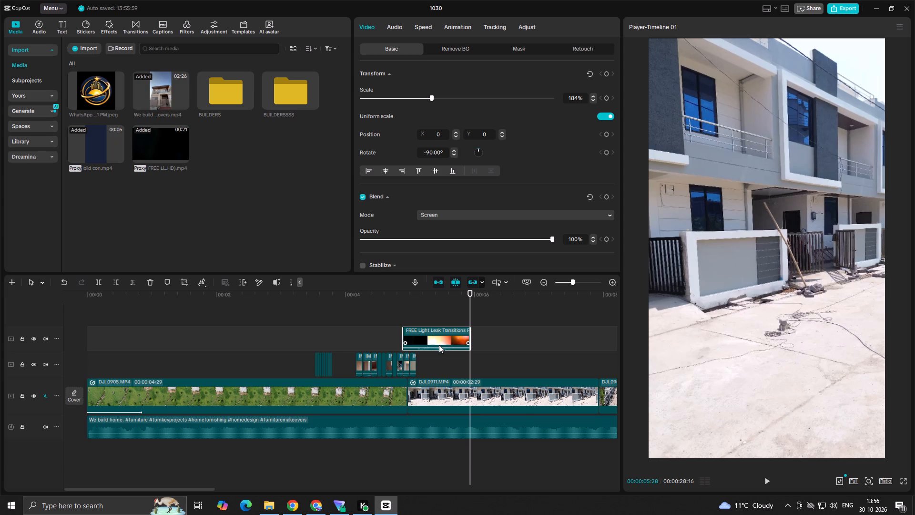
{"action": "key", "text": "ctrl+z"}
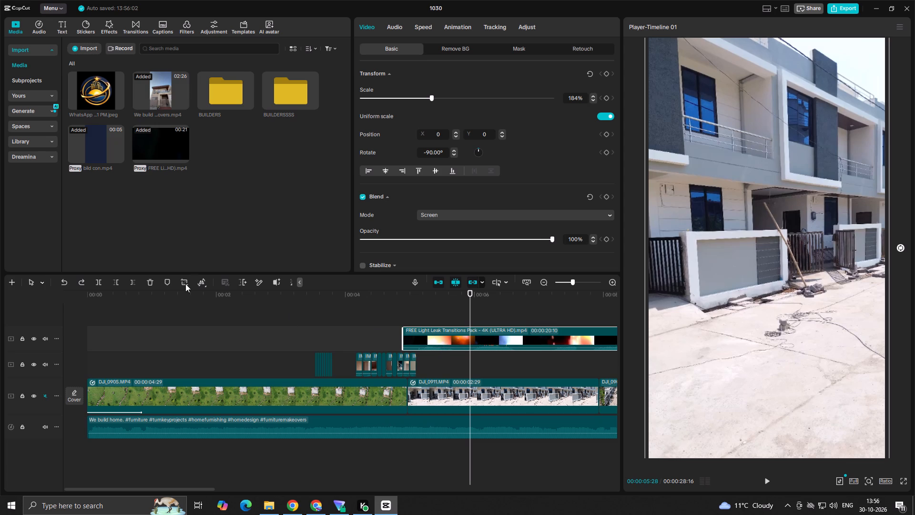
{"action": "left_click", "coordinate": [99, 283]}
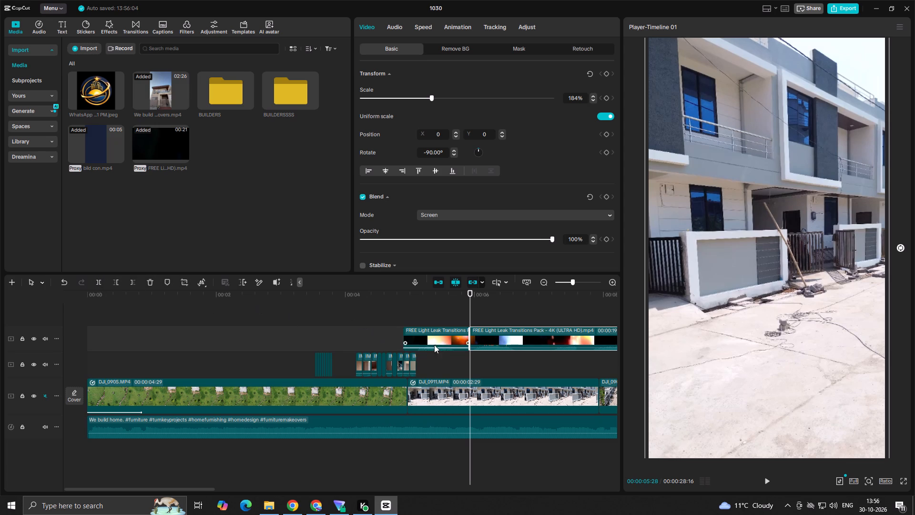
Move the first light-leak segment to the start of the timeline and play from the beginning into DJI_0911.MP4.
{"action": "left_click_drag", "start_coordinate": [433, 337], "coordinate": [0, 331]}
{"action": "left_click", "coordinate": [97, 309]}
{"action": "left_click_drag", "start_coordinate": [97, 309], "coordinate": [1, 322]}
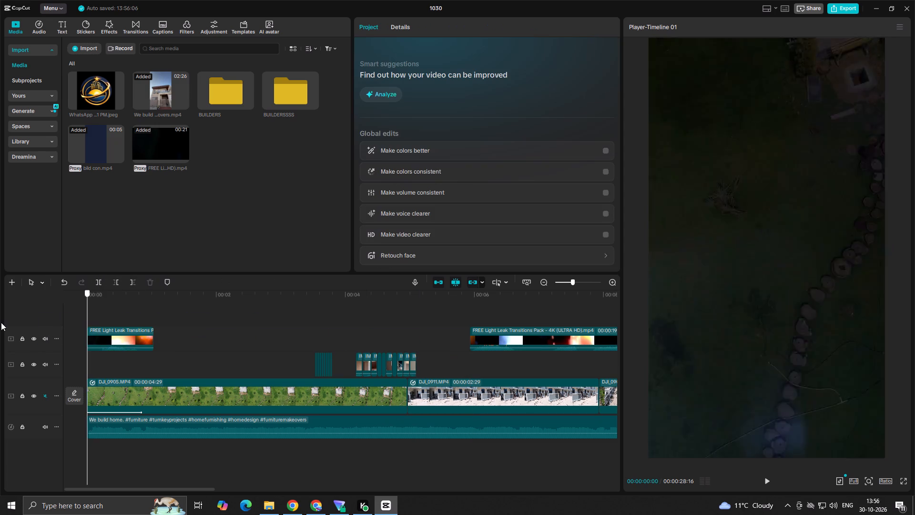
{"action": "left_click_drag", "start_coordinate": [1, 322], "coordinate": [0, 322]}
{"action": "key", "text": "space"}
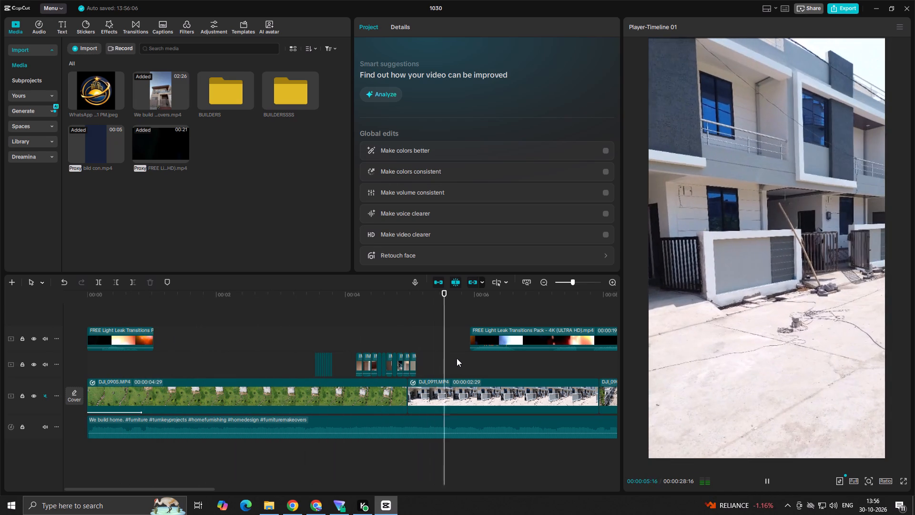
{"action": "key", "text": "space"}
Copy the opening light-leak segment onto a new track at the DJI_0905 to DJI_0911 cut and preview it.
{"action": "left_click", "coordinate": [505, 336]}
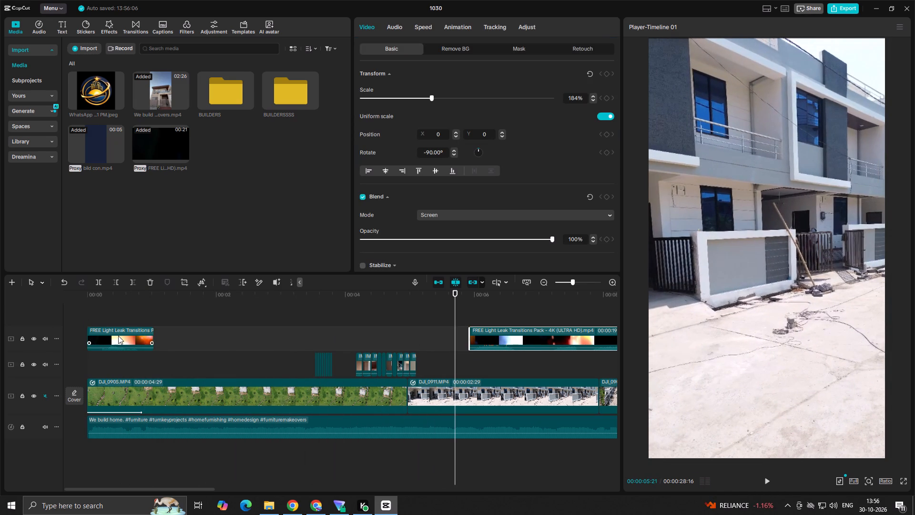
{"action": "left_click", "coordinate": [120, 340]}
{"action": "left_click_drag", "start_coordinate": [120, 340], "coordinate": [417, 330], "text": "alt"}
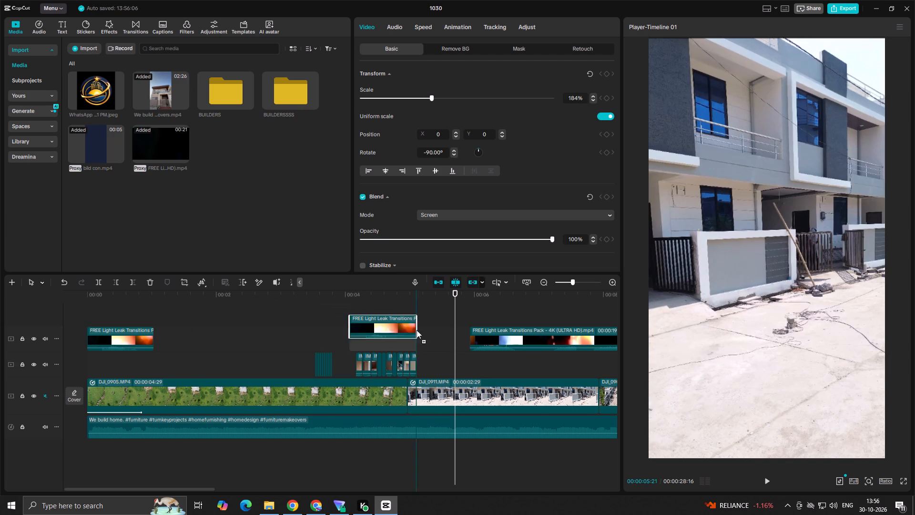
{"action": "left_click_drag", "start_coordinate": [417, 330], "coordinate": [438, 331], "text": "alt"}
{"action": "left_click", "coordinate": [390, 335]}
{"action": "key", "text": "space"}
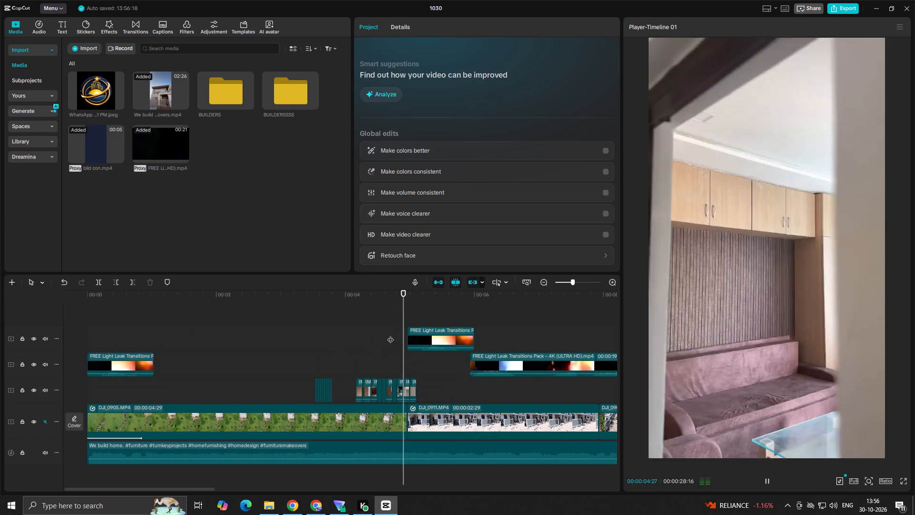
{"action": "key", "text": "space"}
Shift the copied light leak earlier to about 00:00:04:19 so its flash covers the cut, checking it in playback.
{"action": "left_click_drag", "start_coordinate": [420, 336], "coordinate": [417, 338]}
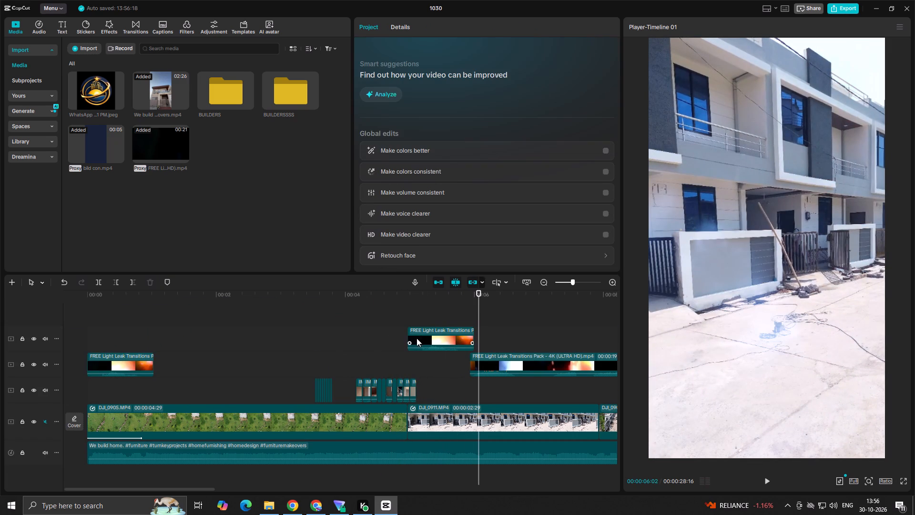
{"action": "left_click_drag", "start_coordinate": [417, 338], "coordinate": [410, 342]}
{"action": "left_click", "coordinate": [383, 350]}
{"action": "key", "text": "space"}
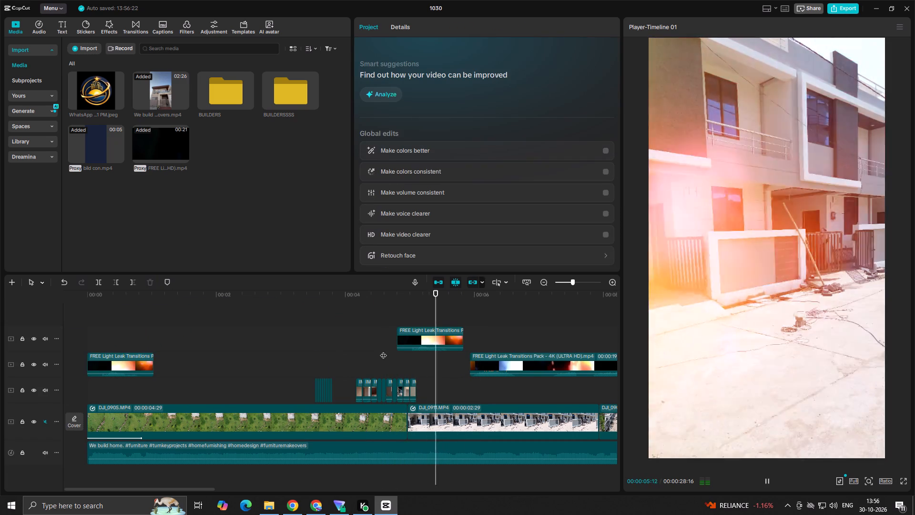
{"action": "key", "text": "space"}
{"action": "left_click_drag", "start_coordinate": [430, 337], "coordinate": [421, 336]}
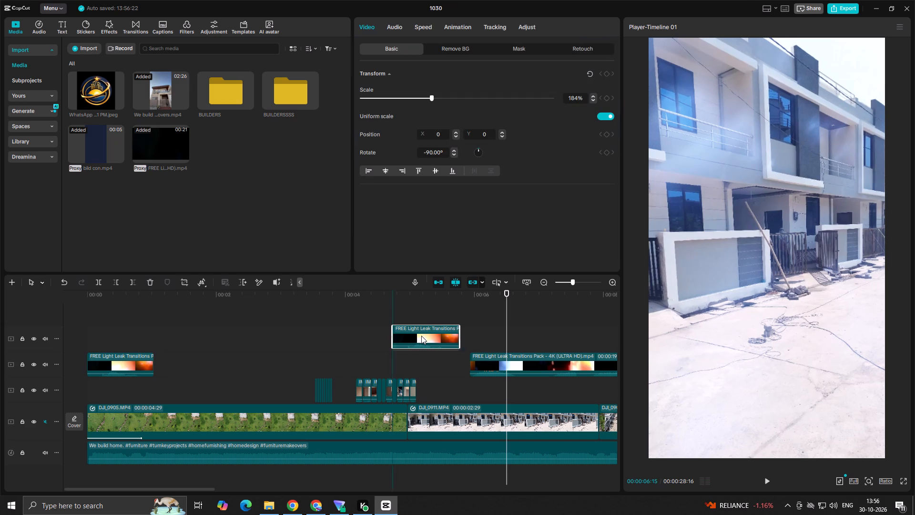
{"action": "left_click_drag", "start_coordinate": [421, 336], "coordinate": [421, 336]}
{"action": "left_click", "coordinate": [372, 359]}
{"action": "key", "text": "space"}
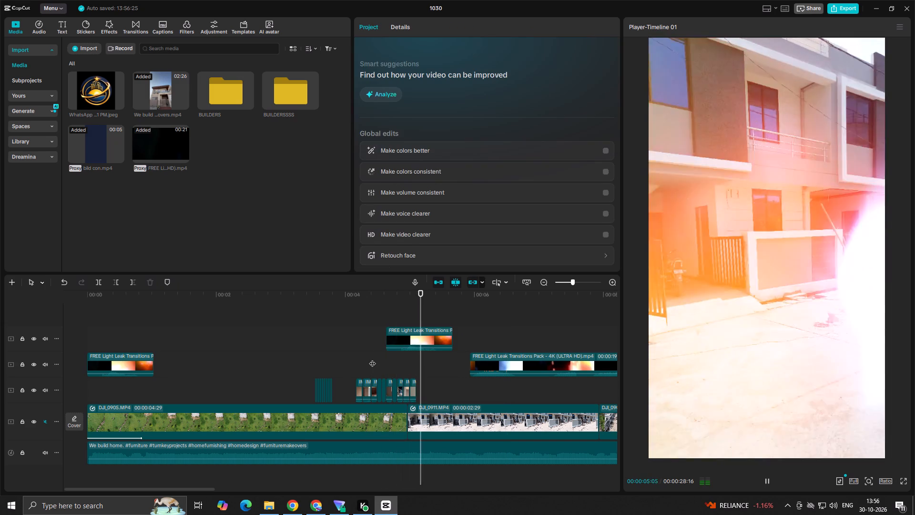
{"action": "key", "text": "space"}
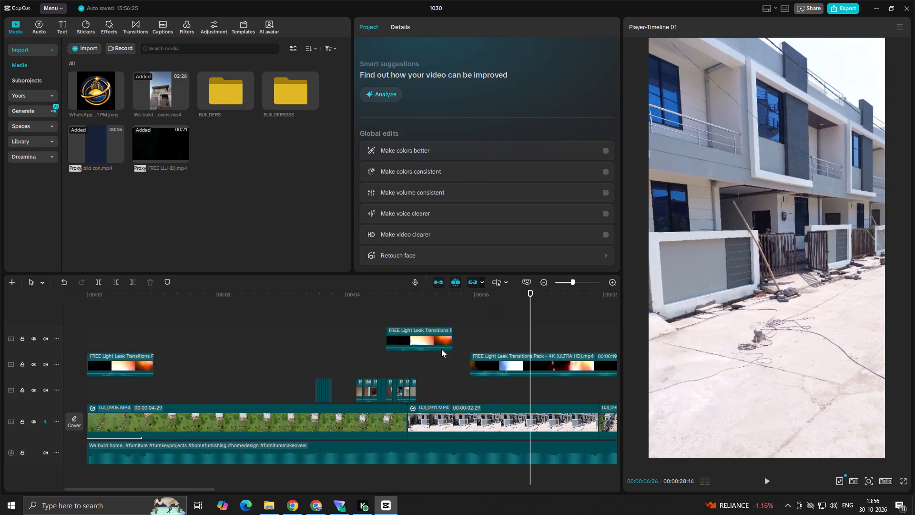
Move the remaining light-leak clip to 00:00:07:08, ahead of the DJI_0911 to DJI_0907 cut, and preview it.
{"action": "left_click", "coordinate": [494, 362]}
{"action": "left_click_drag", "start_coordinate": [494, 362], "coordinate": [579, 362]}
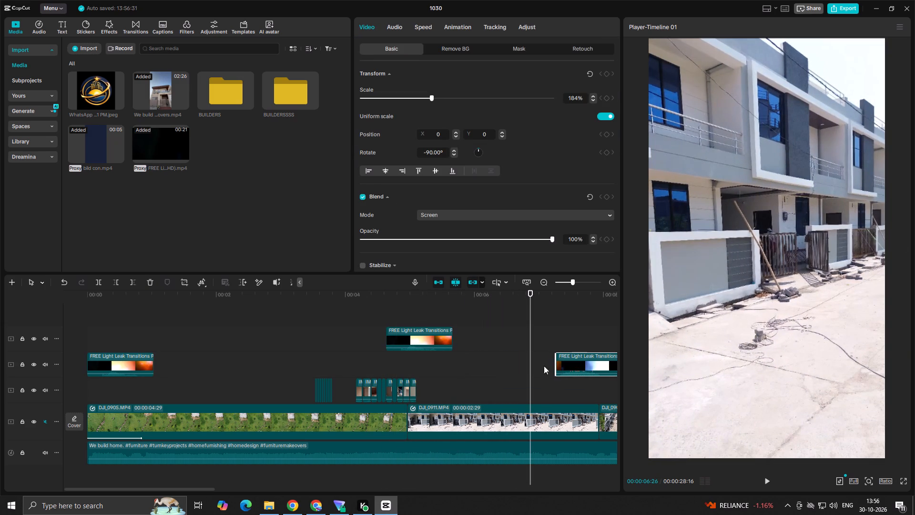
{"action": "left_click", "coordinate": [423, 369]}
{"action": "key", "text": "space"}
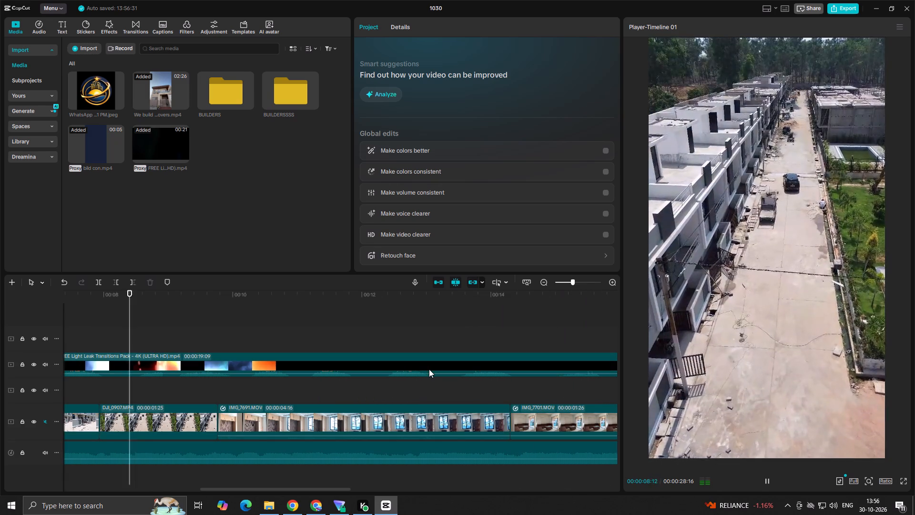
{"action": "key", "text": "space"}
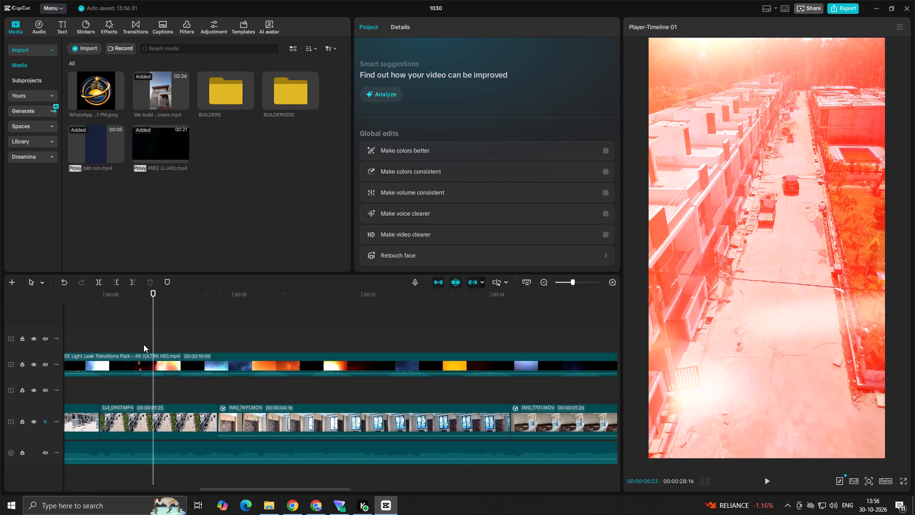
Replay the remaining light-leak clip around the DJI_0911 to DJI_0907 cut to examine where its flashes fall.
{"action": "left_click", "coordinate": [141, 343]}
{"action": "left_click", "coordinate": [136, 342]}
{"action": "key", "text": "space"}
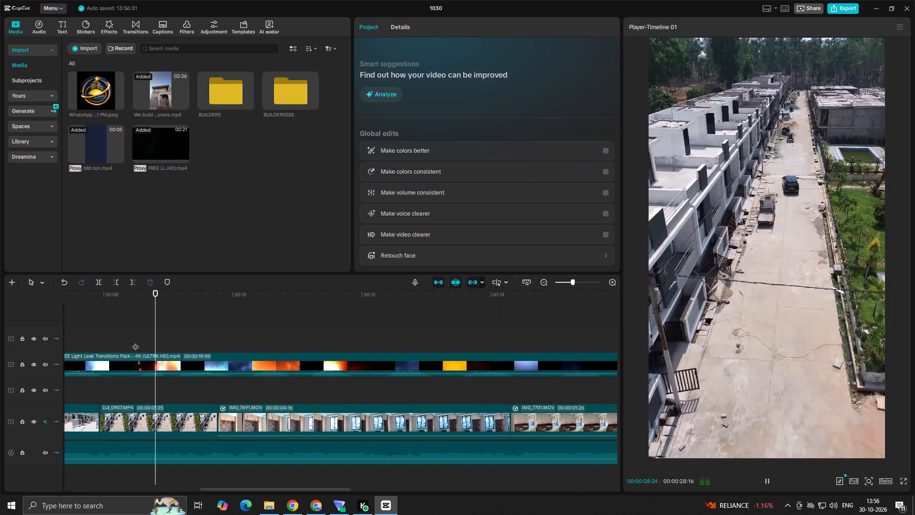
{"action": "key", "text": "space"}
{"action": "left_click", "coordinate": [91, 339]}
{"action": "left_click_drag", "start_coordinate": [91, 339], "coordinate": [213, 339]}
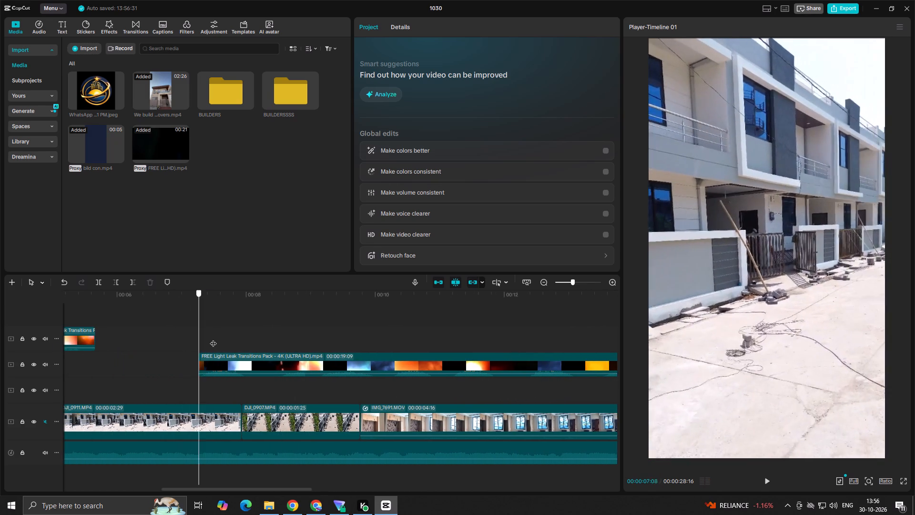
{"action": "left_click_drag", "start_coordinate": [213, 339], "coordinate": [246, 340]}
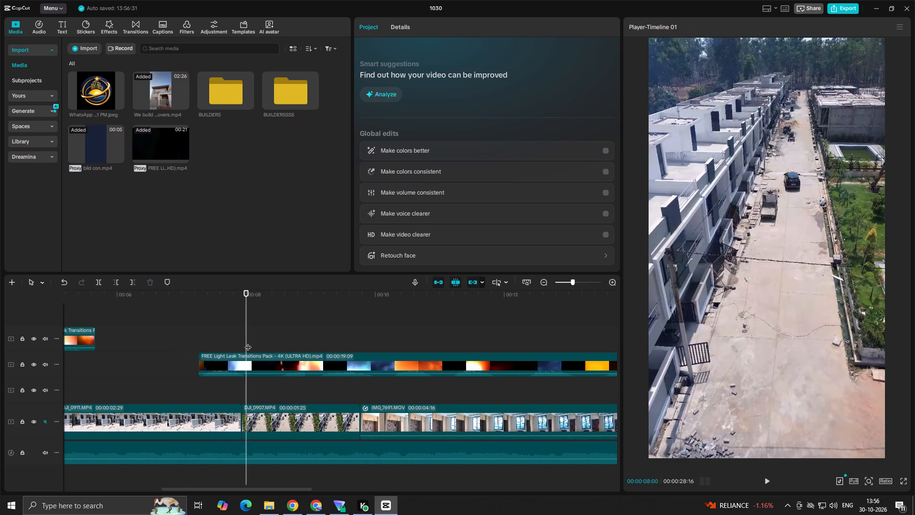
{"action": "key", "text": "space"}
{"action": "key", "text": "space"}
{"action": "key", "text": "space"}
{"action": "key", "text": "space"}
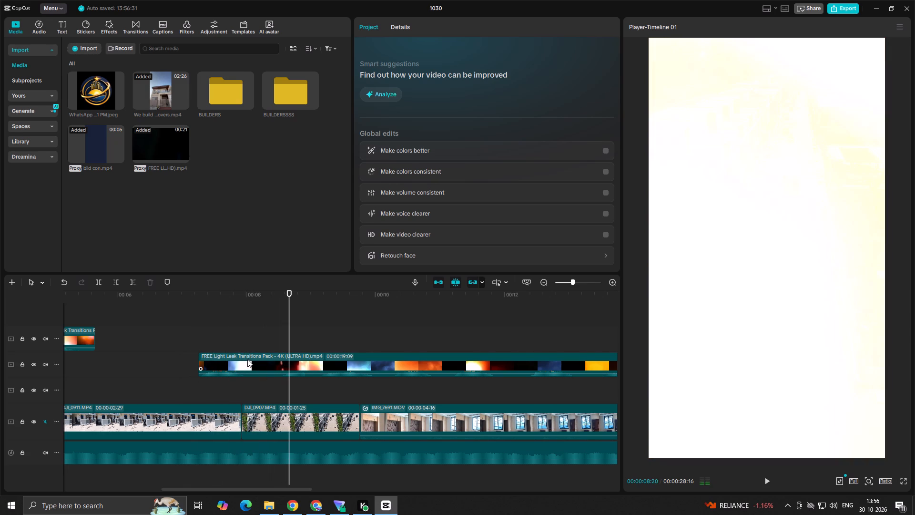
Split the light-leak clip at 00:00:08:10, shift the first piece to about 00:00:07:17 over the DJI_0911 to DJI_0907 cut, and preview it.
{"action": "left_click", "coordinate": [267, 343]}
{"action": "left_click", "coordinate": [267, 359]}
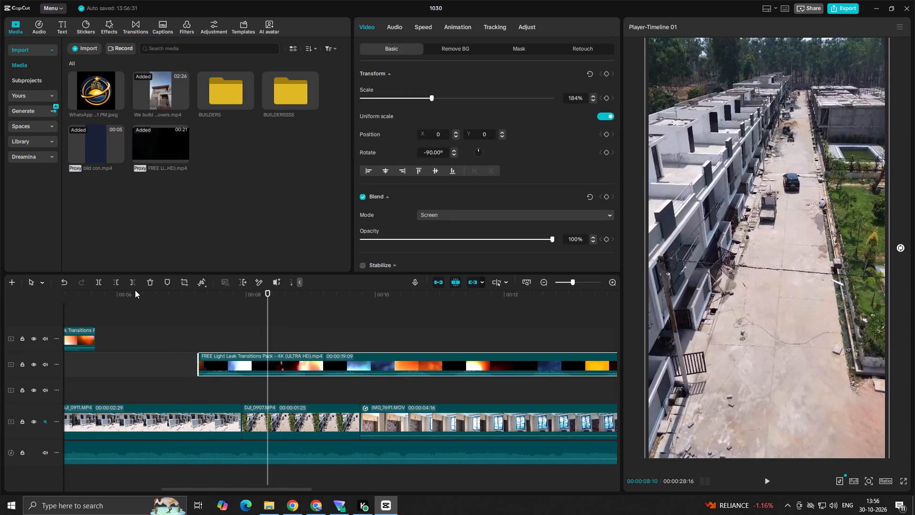
{"action": "left_click", "coordinate": [96, 283]}
{"action": "left_click_drag", "start_coordinate": [240, 357], "coordinate": [258, 383]}
{"action": "left_click", "coordinate": [215, 364]}
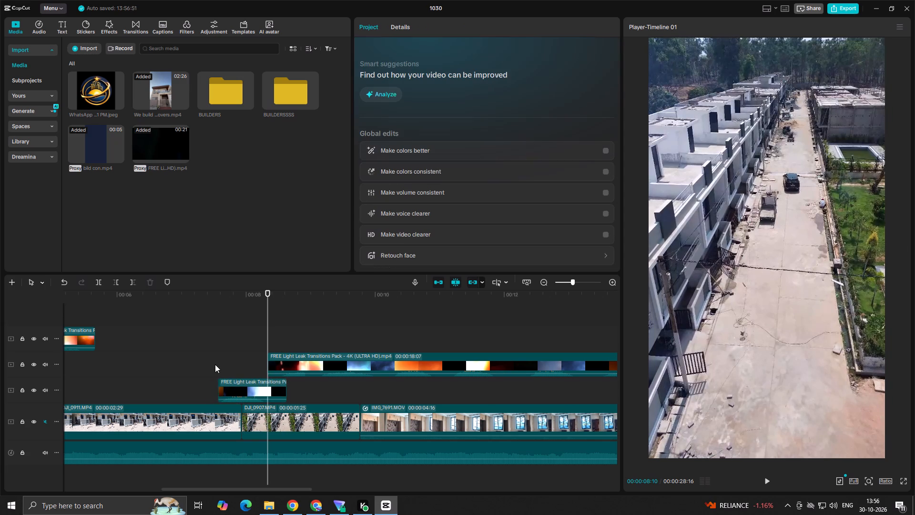
{"action": "key", "text": "space"}
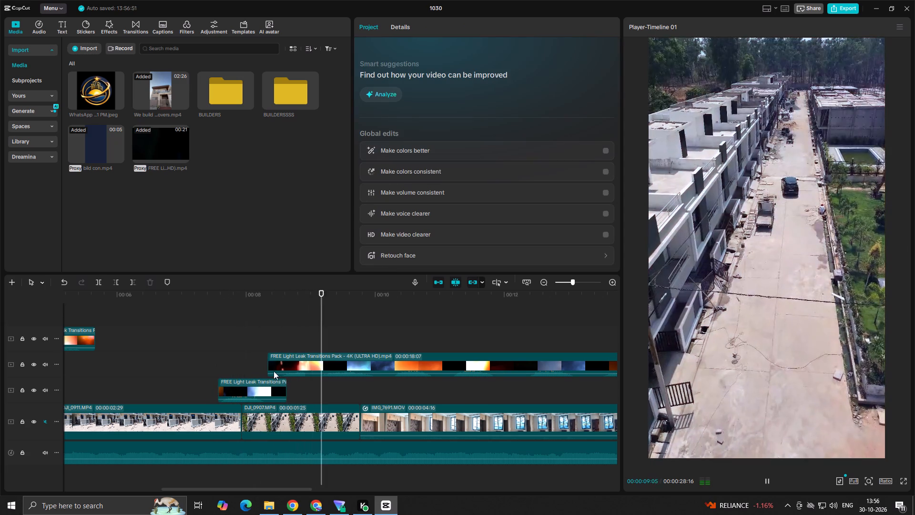
{"action": "key", "text": "space"}
Move the remaining light-leak clip to about 00:00:09:17, across the DJI_0907 to IMG_7691 cut, and check it in playback.
{"action": "left_click_drag", "start_coordinate": [320, 361], "coordinate": [466, 353]}
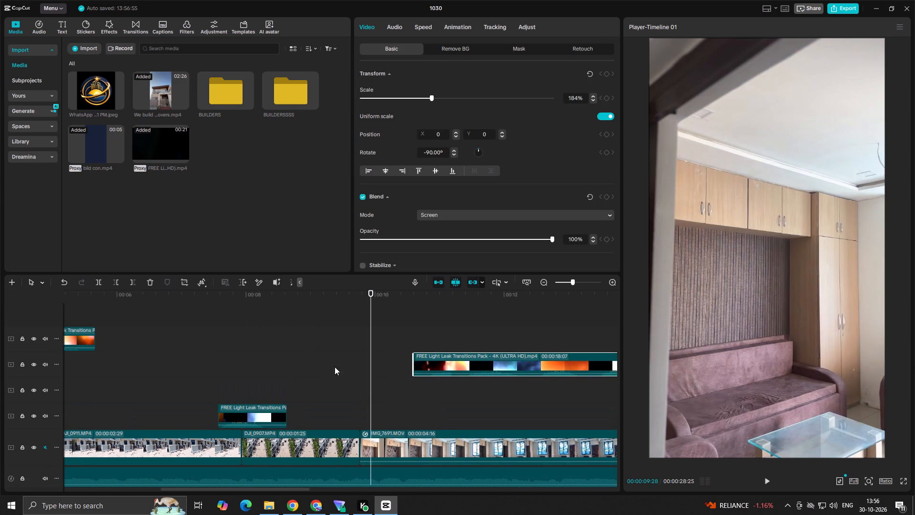
{"action": "left_click", "coordinate": [190, 376]}
{"action": "key", "text": "space"}
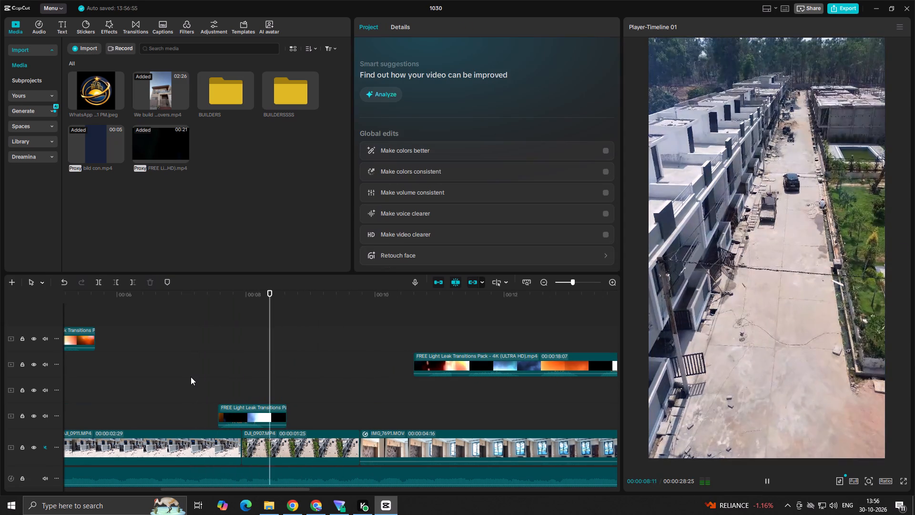
{"action": "key", "text": "space"}
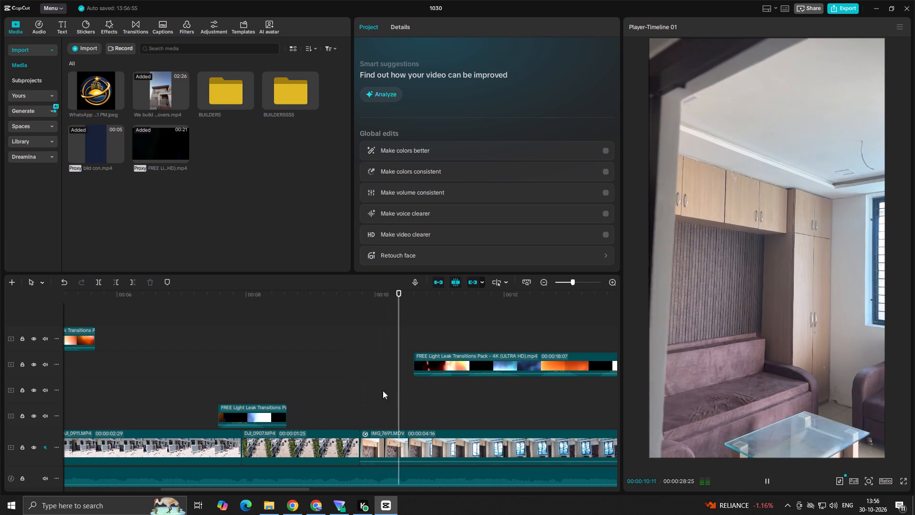
{"action": "left_click", "coordinate": [457, 368]}
{"action": "left_click_drag", "start_coordinate": [456, 362], "coordinate": [384, 409]}
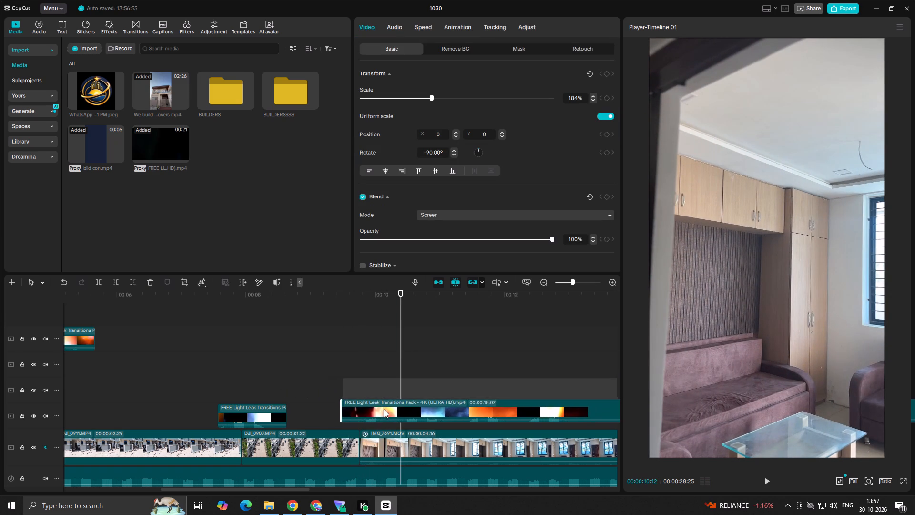
{"action": "left_click_drag", "start_coordinate": [384, 409], "coordinate": [389, 409]}
{"action": "left_click", "coordinate": [328, 374]}
{"action": "key", "text": "space"}
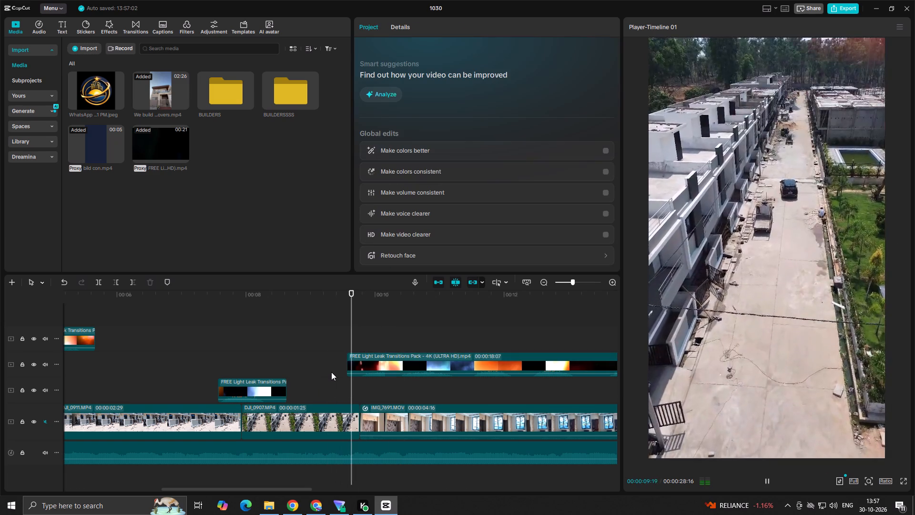
{"action": "key", "text": "space"}
{"action": "left_click", "coordinate": [331, 374]}
{"action": "key", "text": "space"}
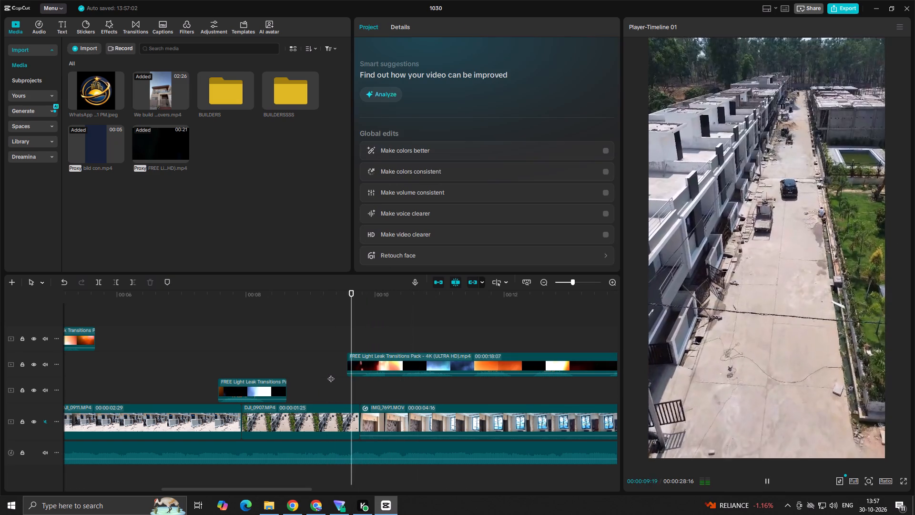
{"action": "key", "text": "space"}
Split the light-leak clip at 00:00:10:12, after the DJI_0907 to IMG_7691 cut.
{"action": "left_click", "coordinate": [398, 365]}
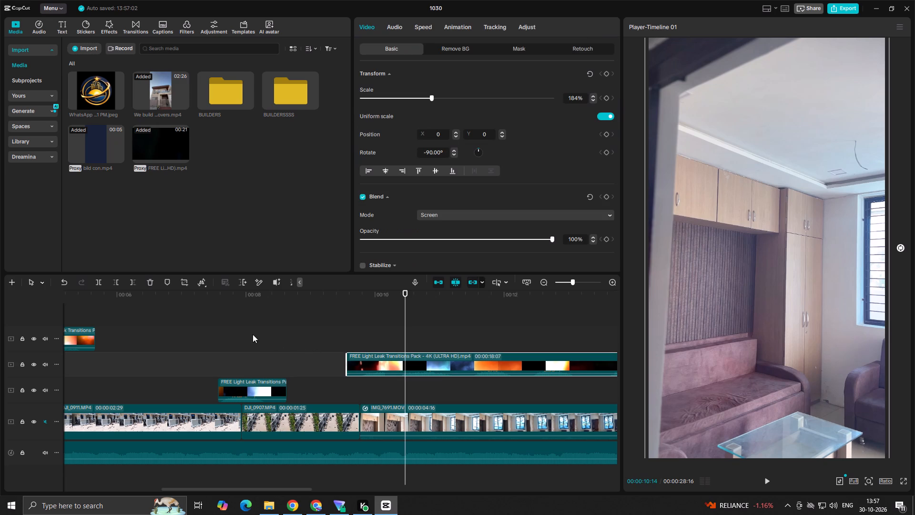
{"action": "left_click", "coordinate": [400, 345]}
{"action": "left_click", "coordinate": [392, 363]}
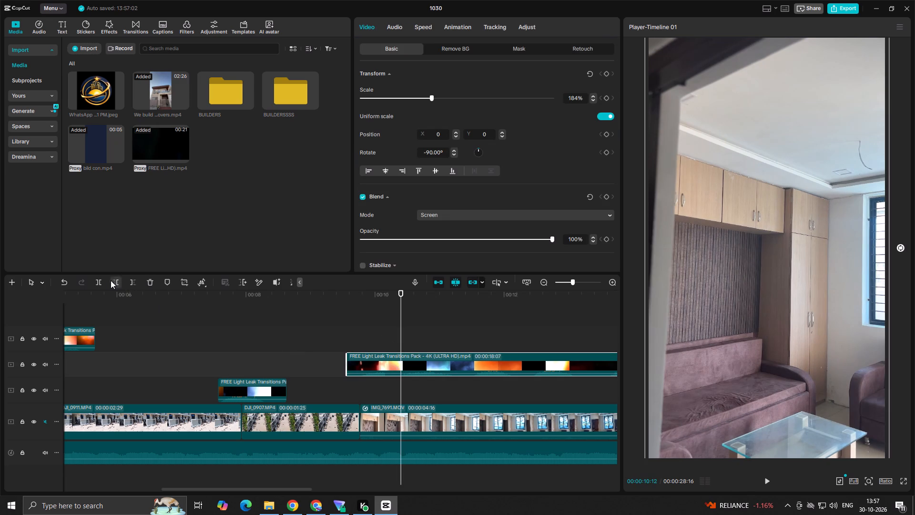
{"action": "left_click", "coordinate": [102, 280]}
Move the remaining light-leak clip to 00:00:14:01, just ahead of the IMG_7691 to IMG_7701 cut, and preview it.
{"action": "left_click_drag", "start_coordinate": [467, 365], "coordinate": [569, 361]}
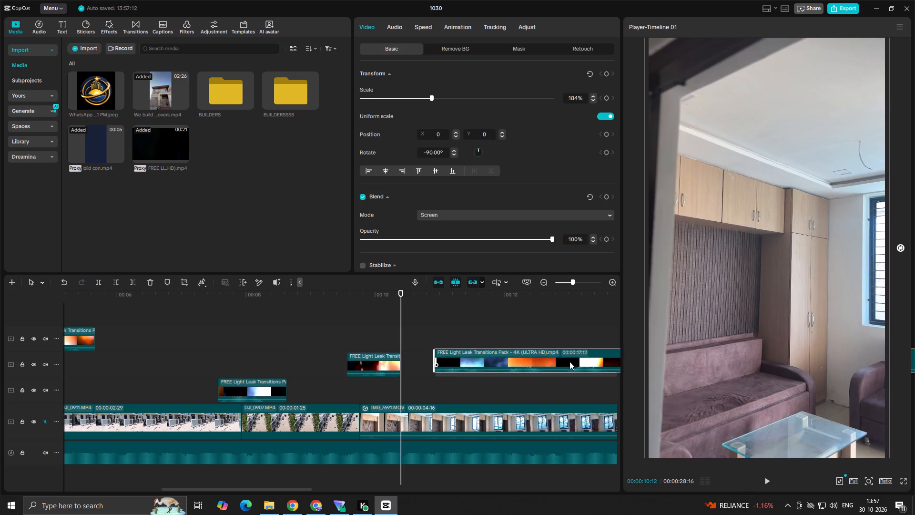
{"action": "left_click_drag", "start_coordinate": [569, 361], "coordinate": [452, 378]}
{"action": "left_click_drag", "start_coordinate": [417, 388], "coordinate": [437, 392]}
{"action": "left_click", "coordinate": [400, 411]}
{"action": "key", "text": "space"}
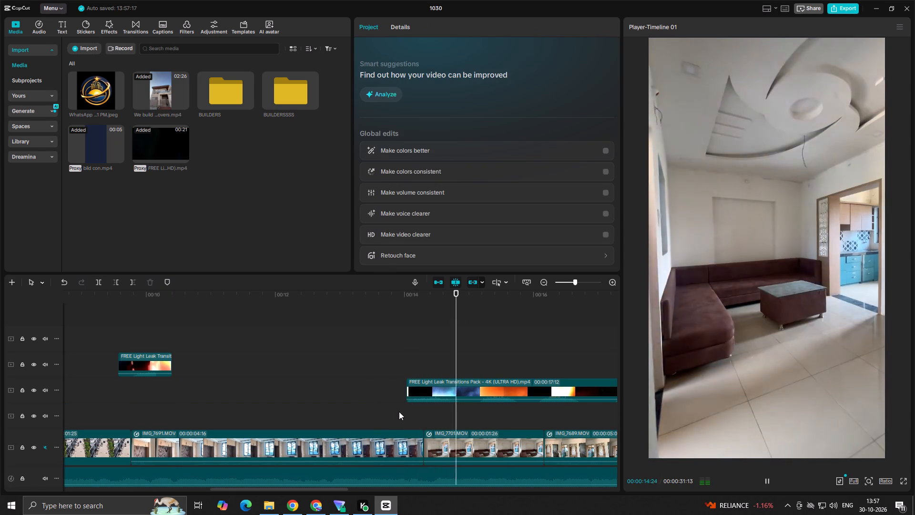
{"action": "key", "text": "space"}
{"action": "left_click", "coordinate": [375, 413]}
{"action": "key", "text": "space"}
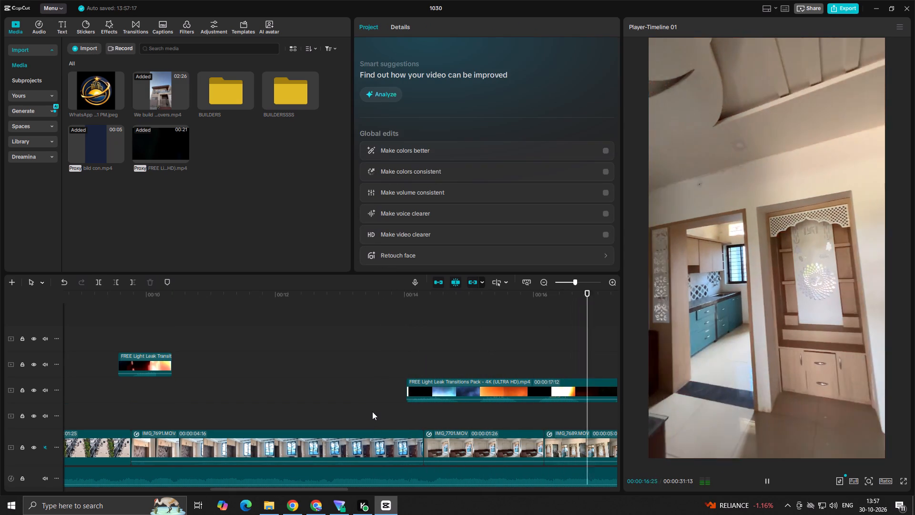
{"action": "key", "text": "space"}
Play the remaining light-leak clip over the interior shots up to the end card to examine where its flashes fall.
{"action": "key", "text": "space"}
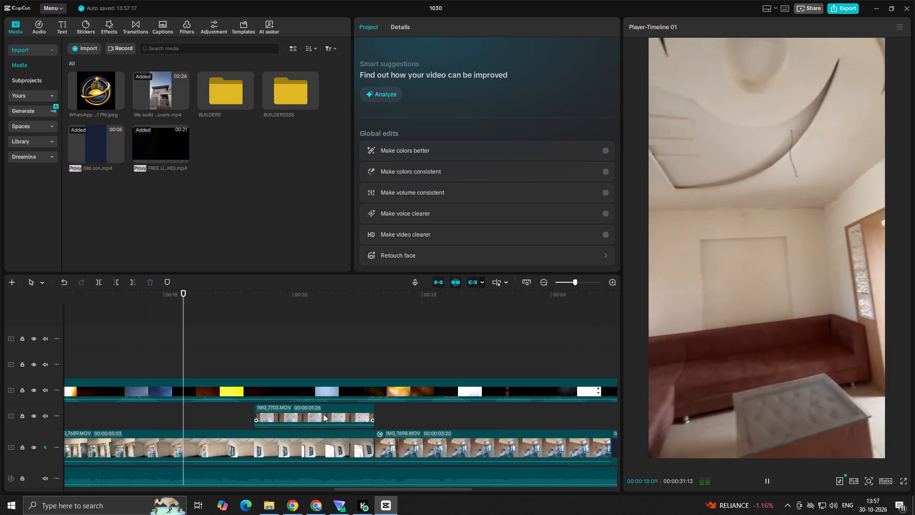
{"action": "key", "text": "space"}
{"action": "key", "text": "space"}
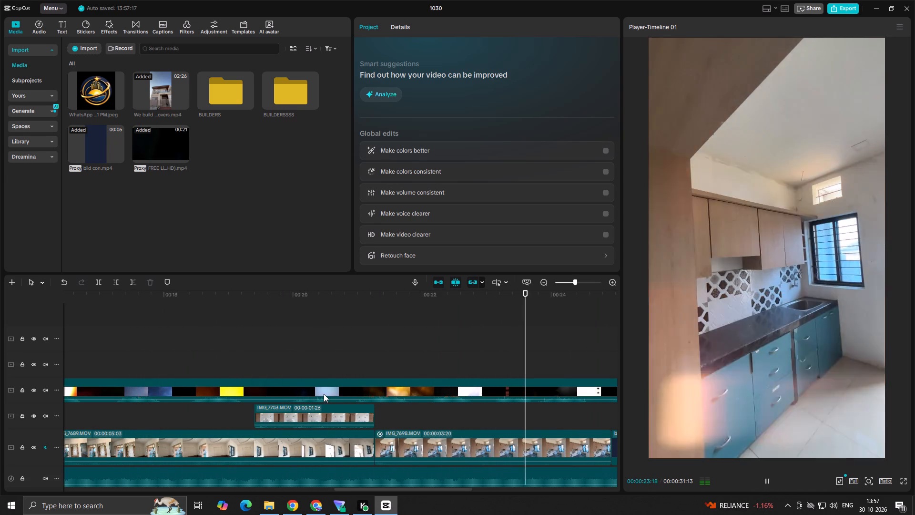
{"action": "key", "text": "space"}
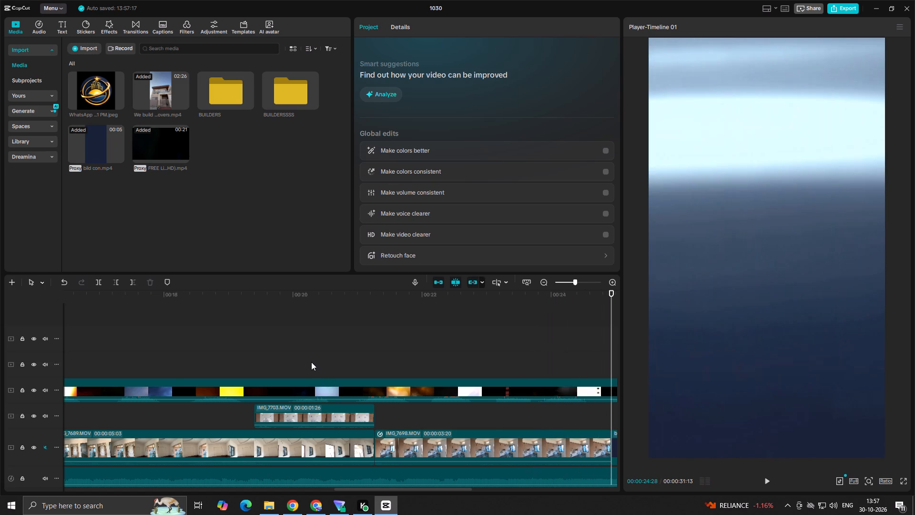
{"action": "scroll", "coordinate": [311, 361], "scroll_direction": "down", "scroll_amount": 11, "text": "ctrl"}
{"action": "left_click", "coordinate": [172, 362]}
{"action": "key", "text": "space"}
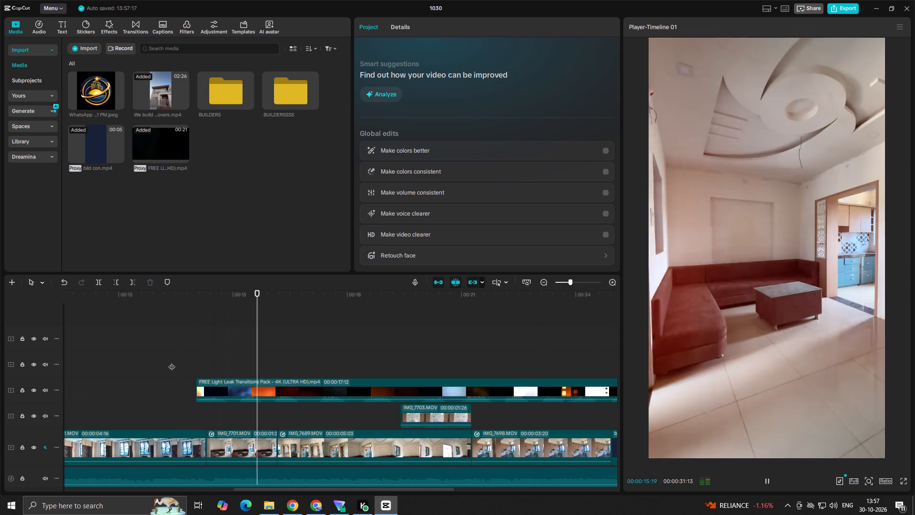
{"action": "key", "text": "space"}
Replay the light leak at the IMG_7691 to IMG_7701 cut and split it at 00:00:15:02.
{"action": "left_click", "coordinate": [246, 364]}
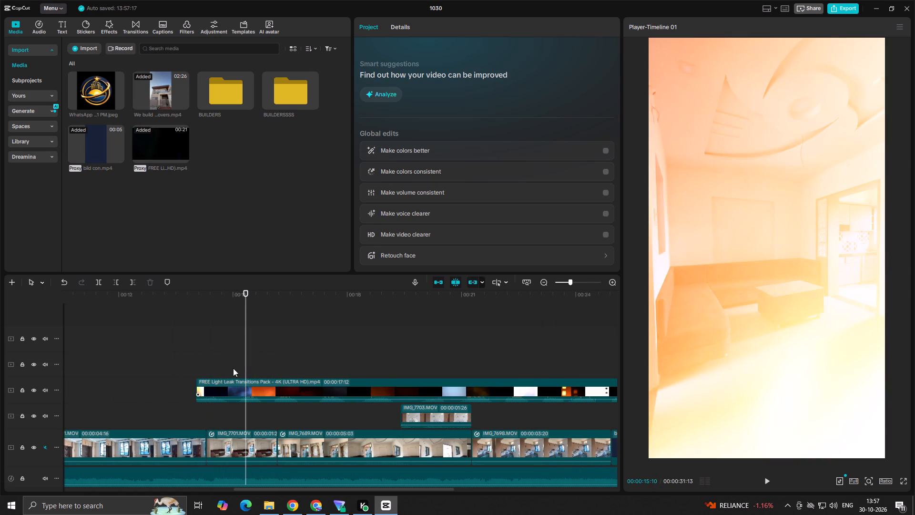
{"action": "left_click", "coordinate": [233, 365]}
{"action": "left_click", "coordinate": [177, 358]}
{"action": "key", "text": "space"}
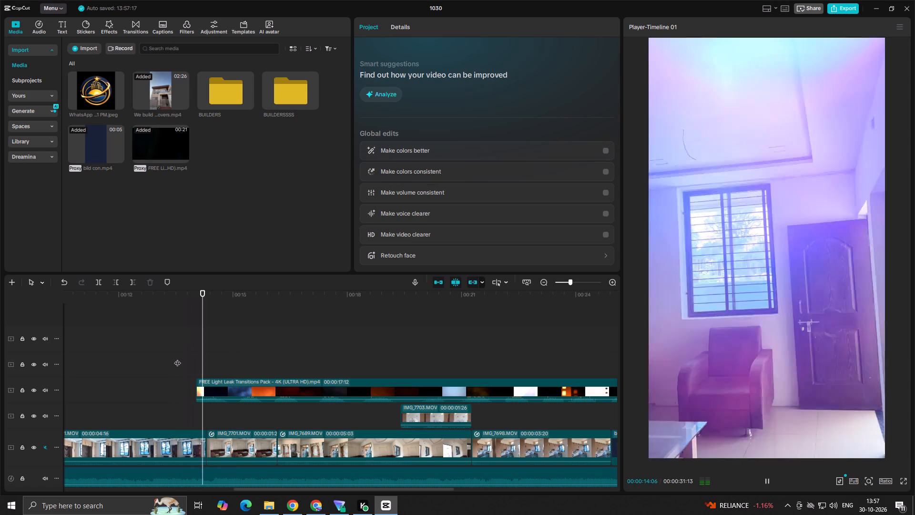
{"action": "key", "text": "space"}
{"action": "left_click", "coordinate": [258, 383]}
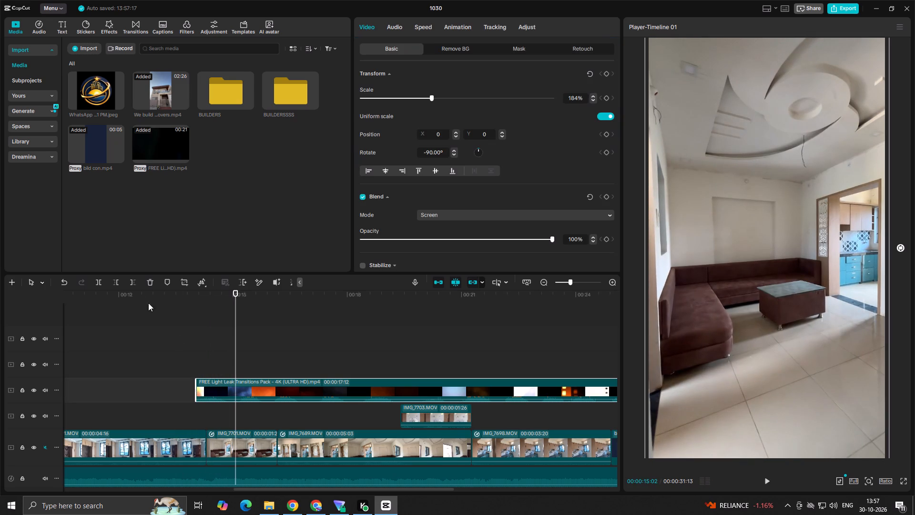
{"action": "left_click", "coordinate": [101, 281]}
Move the remaining light-leak clip to 00:00:15:27, ahead of the IMG_7701 to IMG_7689 cut, and preview it.
{"action": "left_click_drag", "start_coordinate": [276, 386], "coordinate": [355, 399]}
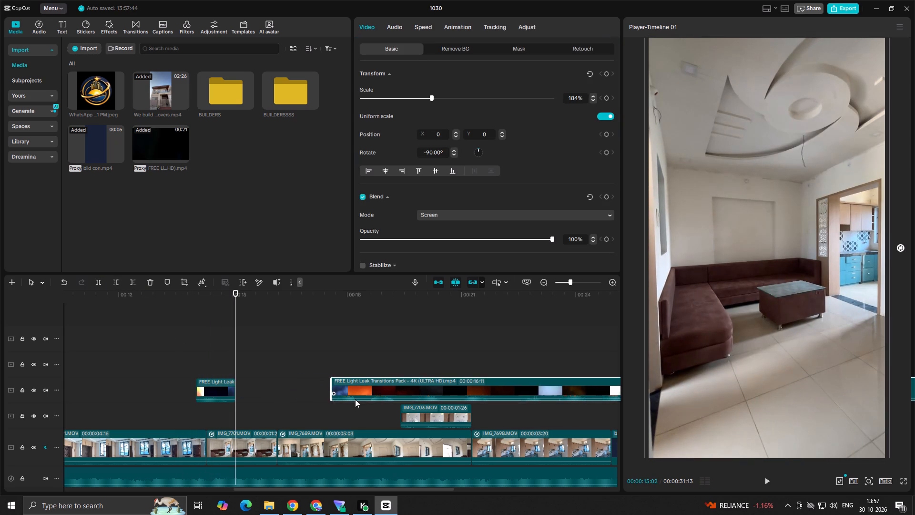
{"action": "left_click_drag", "start_coordinate": [355, 399], "coordinate": [308, 404]}
{"action": "left_click", "coordinate": [254, 414]}
{"action": "key", "text": "space"}
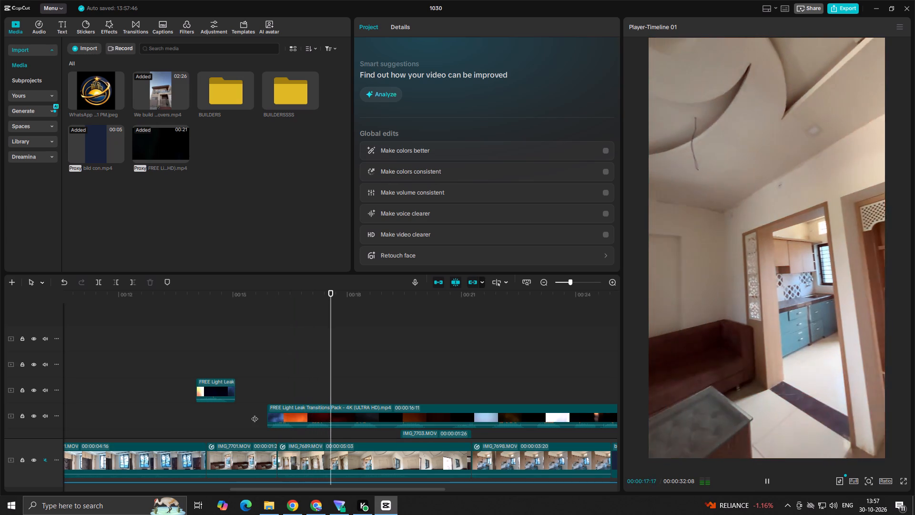
{"action": "key", "text": "space"}
{"action": "left_click", "coordinate": [254, 414]}
{"action": "key", "text": "space"}
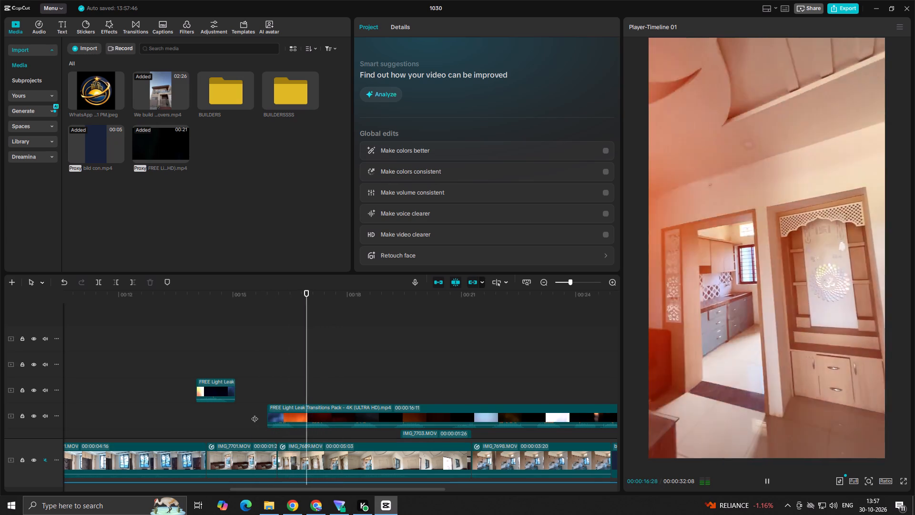
{"action": "key", "text": "space"}
Split the light-leak clip at 00:00:18:01, move the remainder to 00:00:19:29, and play it through the IMG_7698 kitchen shot.
{"action": "key", "text": "space"}
{"action": "key", "text": "space"}
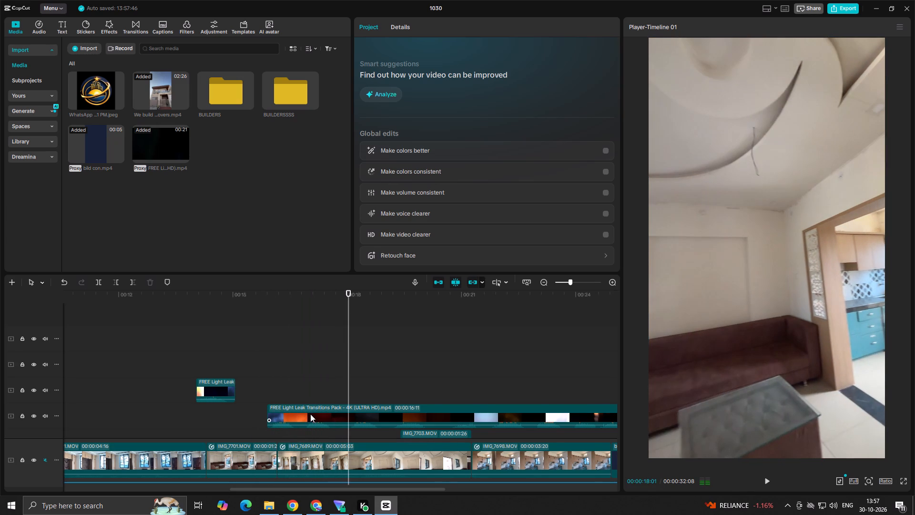
{"action": "left_click", "coordinate": [322, 410]}
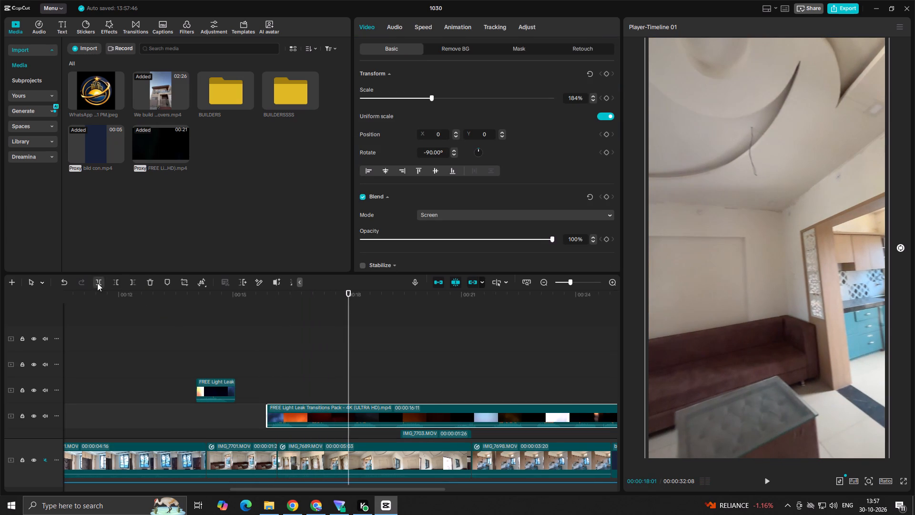
{"action": "left_click", "coordinate": [97, 283]}
{"action": "left_click_drag", "start_coordinate": [376, 408], "coordinate": [450, 395]}
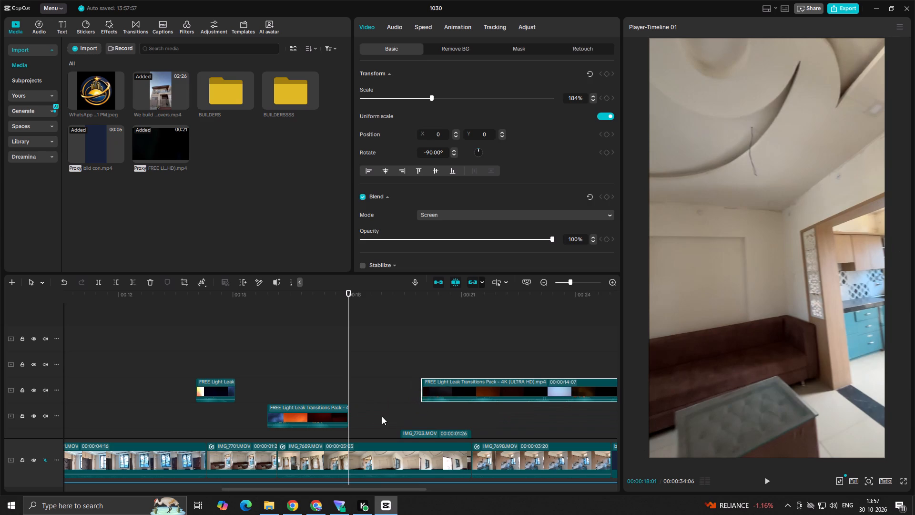
{"action": "left_click", "coordinate": [382, 416]}
{"action": "key", "text": "space"}
{"action": "key", "text": "space"}
{"action": "key", "text": "space"}
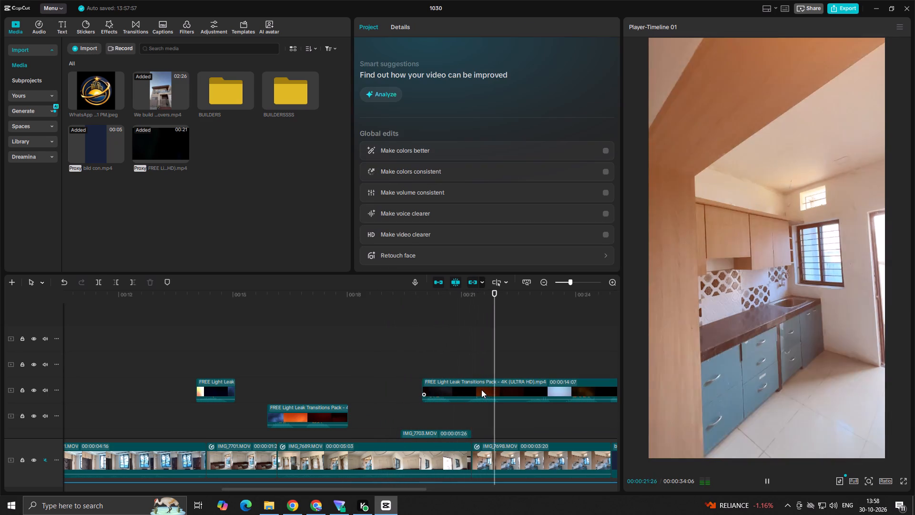
{"action": "key", "text": "space"}
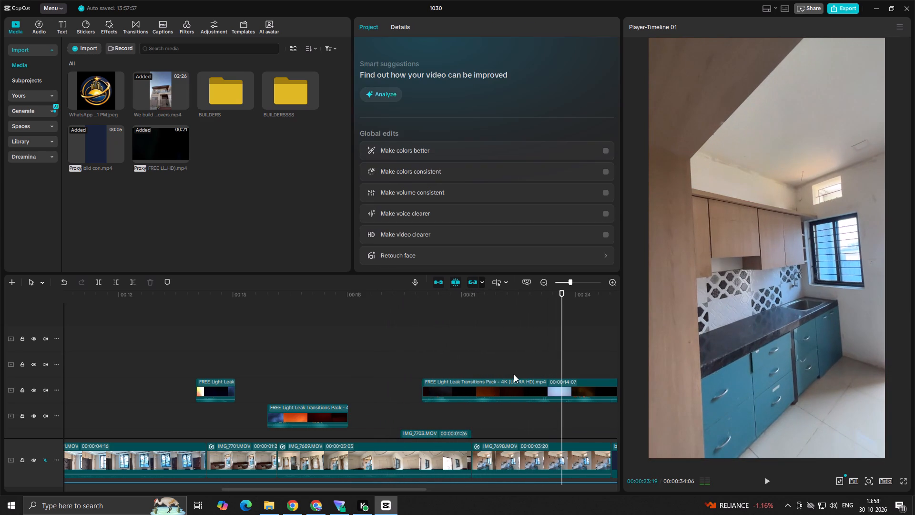
Trim away the start of the remaining light-leak clip up to 00:00:22:17.
{"action": "left_click", "coordinate": [505, 363]}
{"action": "key", "text": "space"}
{"action": "key", "text": "space"}
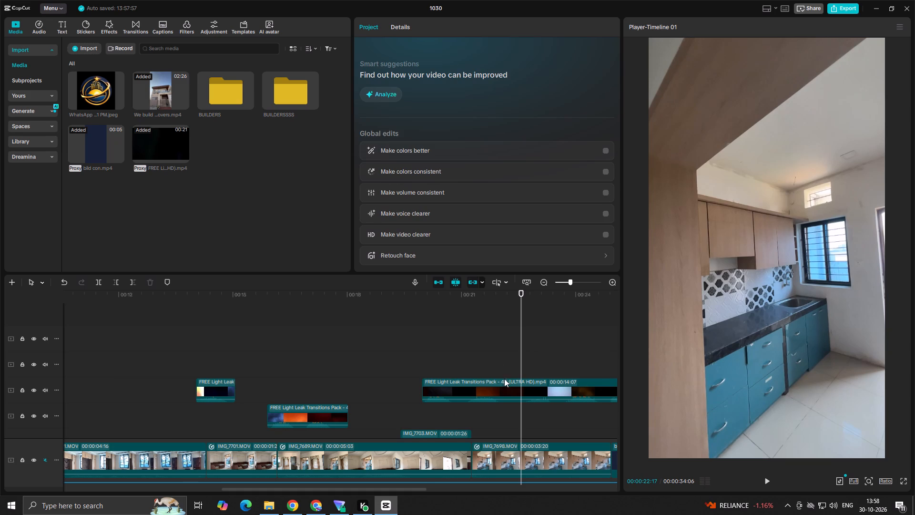
{"action": "left_click", "coordinate": [502, 388]}
{"action": "left_click", "coordinate": [114, 278]}
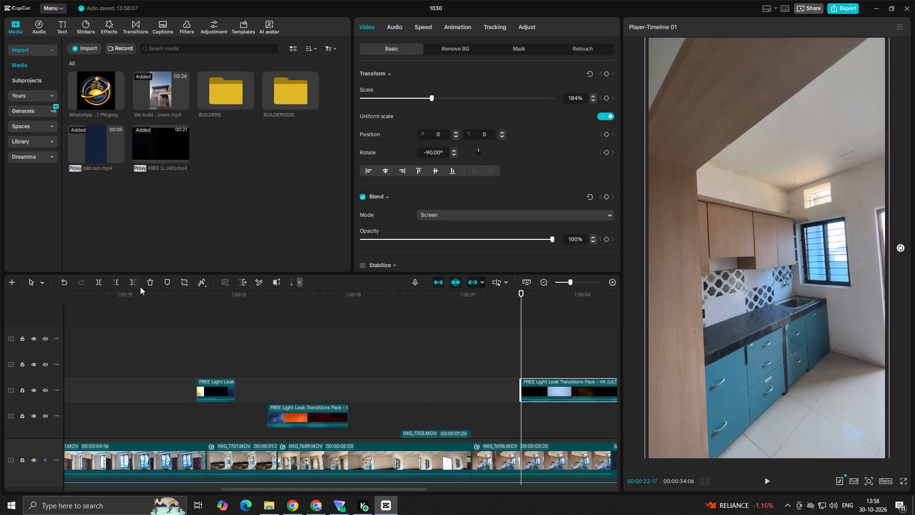
Split the light-leak clip at 00:00:23:19, move the front piece to about 00:00:18:26 over the start of the IMG_7703 overlay, and preview it.
{"action": "key", "text": "space"}
{"action": "key", "text": "space"}
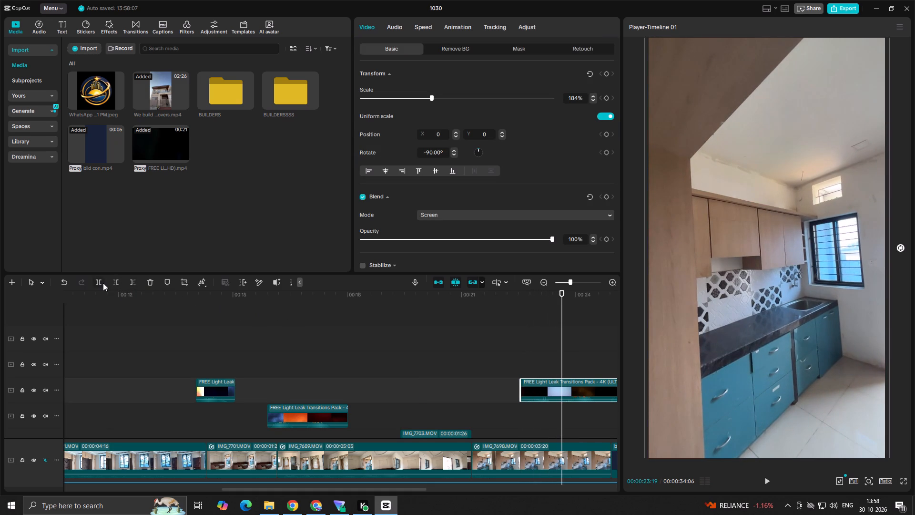
{"action": "left_click", "coordinate": [101, 283]}
{"action": "left_click_drag", "start_coordinate": [538, 393], "coordinate": [398, 409]}
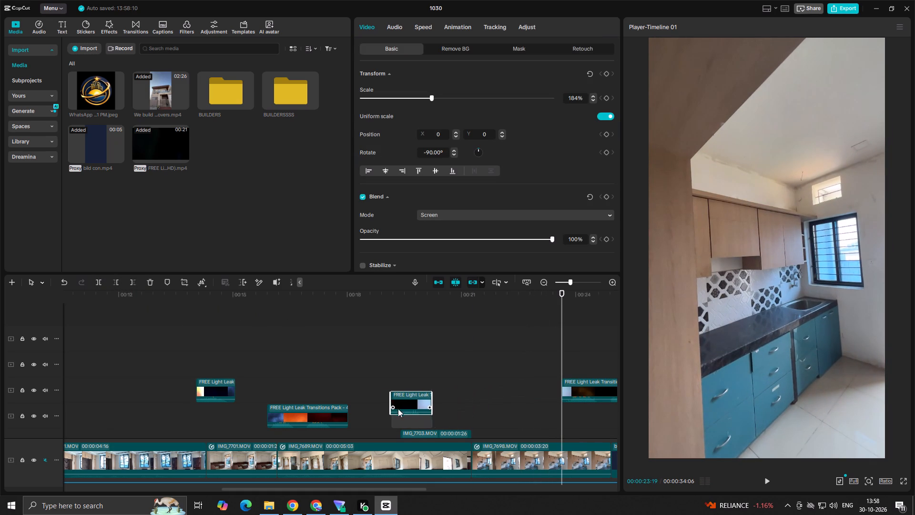
{"action": "left_click_drag", "start_coordinate": [398, 409], "coordinate": [396, 410]}
{"action": "left_click", "coordinate": [368, 421]}
{"action": "key", "text": "space"}
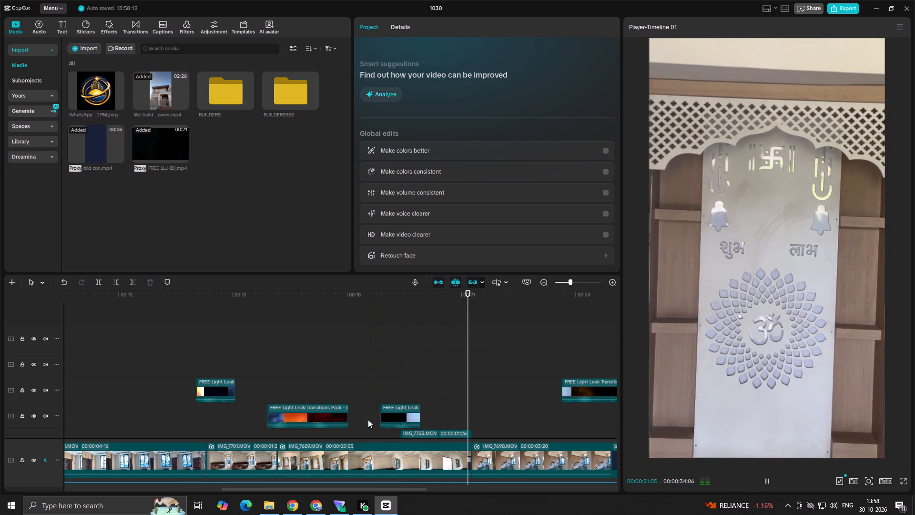
{"action": "key", "text": "space"}
Play through the leftover long light-leak clip that starts over the IMG_7698 kitchen shot, and delete that clip.
{"action": "left_click", "coordinate": [590, 390]}
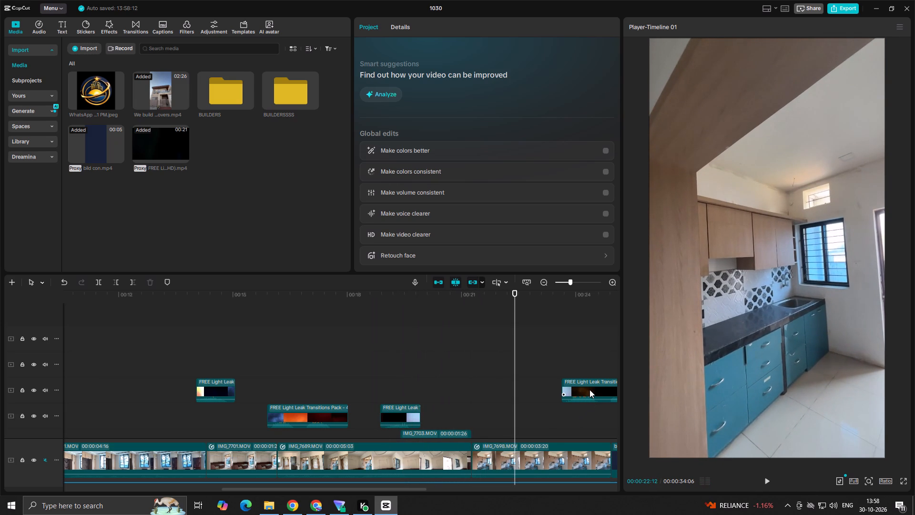
{"action": "left_click", "coordinate": [563, 363]}
{"action": "key", "text": "space"}
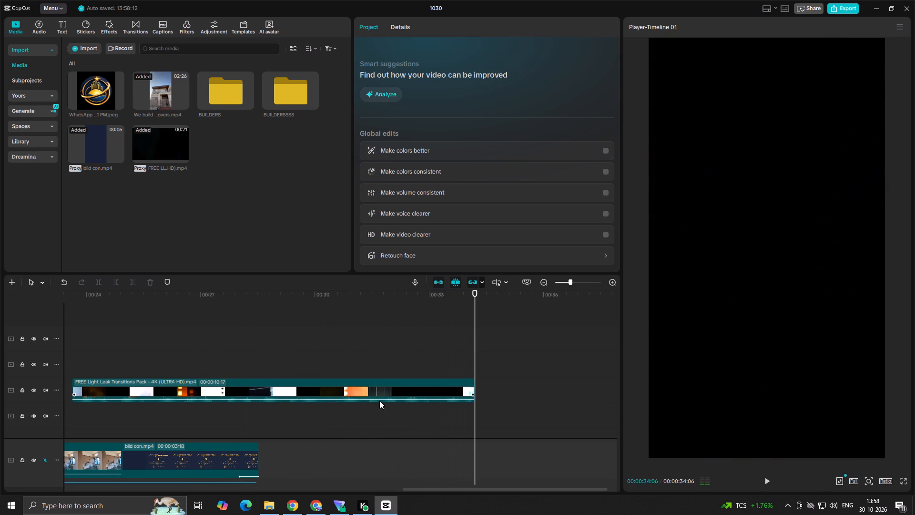
{"action": "left_click", "coordinate": [196, 359]}
{"action": "left_click_drag", "start_coordinate": [196, 359], "coordinate": [3, 347]}
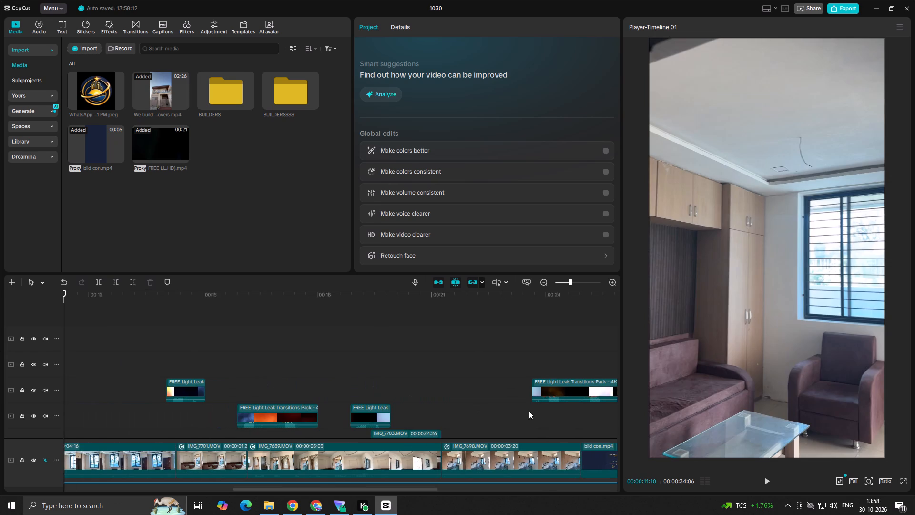
{"action": "left_click", "coordinate": [568, 393]}
{"action": "key", "text": "BackSpace"}
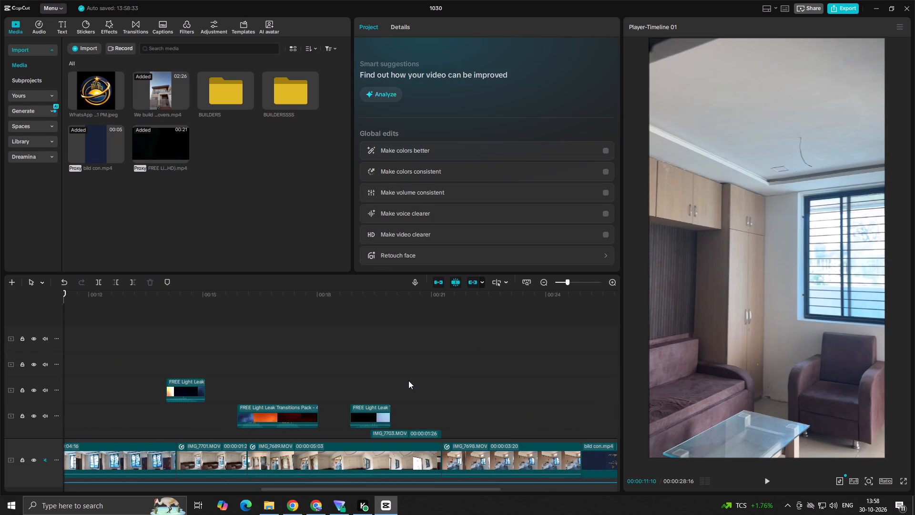
Play the video from the start to 00:00:11:00, and copy the light-leak clip at the IMG_7691 cut to above the IMG_7698 kitchen shot.
{"action": "scroll", "coordinate": [411, 381], "scroll_direction": "down", "scroll_amount": 15, "text": "ctrl"}
{"action": "left_click", "coordinate": [210, 389]}
{"action": "left_click_drag", "start_coordinate": [210, 389], "coordinate": [84, 402]}
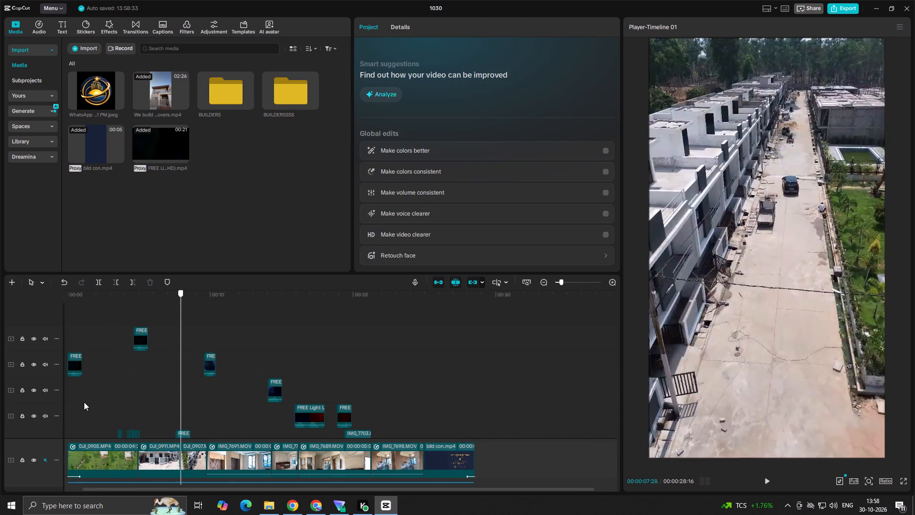
{"action": "left_click_drag", "start_coordinate": [84, 402], "coordinate": [0, 414]}
{"action": "key", "text": "space"}
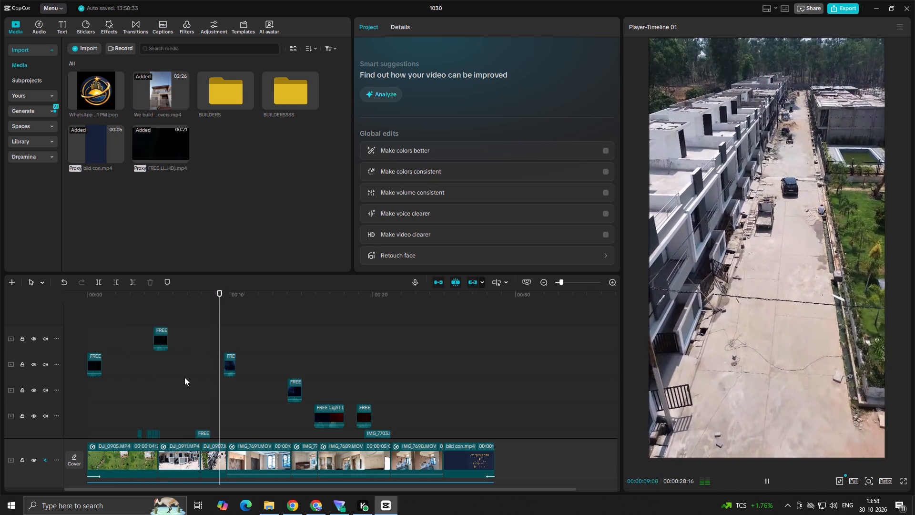
{"action": "key", "text": "space"}
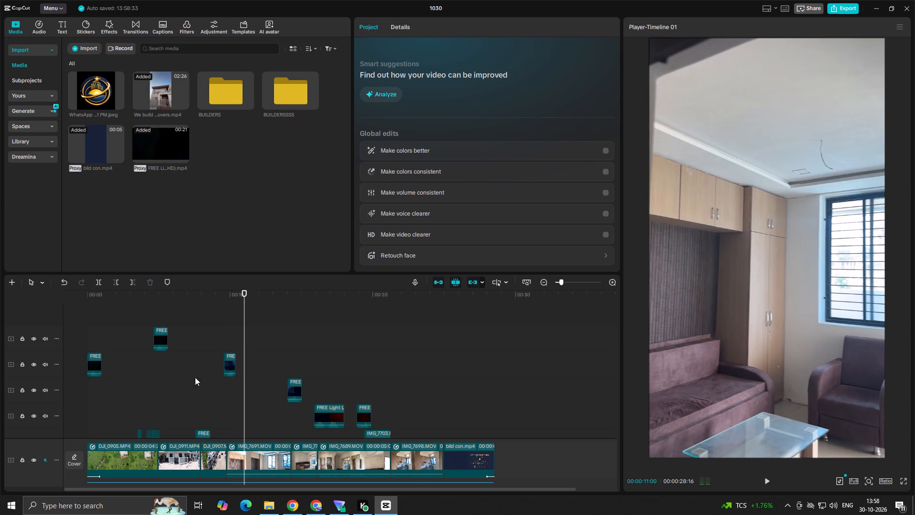
{"action": "scroll", "coordinate": [220, 384], "scroll_direction": "up", "scroll_amount": 4, "text": "ctrl"}
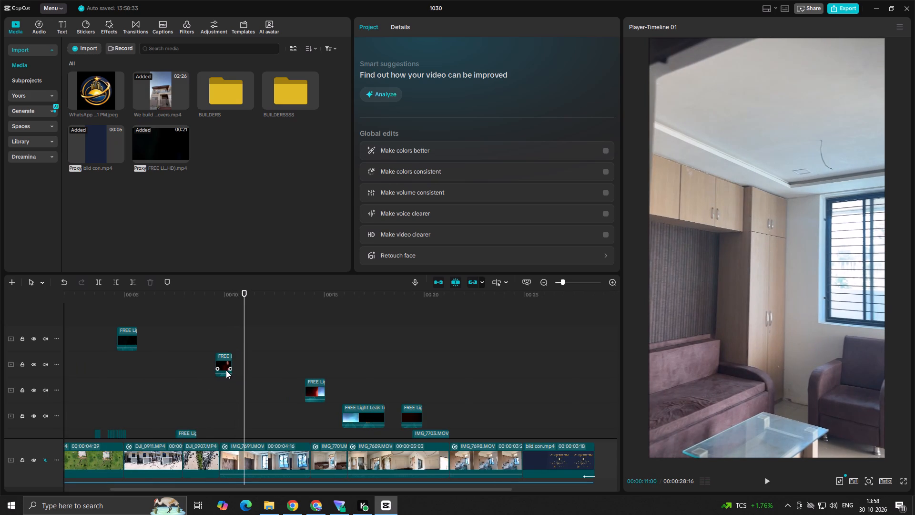
{"action": "left_click_drag", "start_coordinate": [226, 370], "coordinate": [474, 390], "text": "alt"}
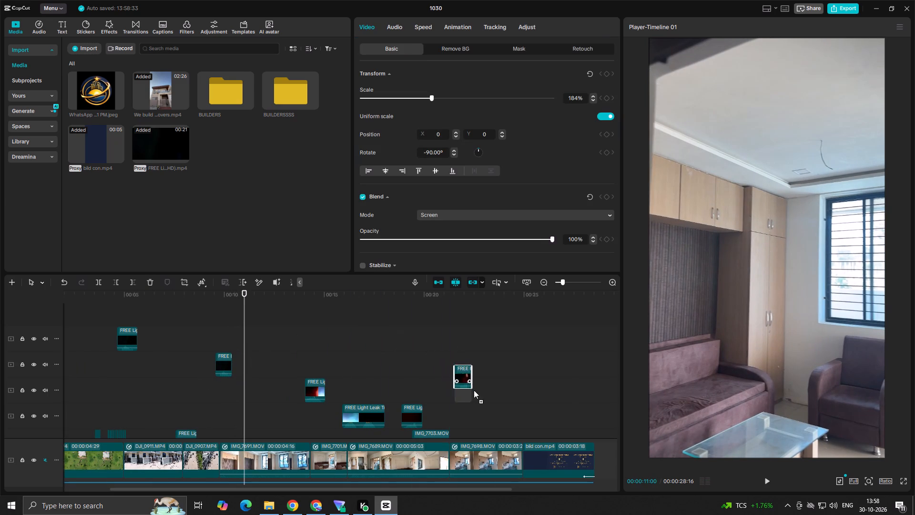
{"action": "left_click_drag", "start_coordinate": [474, 390], "coordinate": [490, 401], "text": "alt"}
{"action": "left_click", "coordinate": [443, 403]}
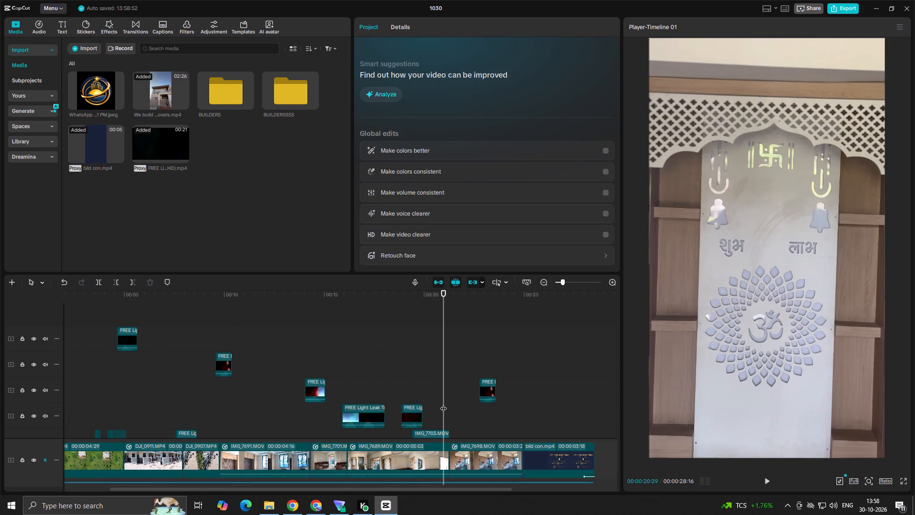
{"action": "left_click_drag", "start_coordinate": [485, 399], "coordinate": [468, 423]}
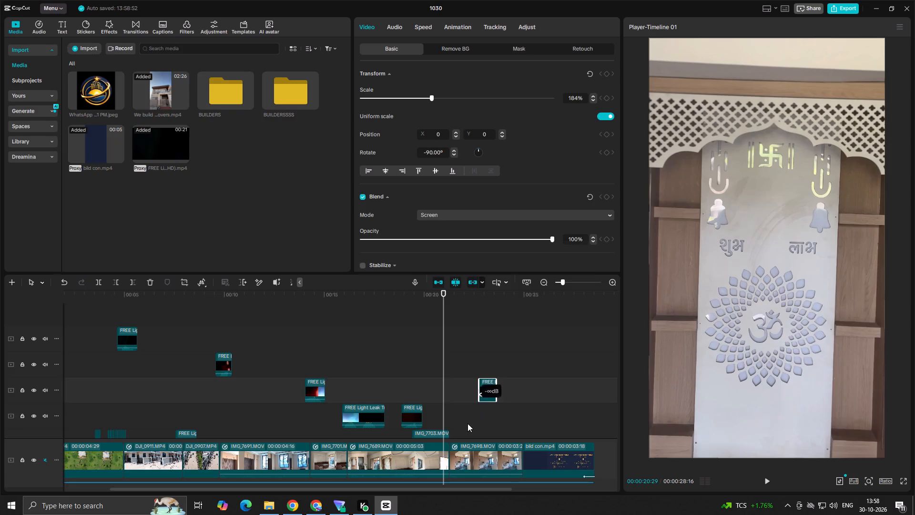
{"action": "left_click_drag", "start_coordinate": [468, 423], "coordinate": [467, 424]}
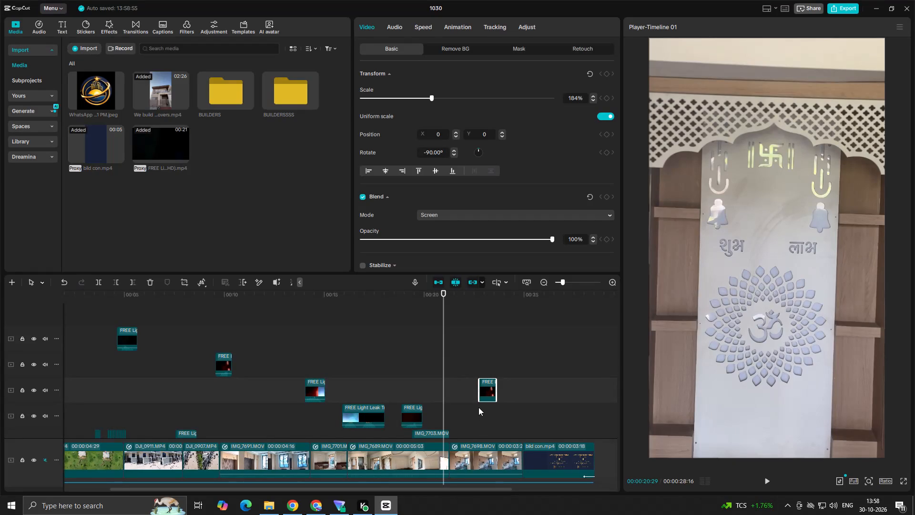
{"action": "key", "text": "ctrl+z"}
Move the copied light-leak clip to 00:00:20:29 over the IMG_7698 cut, and play back the light leaks from the IMG_7701 shot onward.
{"action": "scroll", "coordinate": [455, 420], "scroll_direction": "up", "scroll_amount": 4}
{"action": "scroll", "coordinate": [454, 420], "scroll_direction": "up", "scroll_amount": 3, "text": "ctrl"}
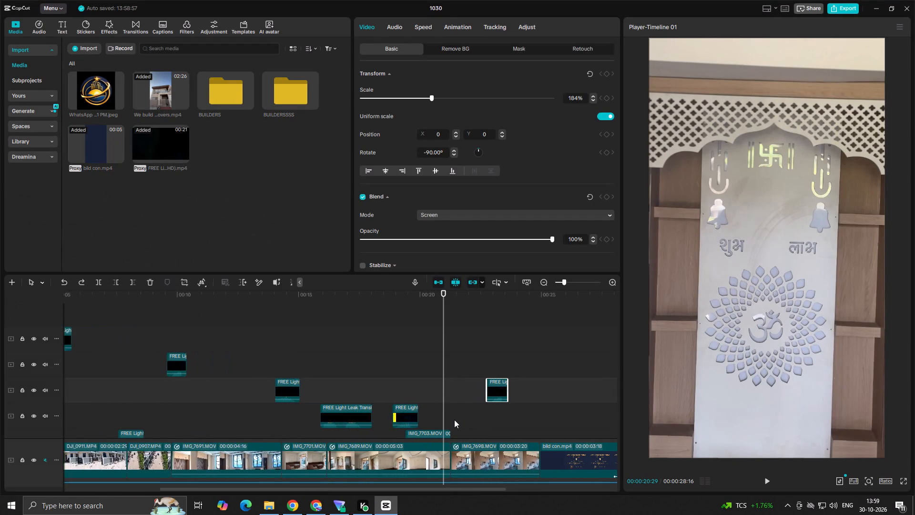
{"action": "scroll", "coordinate": [454, 420], "scroll_direction": "up", "scroll_amount": 3, "text": "ctrl"}
{"action": "left_click_drag", "start_coordinate": [503, 394], "coordinate": [469, 420]}
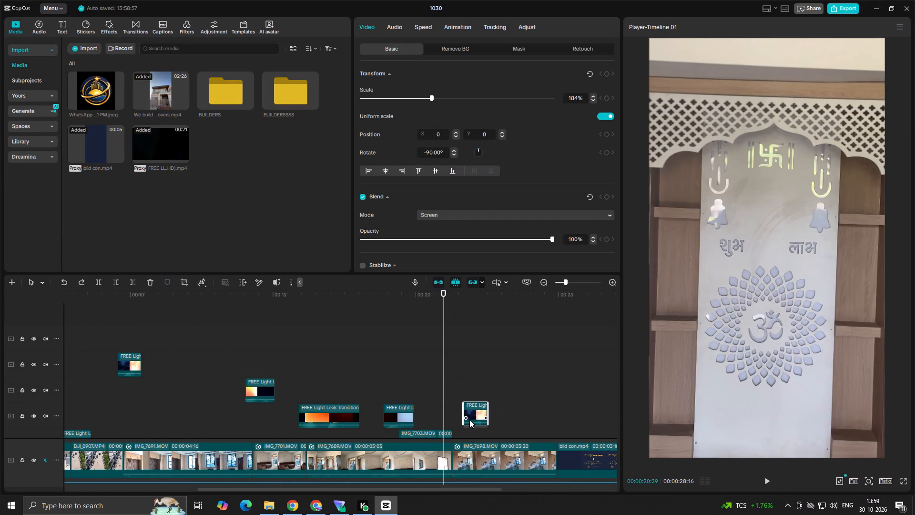
{"action": "left_click_drag", "start_coordinate": [469, 420], "coordinate": [454, 422]}
{"action": "left_click", "coordinate": [427, 420]}
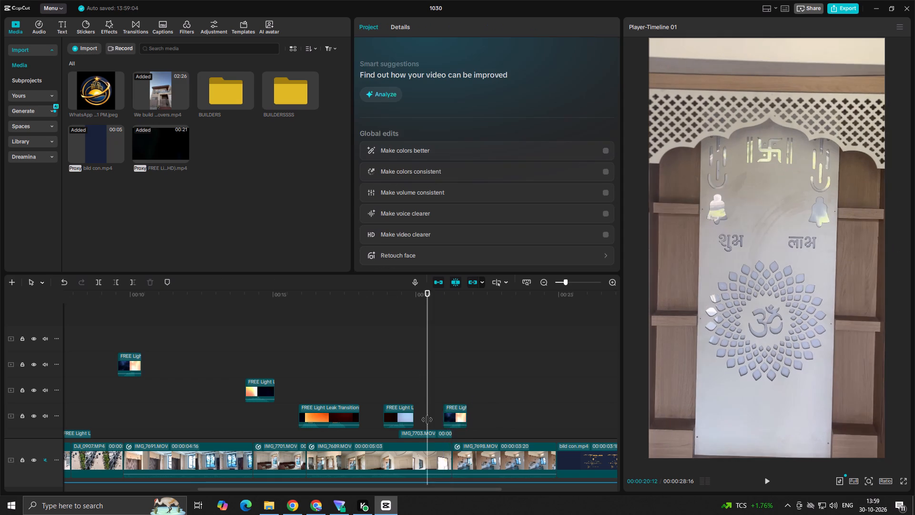
{"action": "key", "text": "space"}
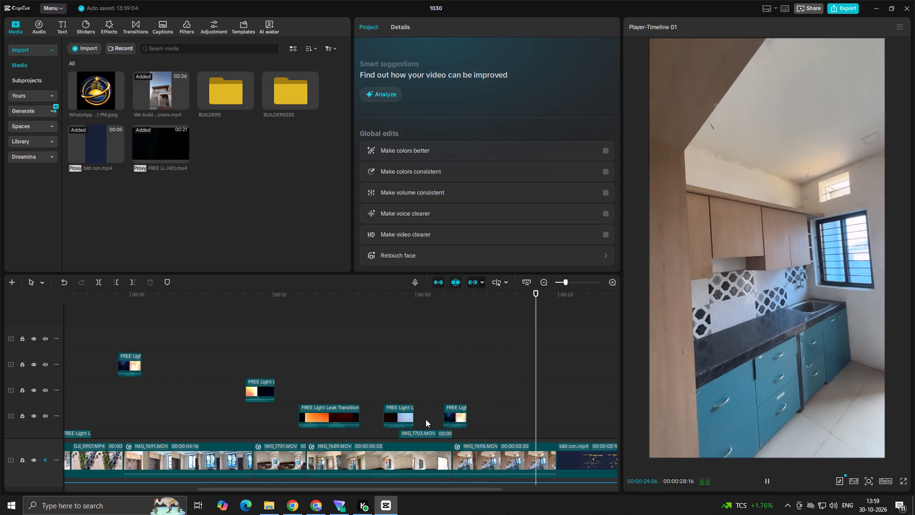
{"action": "key", "text": "space"}
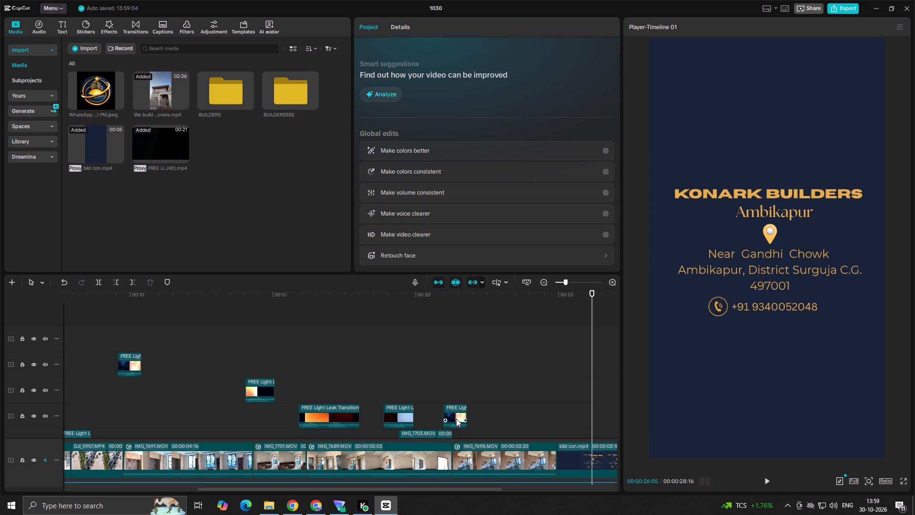
{"action": "left_click", "coordinate": [291, 405]}
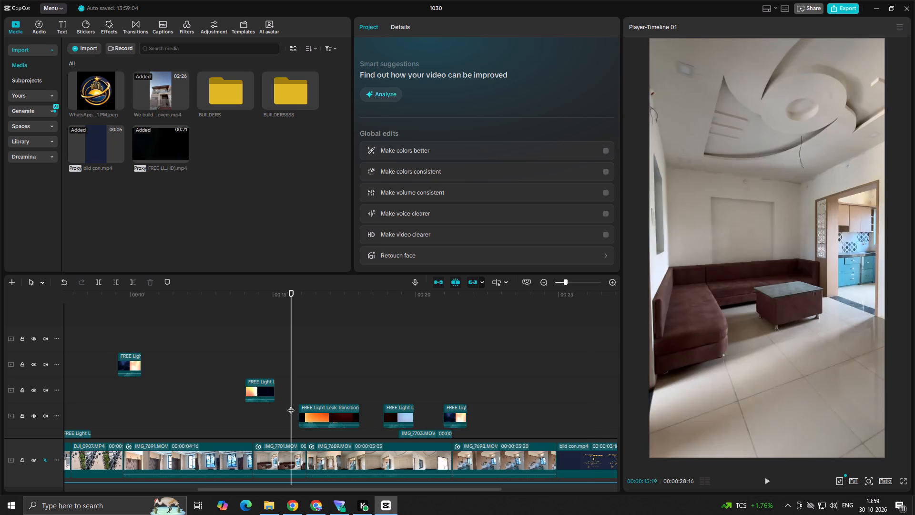
{"action": "key", "text": "space"}
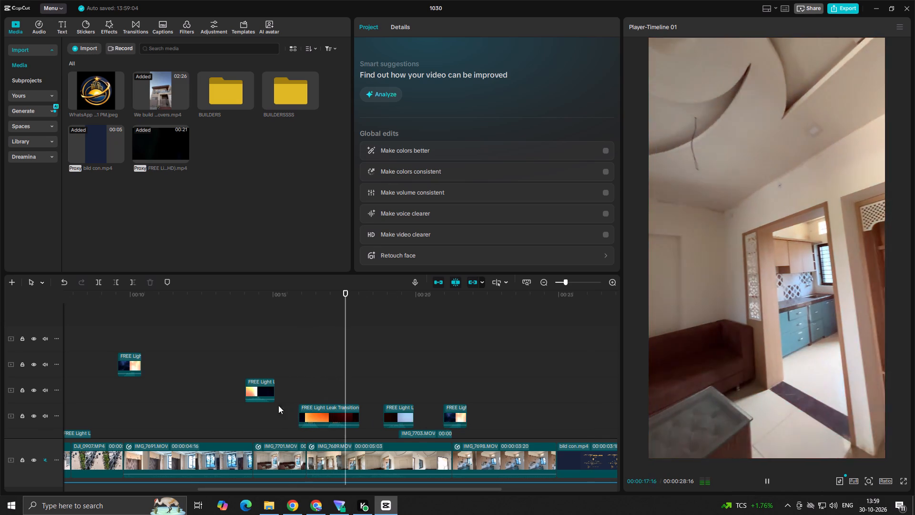
{"action": "key", "text": "space"}
{"action": "left_click", "coordinate": [238, 404]}
{"action": "key", "text": "space"}
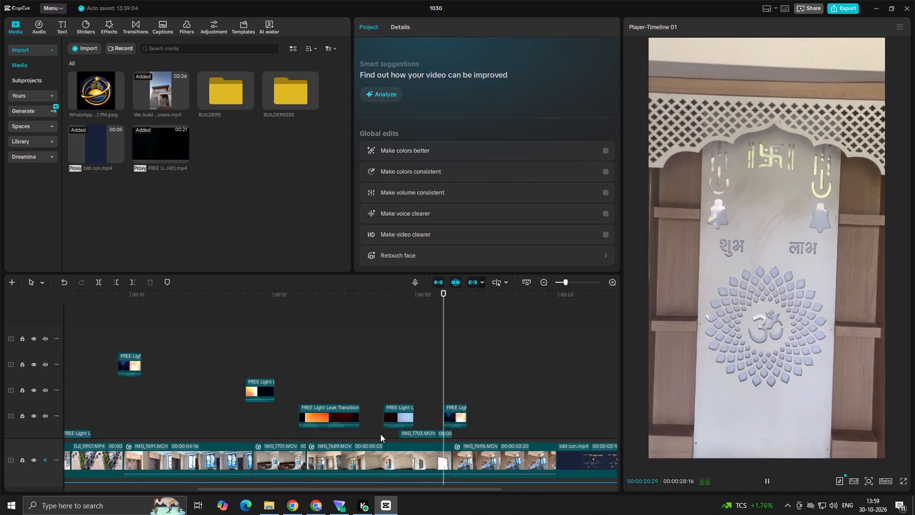
{"action": "key", "text": "space"}
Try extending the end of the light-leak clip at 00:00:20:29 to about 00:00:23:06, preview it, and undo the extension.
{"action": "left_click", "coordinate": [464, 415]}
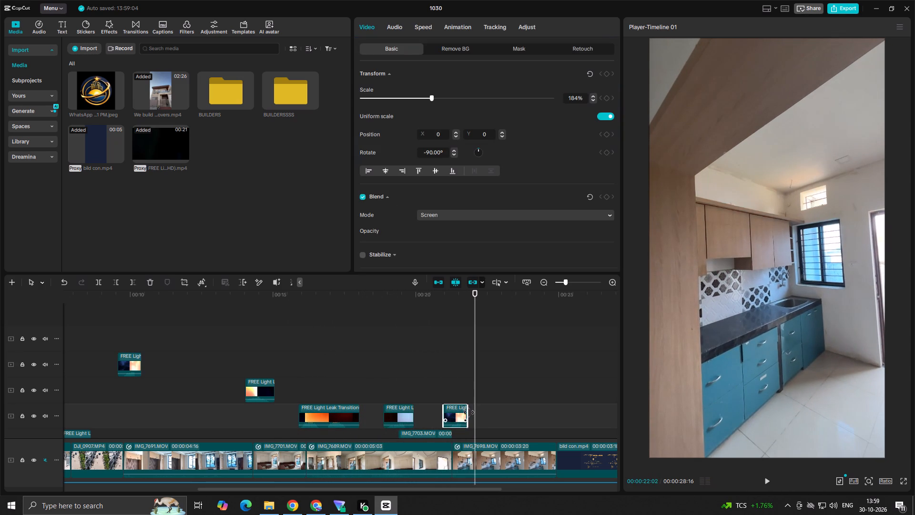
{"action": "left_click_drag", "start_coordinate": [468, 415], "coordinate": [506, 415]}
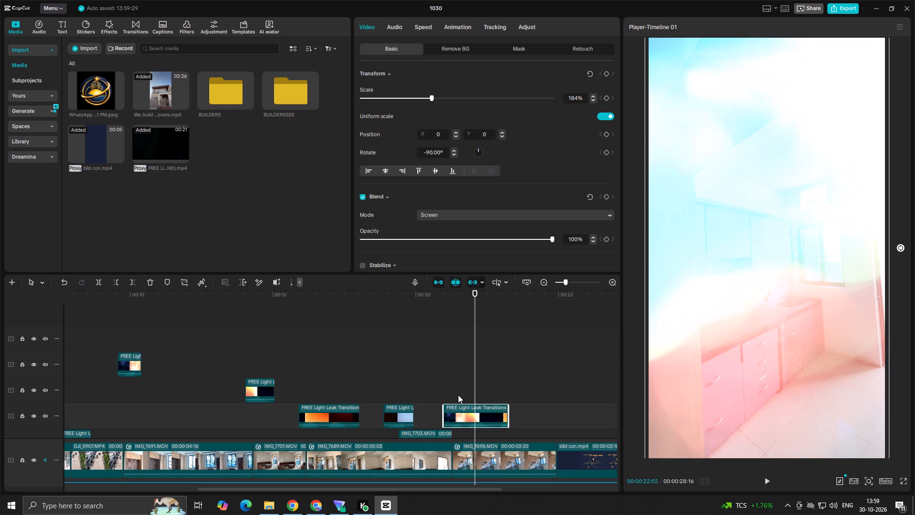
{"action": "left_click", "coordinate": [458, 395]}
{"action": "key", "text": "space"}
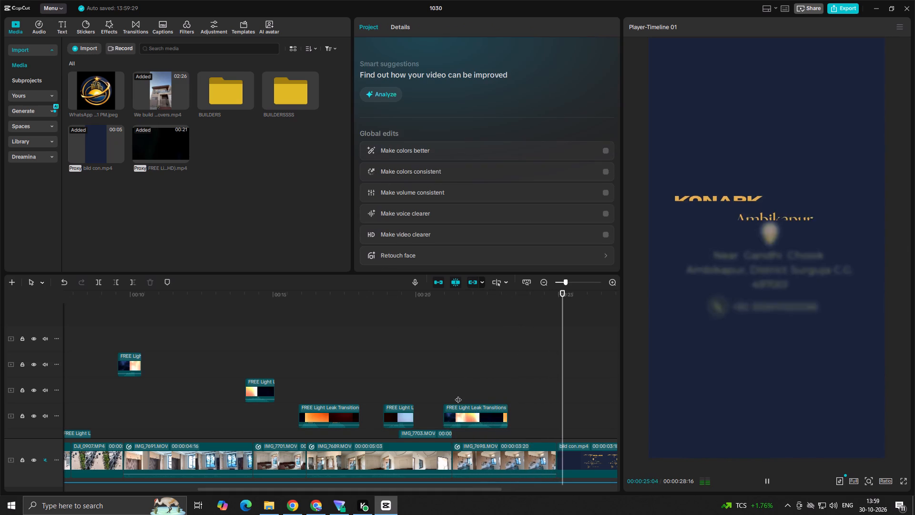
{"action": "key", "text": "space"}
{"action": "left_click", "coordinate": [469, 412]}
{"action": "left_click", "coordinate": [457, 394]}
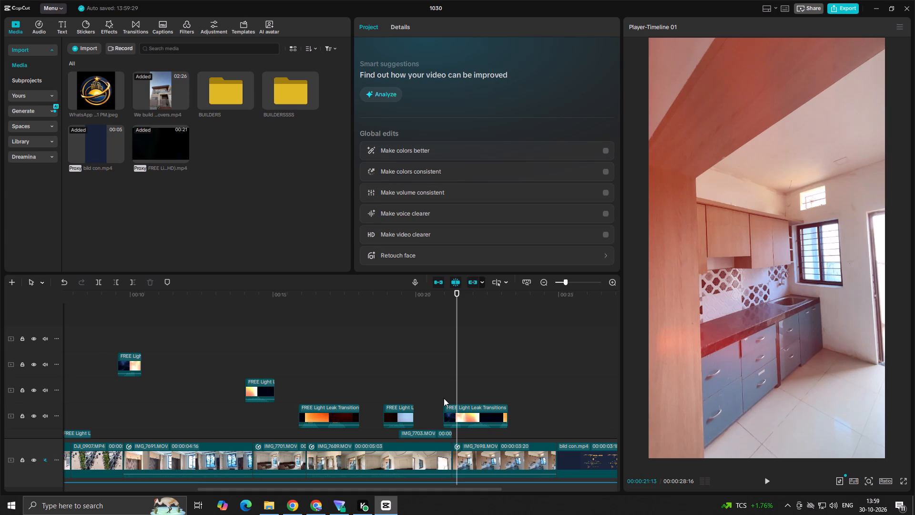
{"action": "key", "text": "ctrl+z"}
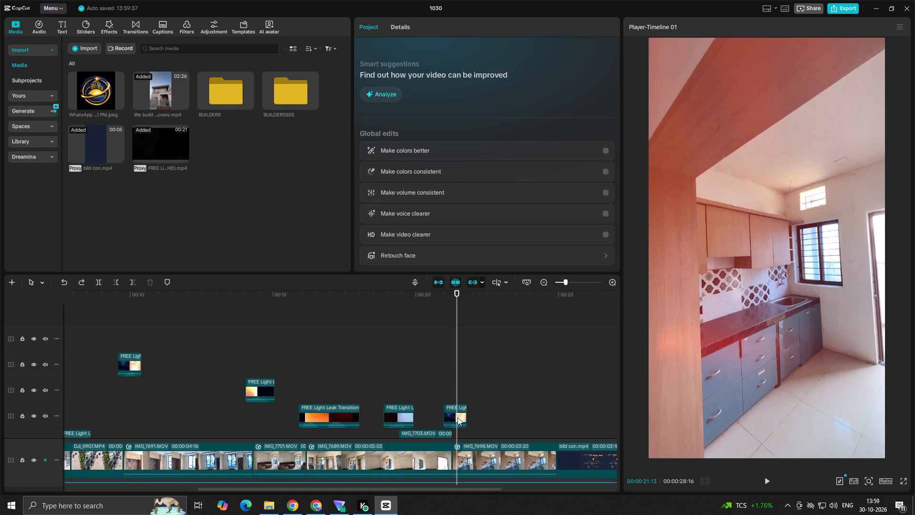
Copy the light-leak clip from the IMG_7698 cut to 00:00:22:12 on the same track, and preview both through the end card.
{"action": "left_click", "coordinate": [440, 406]}
{"action": "key", "text": "space"}
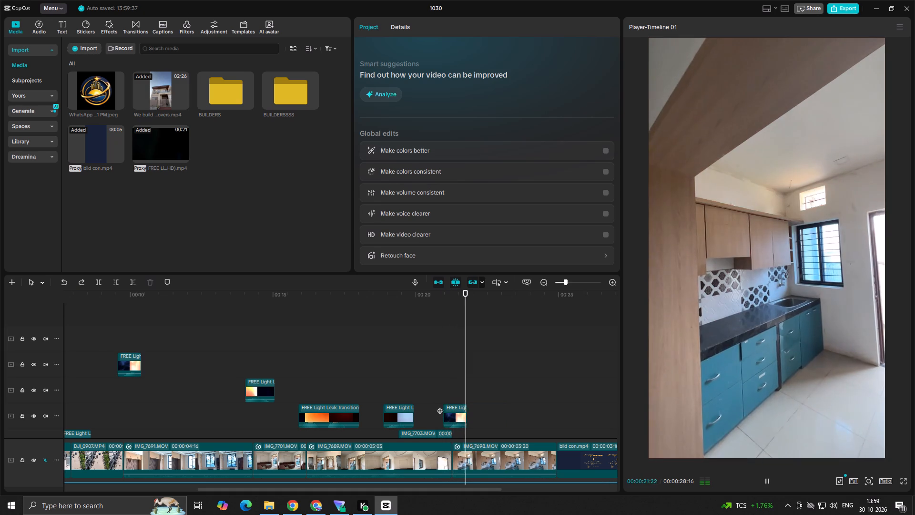
{"action": "key", "text": "space"}
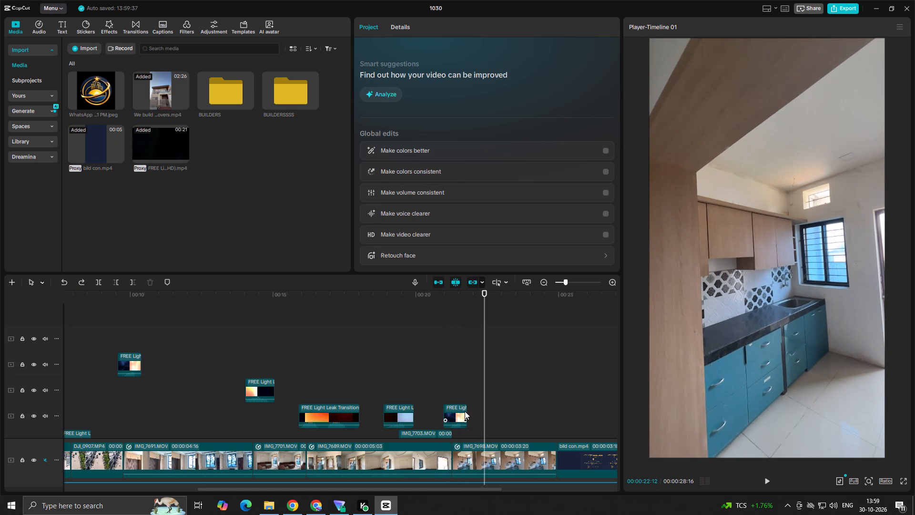
{"action": "left_click_drag", "start_coordinate": [454, 414], "coordinate": [504, 407], "text": "alt"}
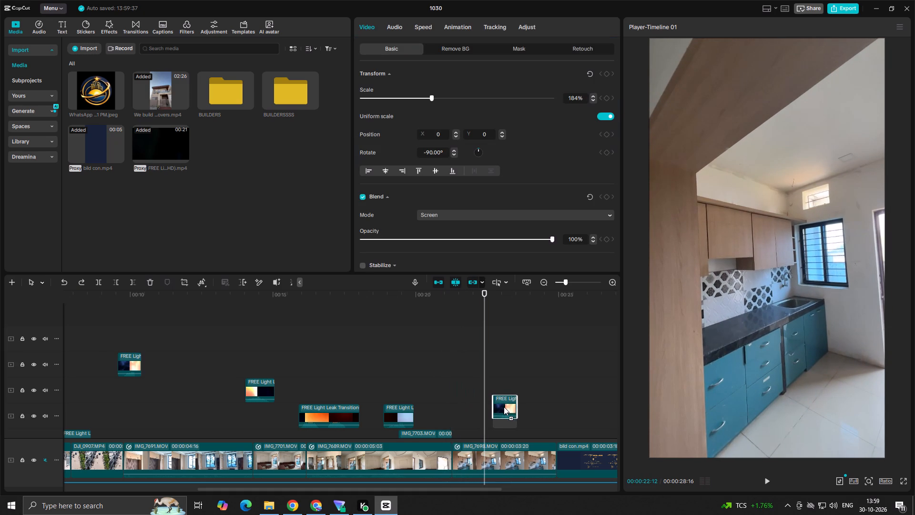
{"action": "left_click_drag", "start_coordinate": [504, 407], "coordinate": [497, 415], "text": "alt"}
{"action": "left_click", "coordinate": [445, 398]}
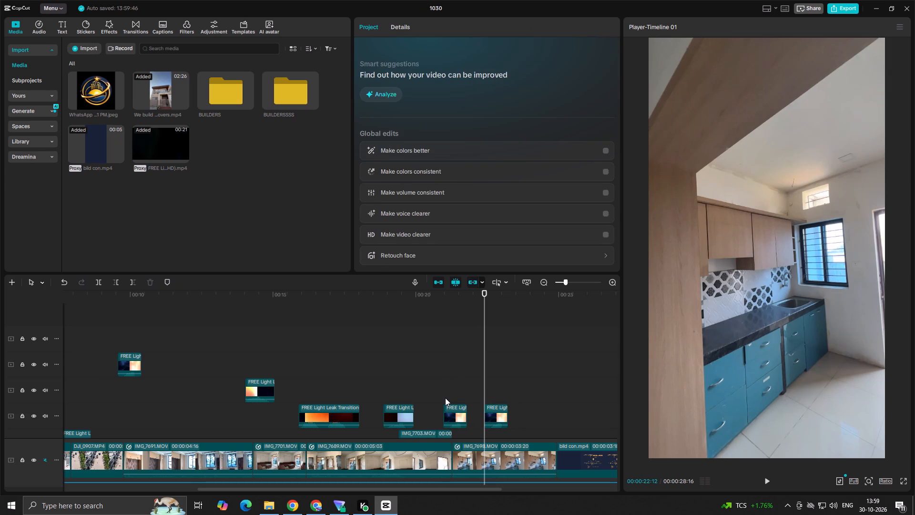
{"action": "key", "text": "space"}
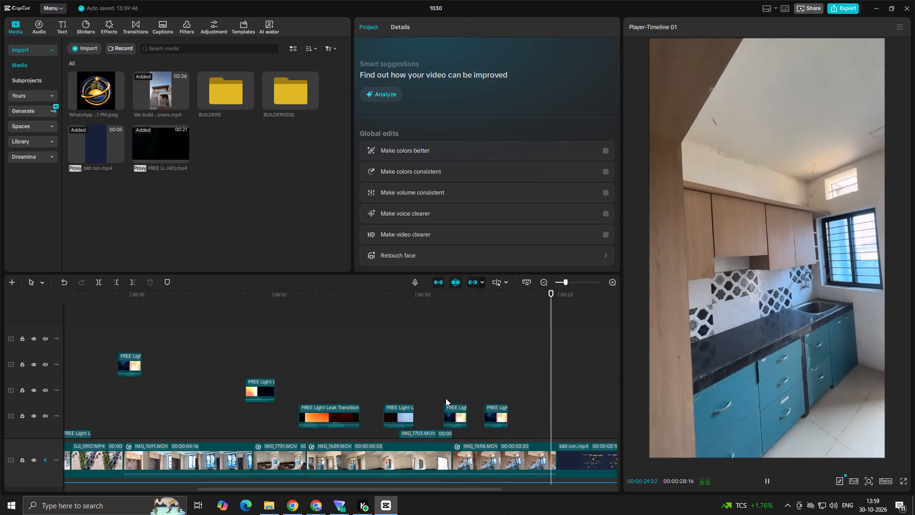
{"action": "key", "text": "space"}
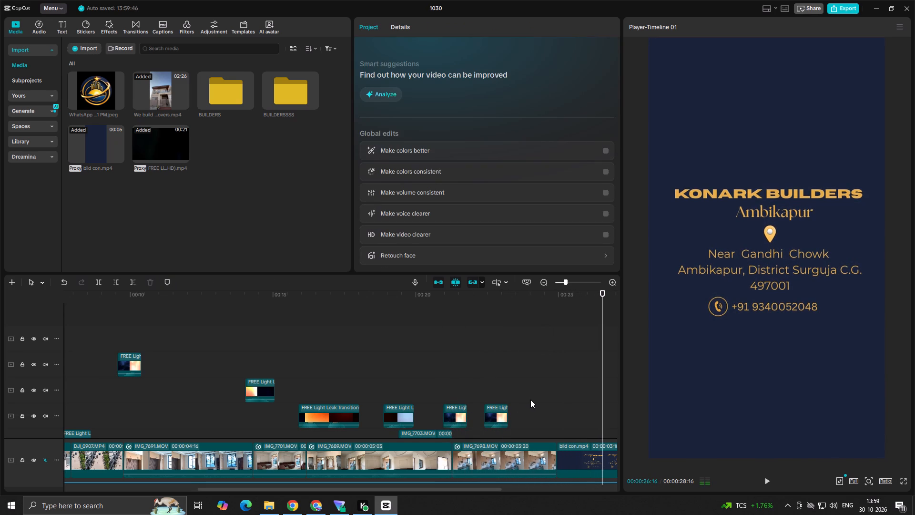
Play the opening drone shot from the start of the timeline to 00:00:01:11.
{"action": "scroll", "coordinate": [541, 397], "scroll_direction": "down", "scroll_amount": 11, "text": "ctrl"}
{"action": "left_click", "coordinate": [388, 370]}
{"action": "left_click_drag", "start_coordinate": [388, 369], "coordinate": [0, 433]}
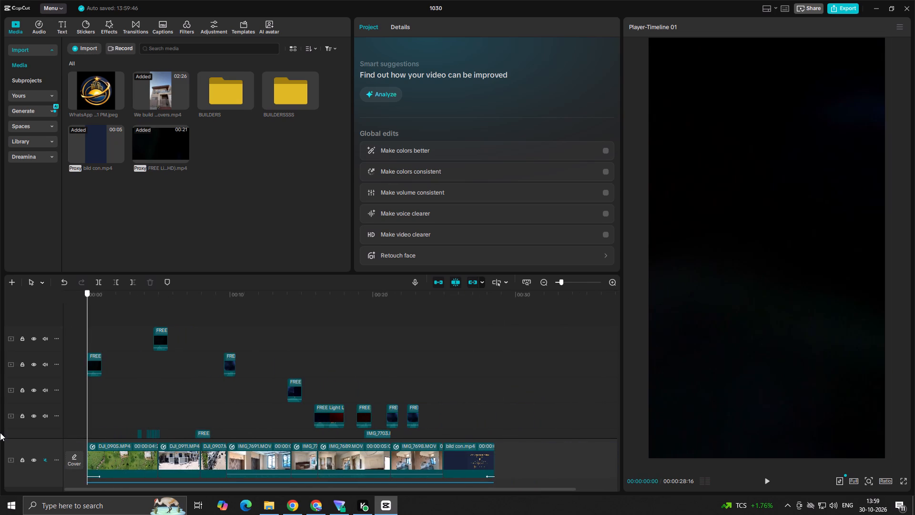
{"action": "left_click_drag", "start_coordinate": [0, 433], "coordinate": [0, 432]}
{"action": "key", "text": "space"}
{"action": "key", "text": "space"}
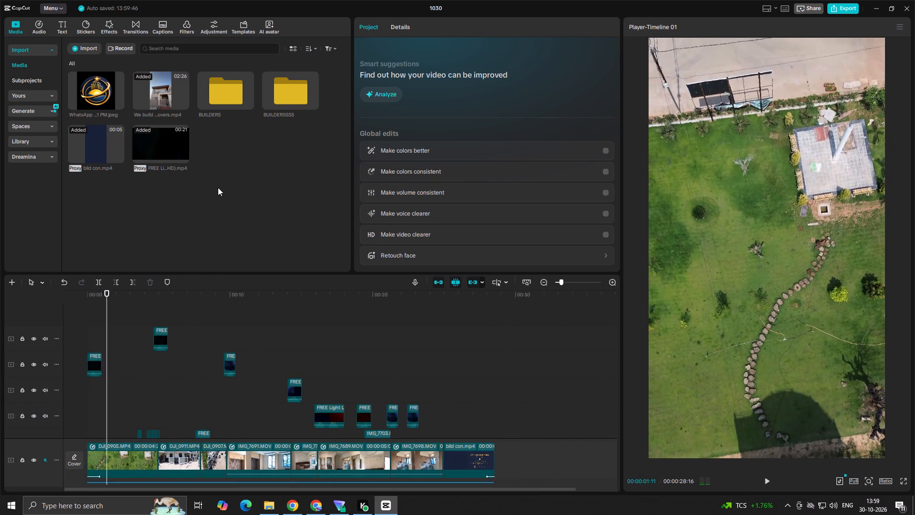
Add the favourite Madding Sun filter at the timeline start, above the light-leak tracks, and set its intensity to 45.
{"action": "left_click", "coordinate": [185, 21]}
{"action": "left_click", "coordinate": [215, 29]}
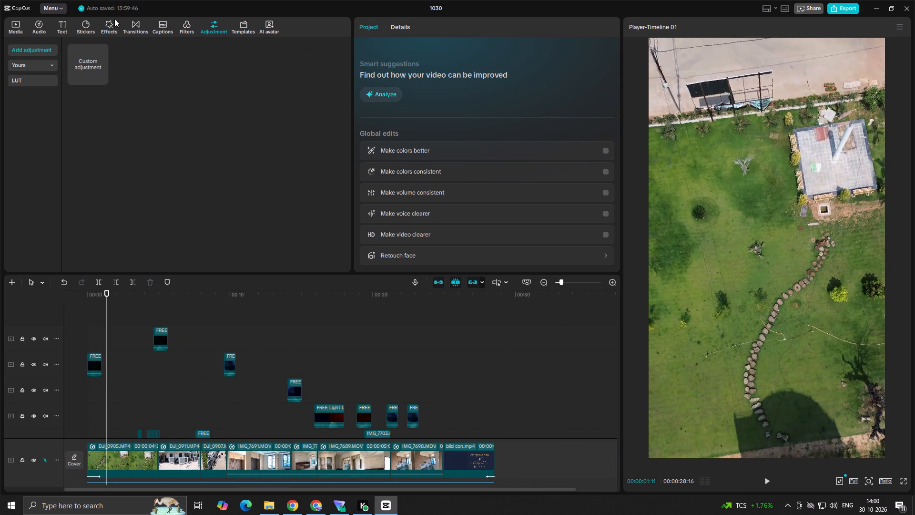
{"action": "left_click", "coordinate": [185, 24]}
{"action": "left_click", "coordinate": [34, 46]}
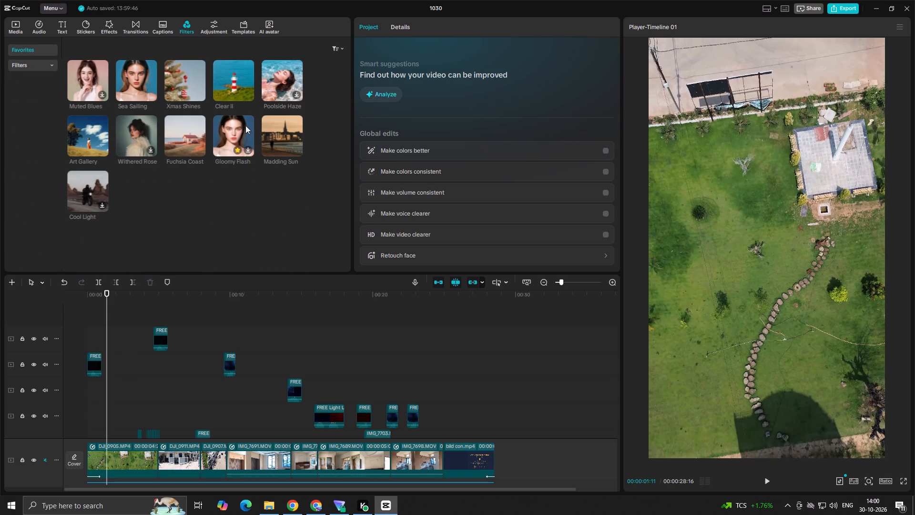
{"action": "left_click", "coordinate": [278, 131]}
{"action": "key", "text": "space"}
{"action": "left_click_drag", "start_coordinate": [278, 131], "coordinate": [102, 315]}
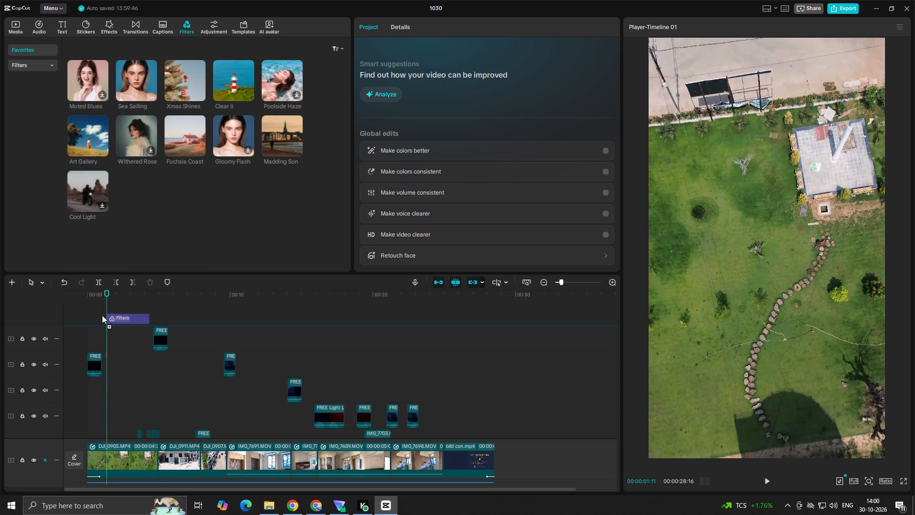
{"action": "left_click_drag", "start_coordinate": [102, 315], "coordinate": [90, 318]}
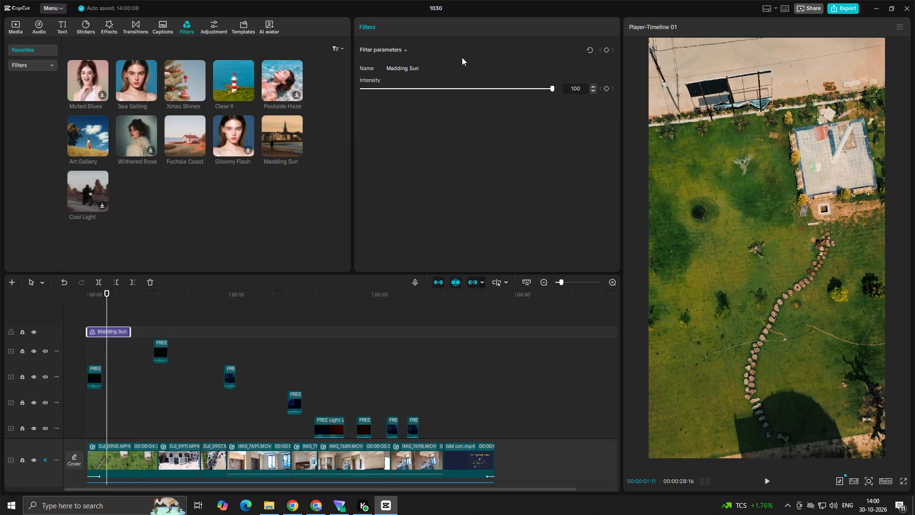
{"action": "left_click", "coordinate": [454, 87]}
{"action": "left_click", "coordinate": [447, 87]}
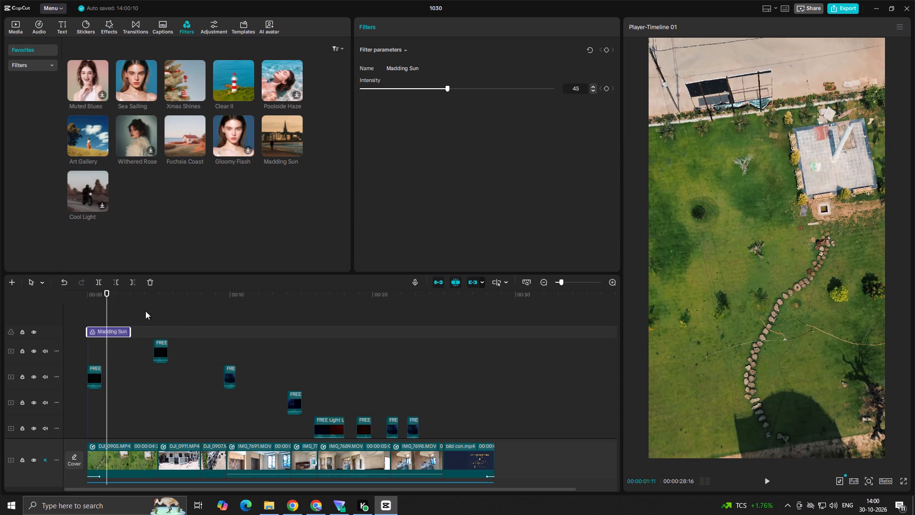
Extend the Madding Sun filter to cover all the footage, ending where the contact end card begins.
{"action": "left_click_drag", "start_coordinate": [130, 330], "coordinate": [488, 337]}
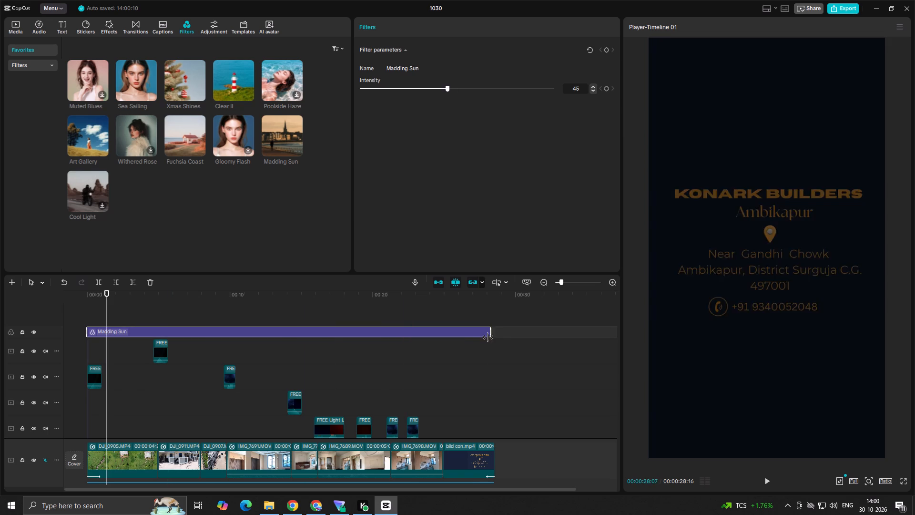
{"action": "left_click_drag", "start_coordinate": [488, 337], "coordinate": [441, 369]}
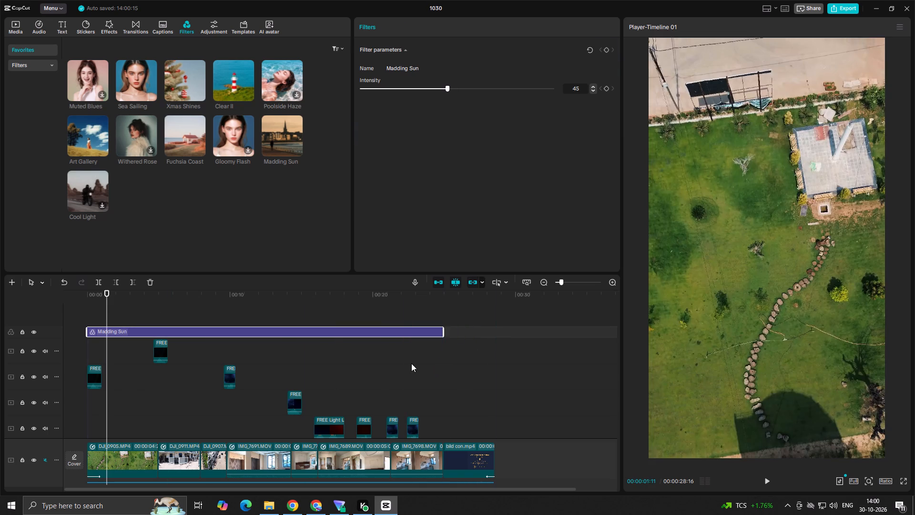
Play back several stretches of the video to check the Madding Sun filter, from the opening drone shot to the end card.
{"action": "left_click", "coordinate": [411, 363]}
{"action": "left_click_drag", "start_coordinate": [408, 365], "coordinate": [359, 374]}
{"action": "key", "text": "space"}
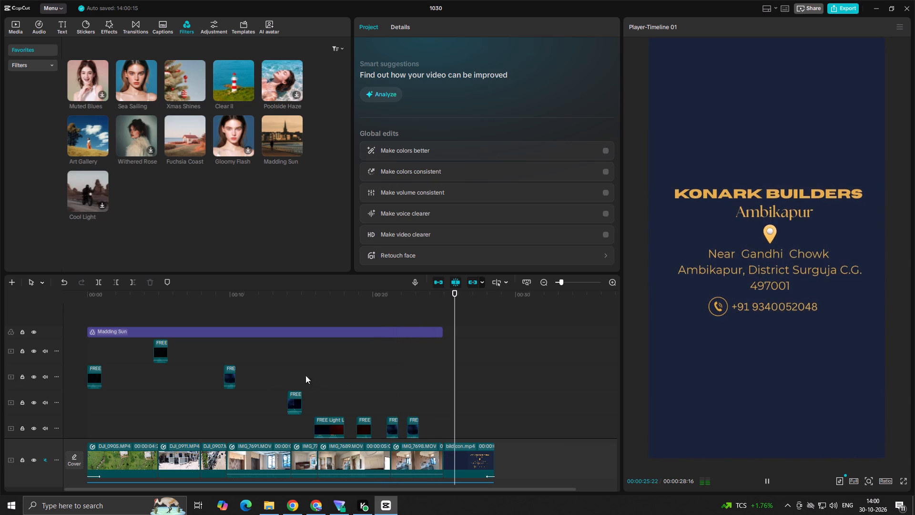
{"action": "key", "text": "space"}
{"action": "left_click", "coordinate": [254, 374]}
{"action": "key", "text": "space"}
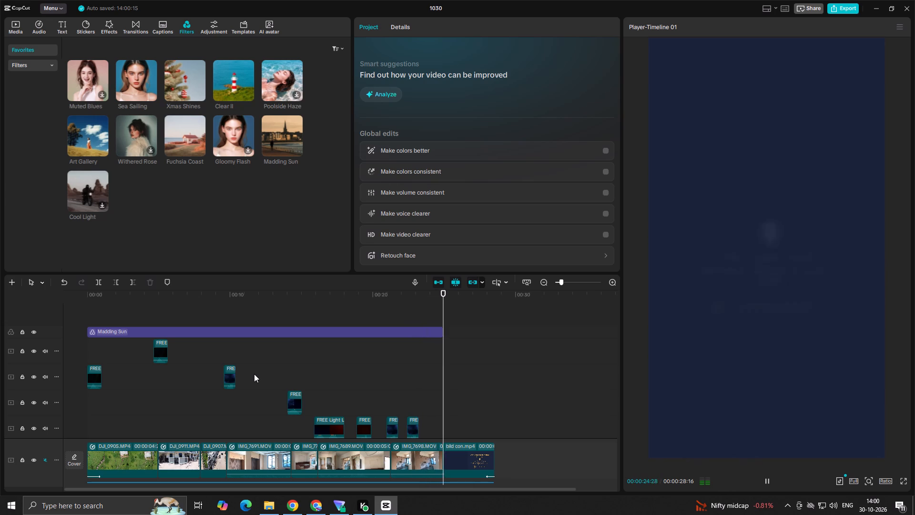
{"action": "key", "text": "space"}
{"action": "left_click", "coordinate": [184, 391]}
{"action": "key", "text": "space"}
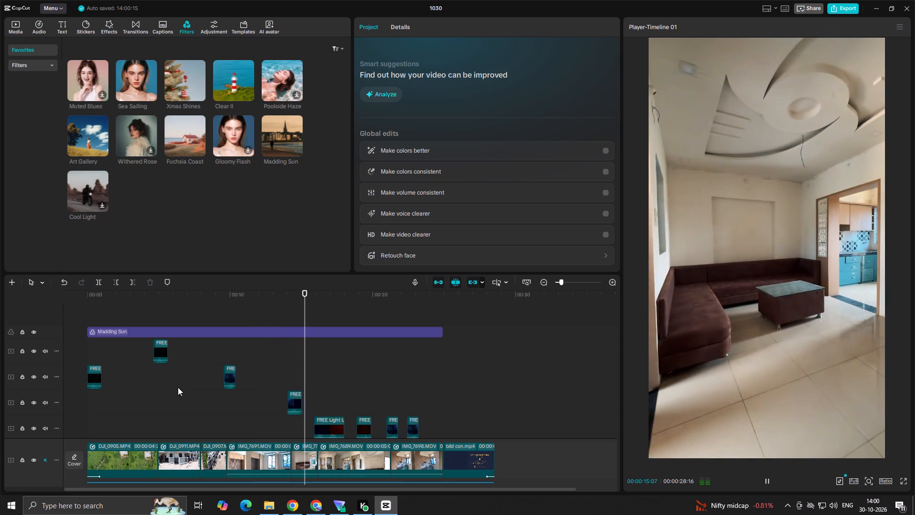
{"action": "key", "text": "space"}
{"action": "left_click", "coordinate": [170, 394]}
{"action": "left_click_drag", "start_coordinate": [170, 394], "coordinate": [0, 383]}
{"action": "key", "text": "space"}
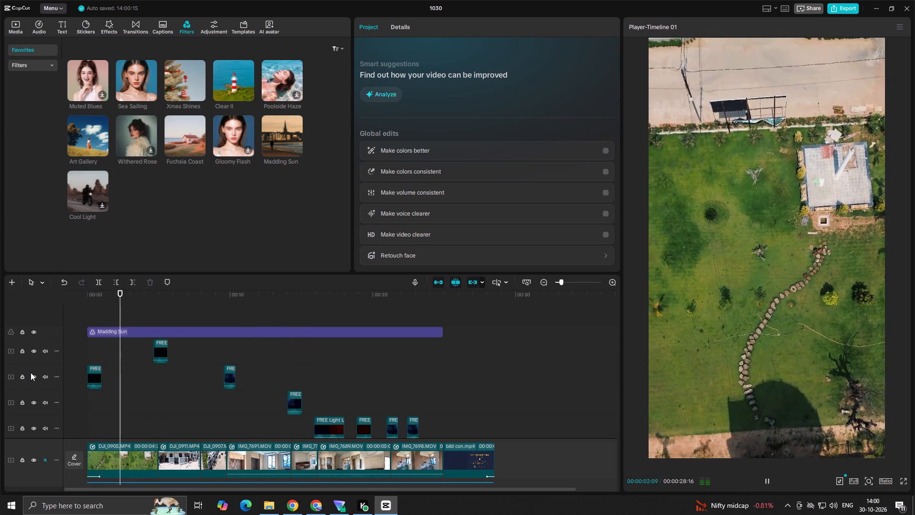
{"action": "key", "text": "space"}
In the first drone clip's HSL adjustment, set yellow saturation to 28 and yellow brightness to -32.
{"action": "left_click", "coordinate": [123, 453]}
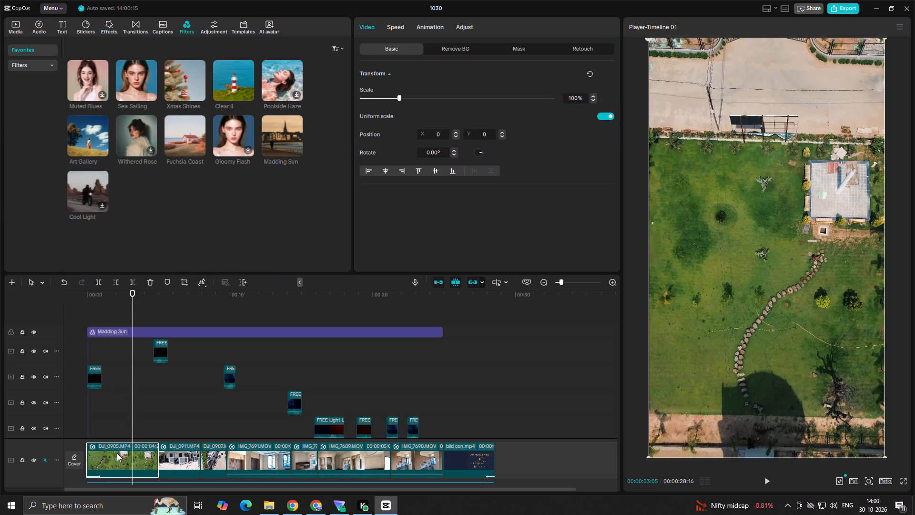
{"action": "scroll", "coordinate": [467, 131], "scroll_direction": "down", "scroll_amount": 2}
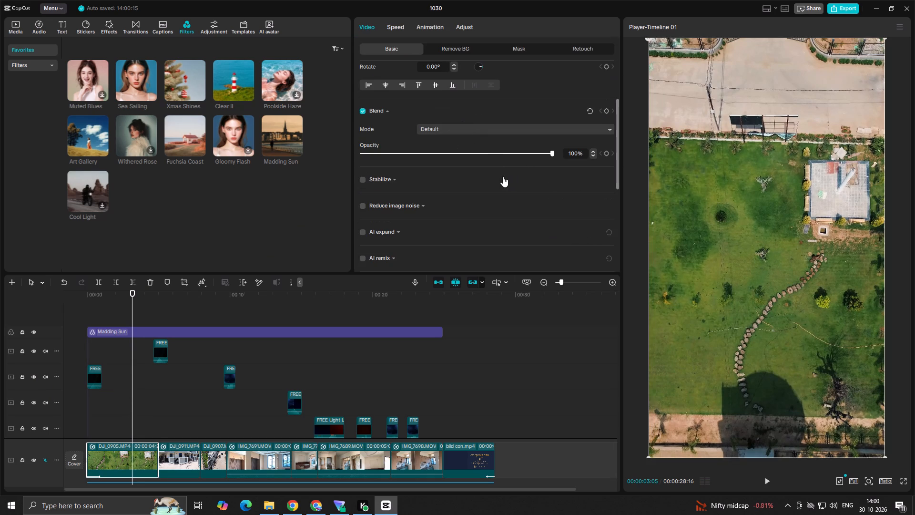
{"action": "left_click", "coordinate": [464, 30]}
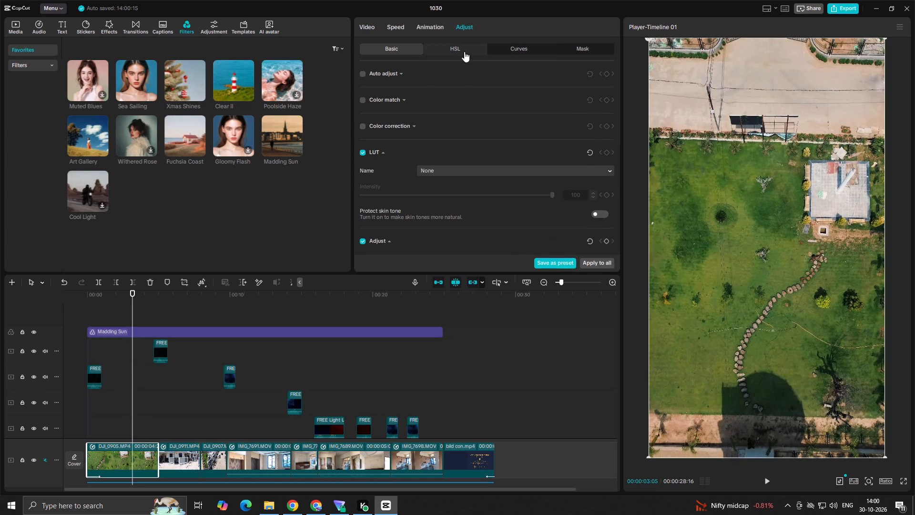
{"action": "left_click", "coordinate": [464, 51]}
{"action": "left_click", "coordinate": [423, 91]}
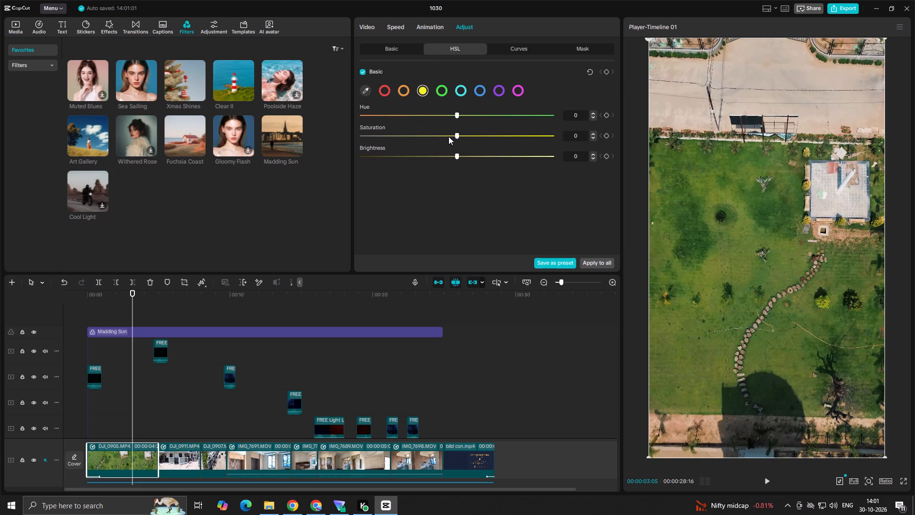
{"action": "left_click_drag", "start_coordinate": [455, 133], "coordinate": [490, 138]}
{"action": "left_click_drag", "start_coordinate": [490, 138], "coordinate": [494, 140]}
{"action": "left_click_drag", "start_coordinate": [460, 153], "coordinate": [425, 156]}
{"action": "left_click_drag", "start_coordinate": [493, 136], "coordinate": [482, 142]}
In the first drone clip's HSL adjustment, lower the orange saturation and shift the green hue towards cyan.
{"action": "left_click", "coordinate": [407, 95]}
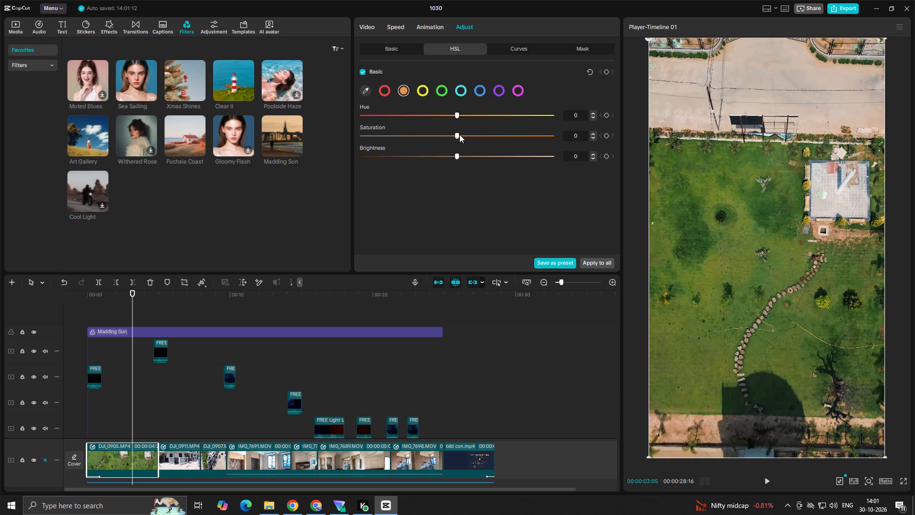
{"action": "left_click_drag", "start_coordinate": [459, 134], "coordinate": [421, 155]}
{"action": "left_click_drag", "start_coordinate": [421, 155], "coordinate": [428, 152]}
{"action": "left_click", "coordinate": [446, 90]}
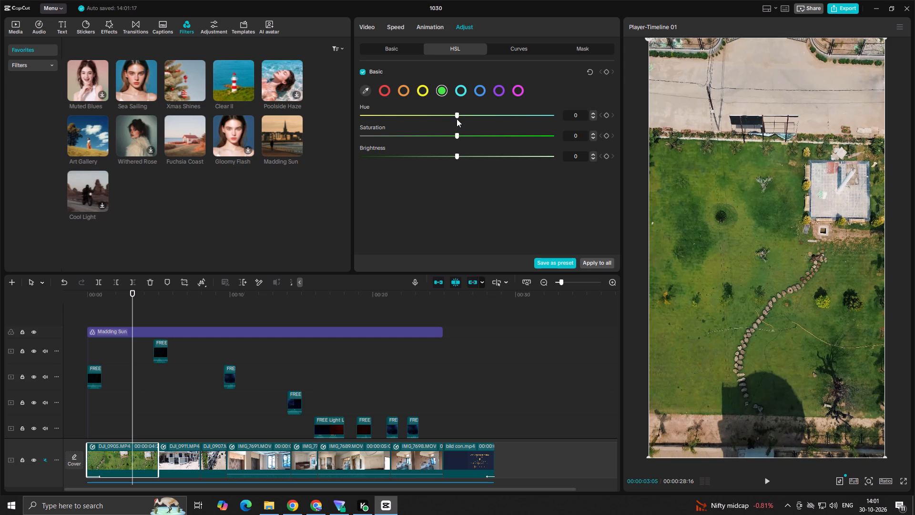
{"action": "left_click_drag", "start_coordinate": [456, 115], "coordinate": [494, 117]}
{"action": "left_click_drag", "start_coordinate": [494, 117], "coordinate": [478, 120]}
Set the first drone clip's colour temperature to -10.
{"action": "left_click", "coordinate": [395, 53]}
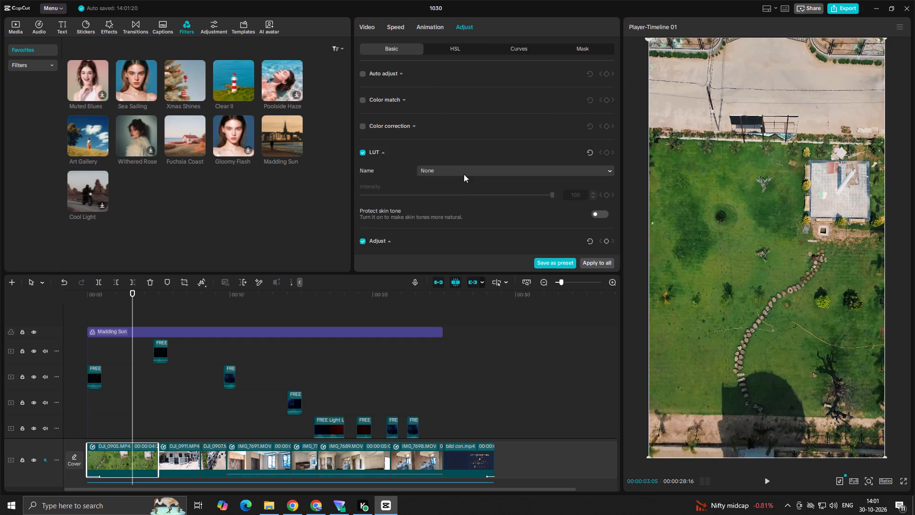
{"action": "scroll", "coordinate": [470, 185], "scroll_direction": "down", "scroll_amount": 2}
{"action": "left_click_drag", "start_coordinate": [458, 200], "coordinate": [427, 195]}
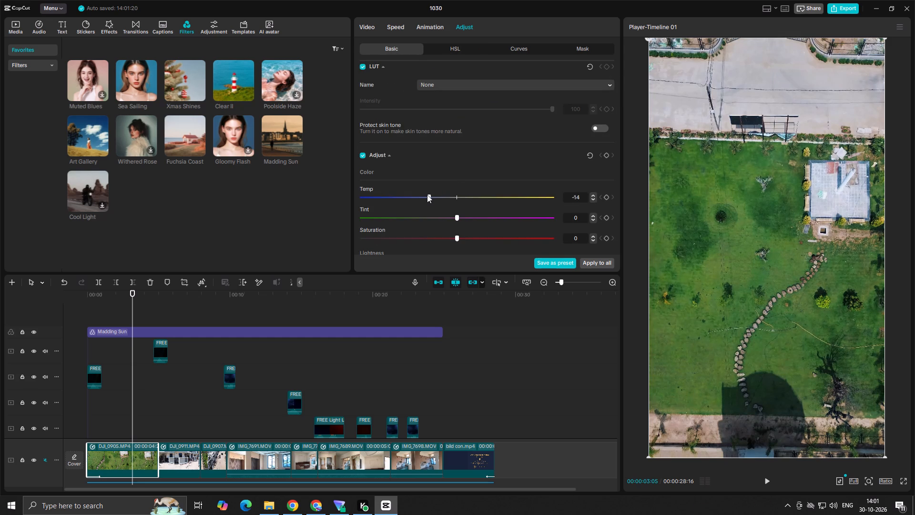
{"action": "left_click_drag", "start_coordinate": [427, 195], "coordinate": [435, 196]}
Play the whole video from the start through the end card to review the filter and colour adjustments.
{"action": "left_click", "coordinate": [166, 412]}
{"action": "left_click_drag", "start_coordinate": [167, 412], "coordinate": [0, 457]}
{"action": "key", "text": "space"}
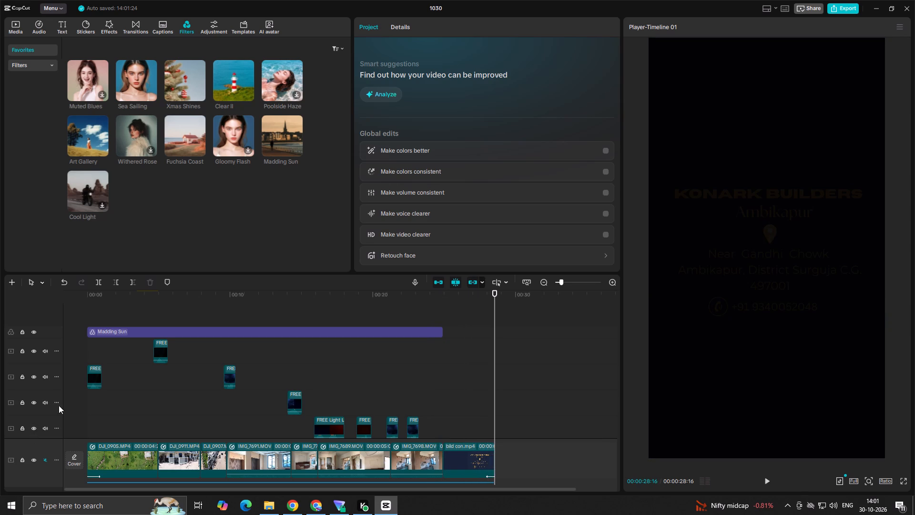
Add the favourite Light Gold transition between the IMG_7698 clip and the end card, allowing duplicate frames, and play it back.
{"action": "left_click", "coordinate": [99, 25]}
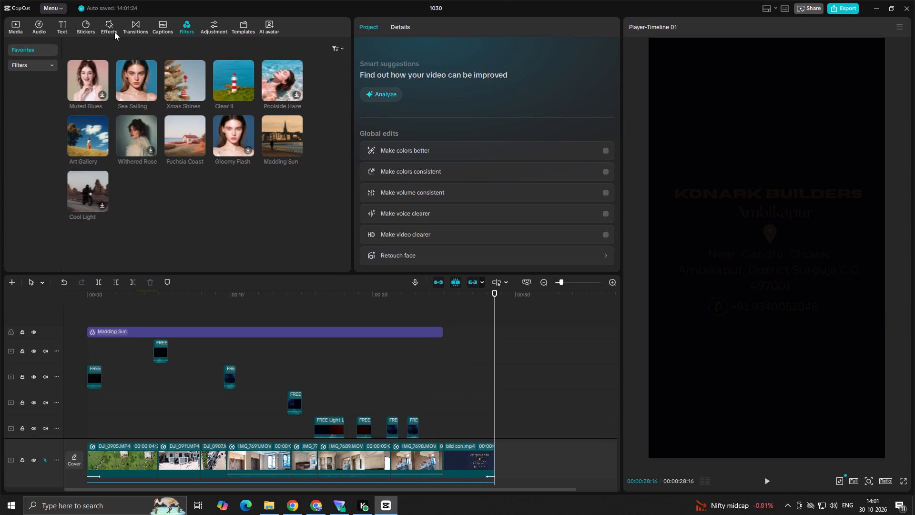
{"action": "left_click", "coordinate": [114, 32]}
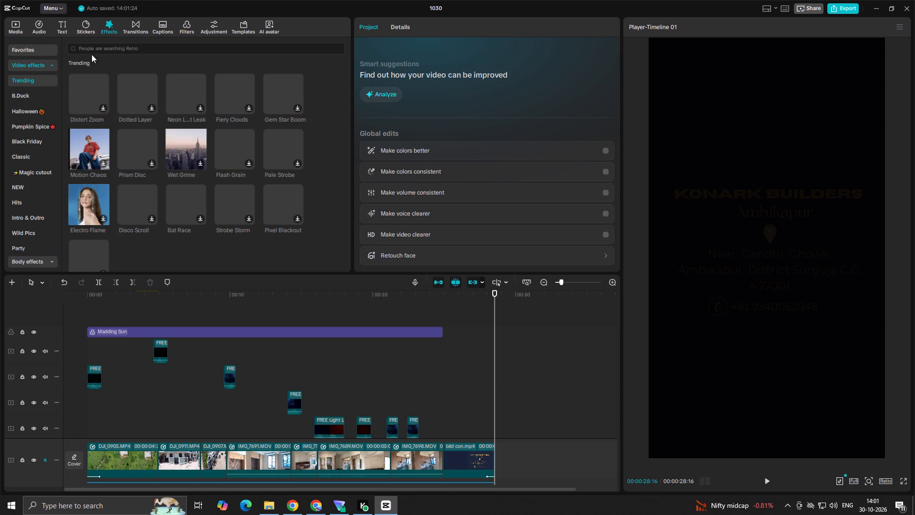
{"action": "left_click", "coordinate": [137, 24]}
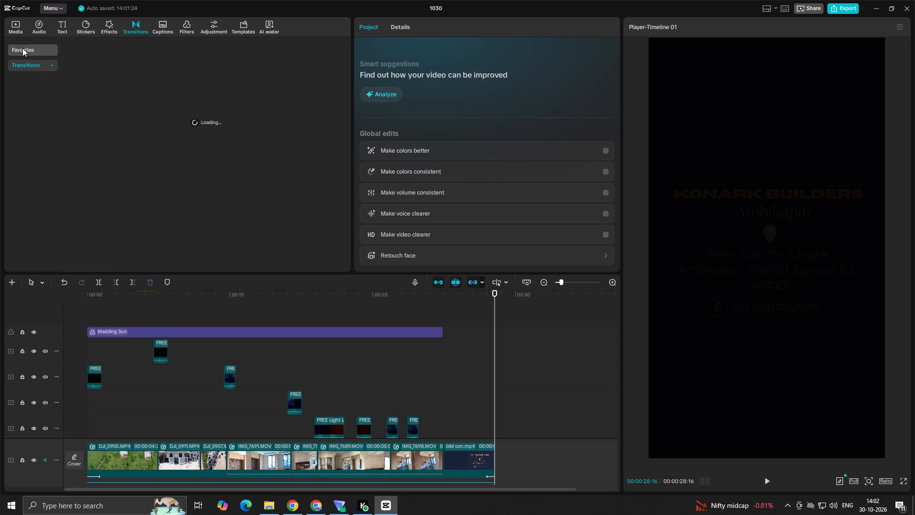
{"action": "left_click", "coordinate": [23, 48]}
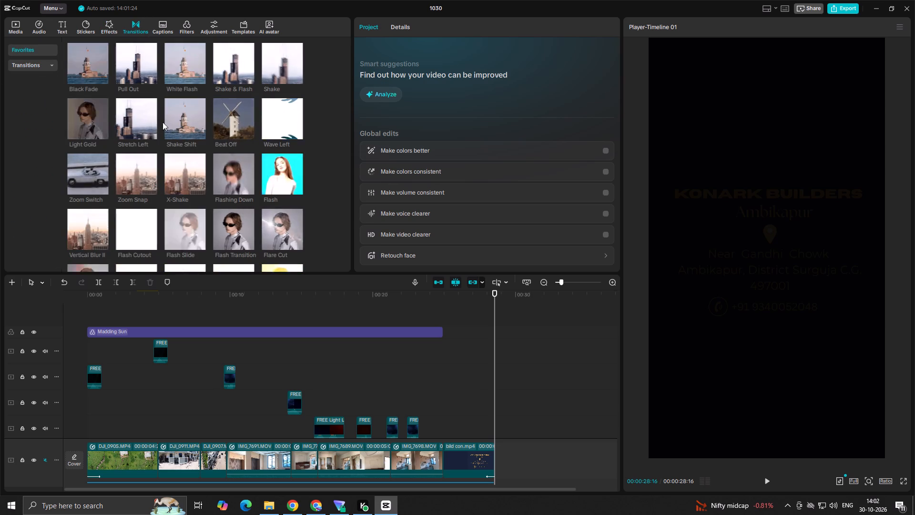
{"action": "left_click_drag", "start_coordinate": [91, 117], "coordinate": [399, 444]}
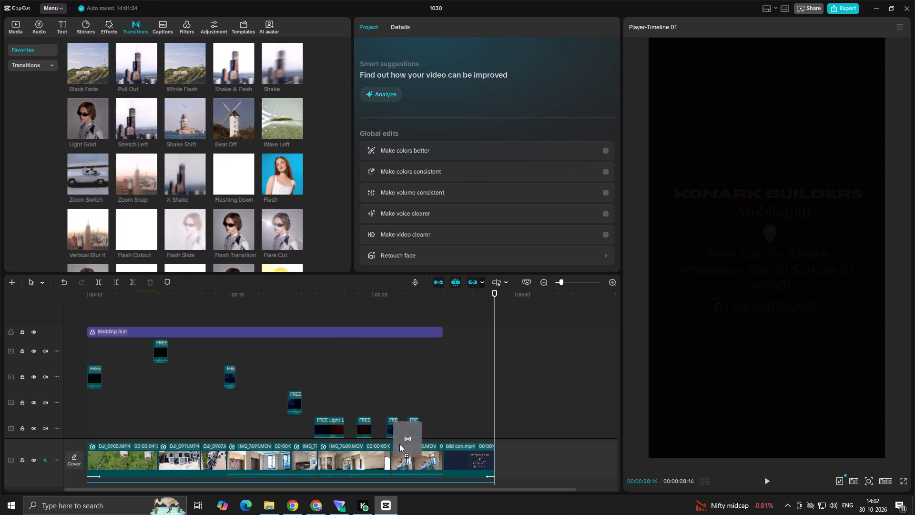
{"action": "left_click_drag", "start_coordinate": [399, 444], "coordinate": [430, 458]}
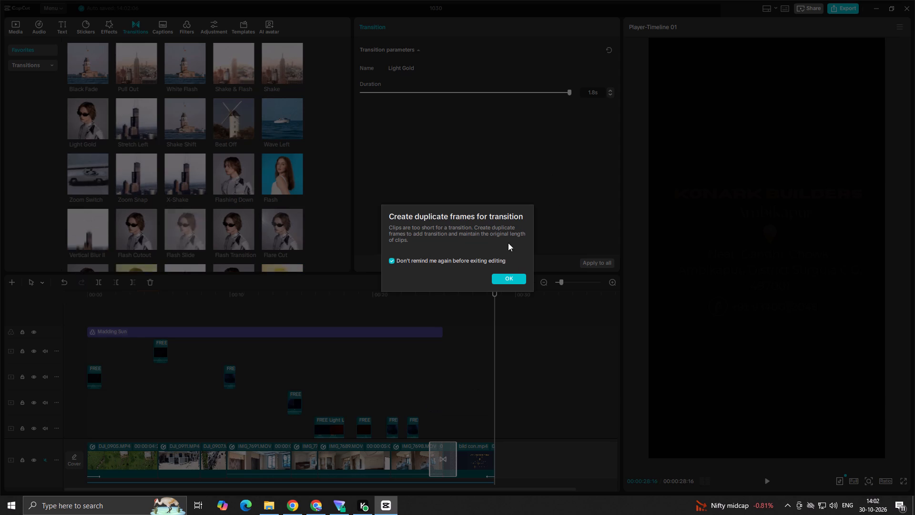
{"action": "left_click", "coordinate": [510, 278]}
{"action": "left_click", "coordinate": [416, 397]}
{"action": "key", "text": "space"}
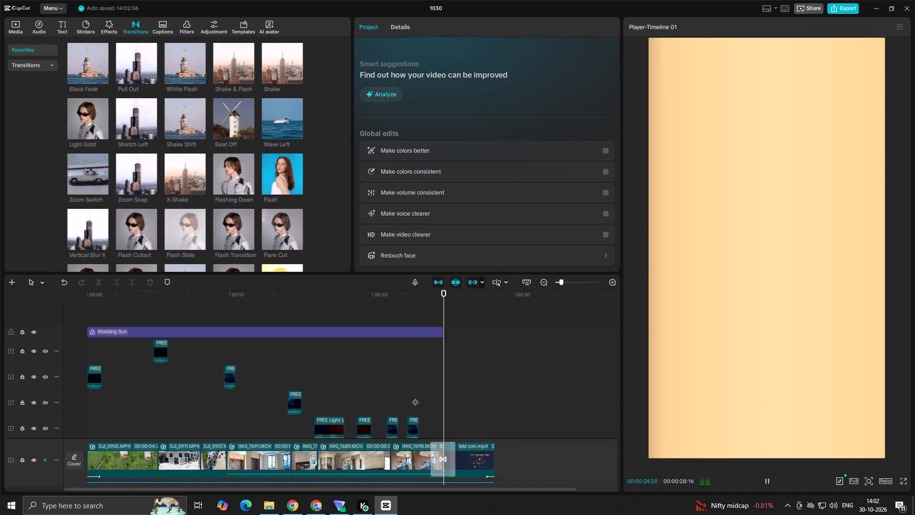
{"action": "left_click", "coordinate": [408, 402]}
{"action": "key", "text": "space"}
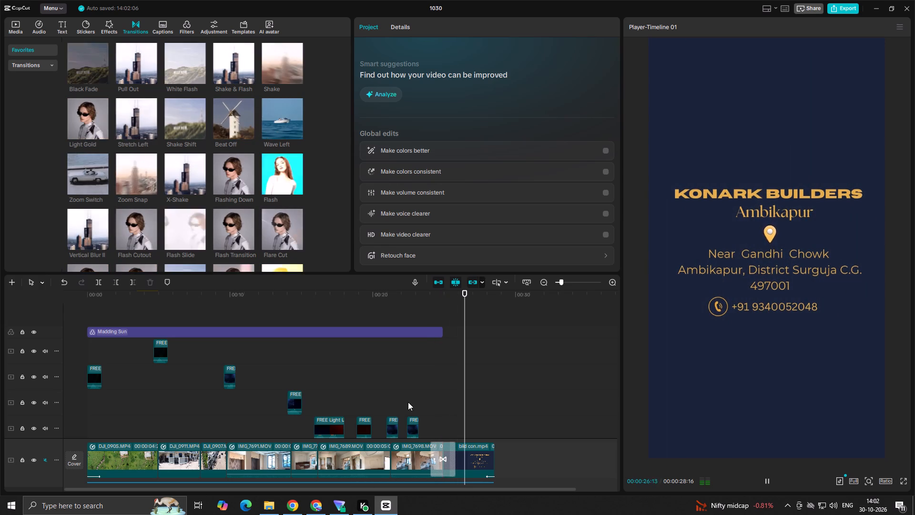
{"action": "key", "text": "space"}
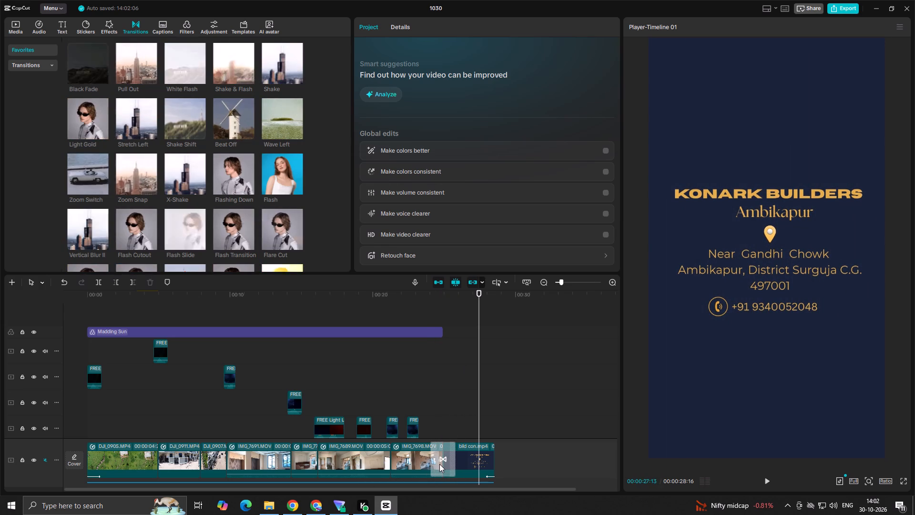
Set the duration of the Light Gold transition before the end card to 1.1 s and play the ending back.
{"action": "left_click", "coordinate": [439, 464]}
{"action": "left_click", "coordinate": [492, 93]}
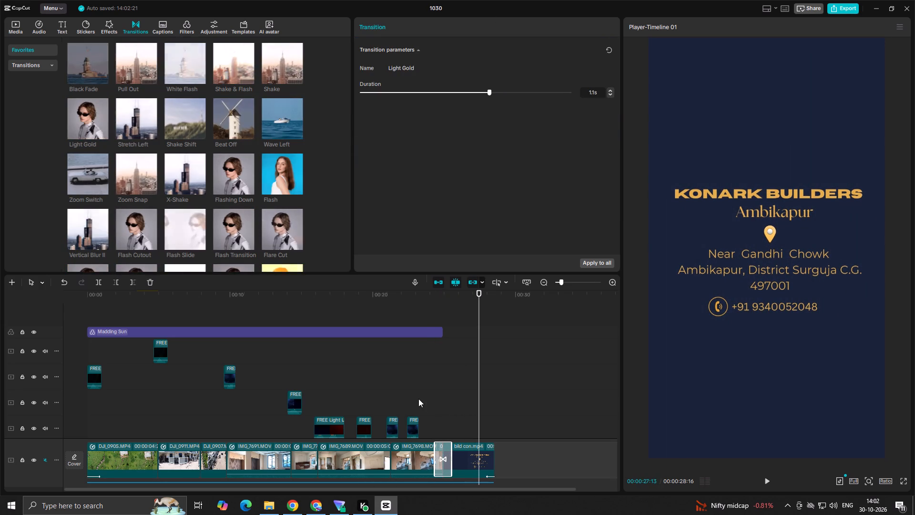
{"action": "left_click", "coordinate": [413, 399]}
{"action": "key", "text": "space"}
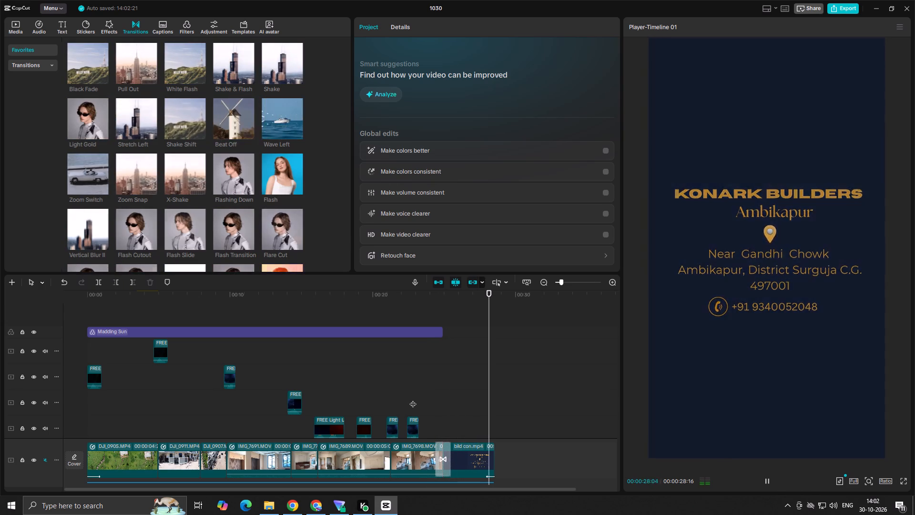
{"action": "left_click", "coordinate": [361, 404]}
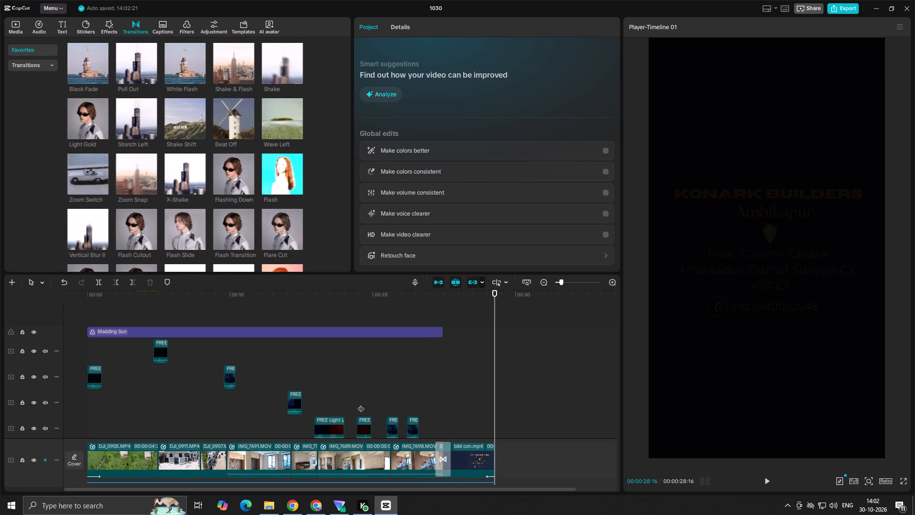
{"action": "left_click", "coordinate": [408, 372]}
Overlay the round gold building logo image from the video's start and extend it to 00:00:24:28, matching the Madding Sun filter's end.
{"action": "left_click_drag", "start_coordinate": [409, 372], "coordinate": [0, 420]}
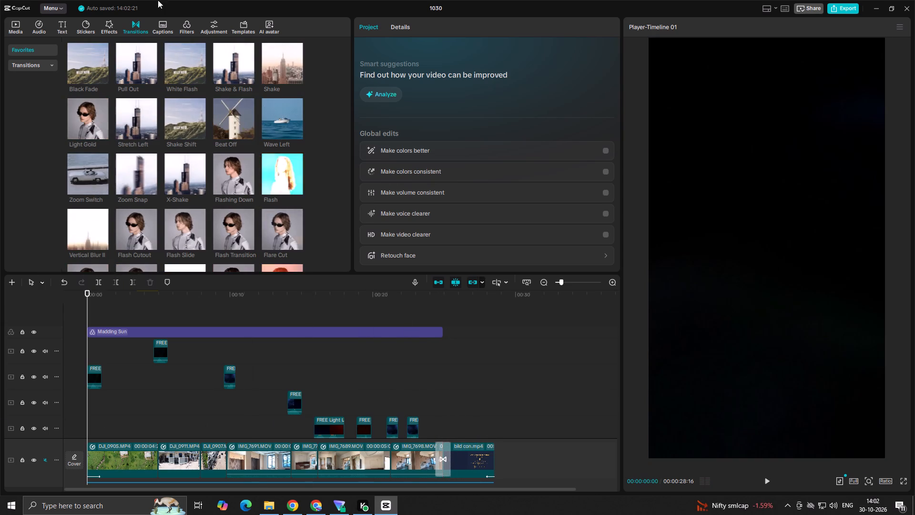
{"action": "left_click", "coordinate": [20, 24]}
{"action": "double_click", "coordinate": [91, 86]}
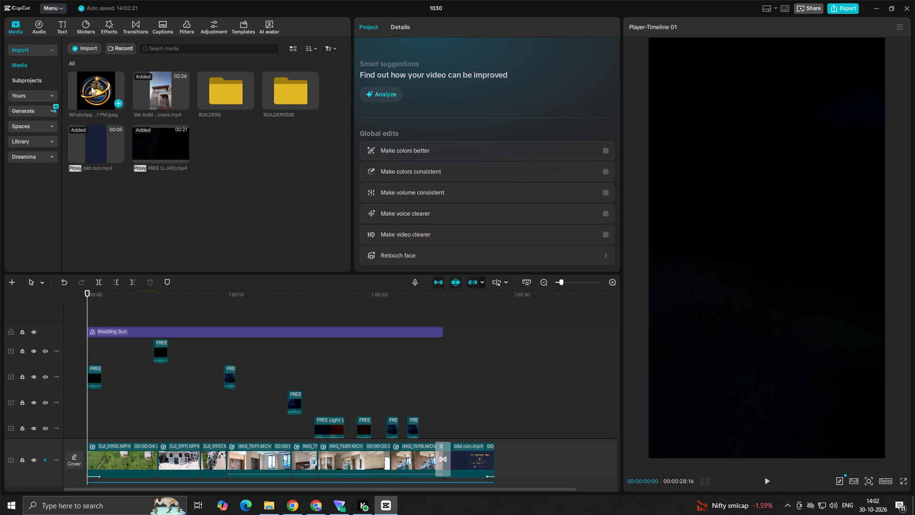
{"action": "left_click_drag", "start_coordinate": [91, 86], "coordinate": [75, 312]}
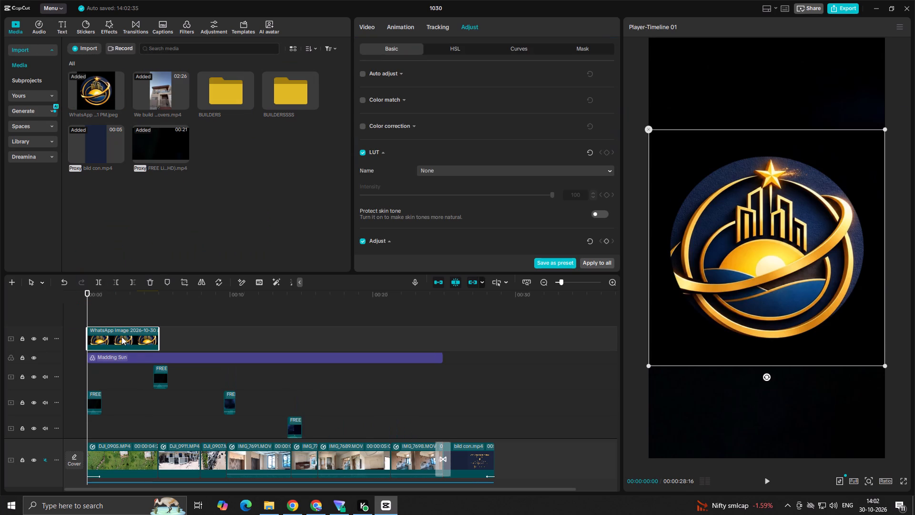
{"action": "left_click_drag", "start_coordinate": [158, 332], "coordinate": [478, 328]}
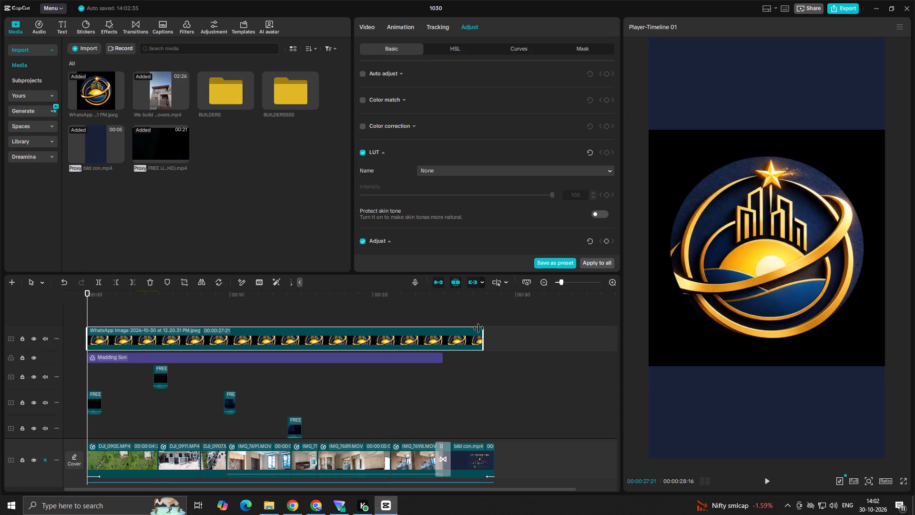
{"action": "left_click_drag", "start_coordinate": [478, 328], "coordinate": [440, 374]}
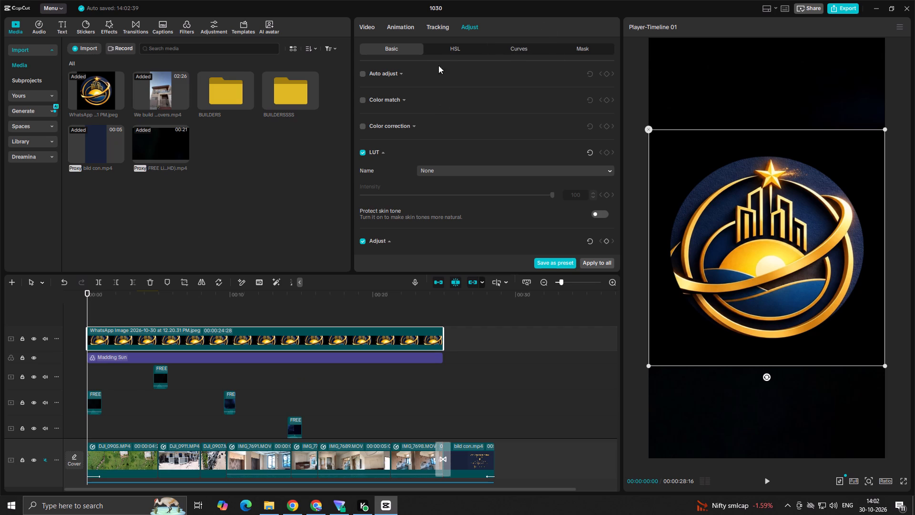
Check the logo overlay's HSL, basic and mask adjustments, including the options for adding a mask.
{"action": "left_click", "coordinate": [457, 50]}
{"action": "left_click", "coordinate": [407, 50]}
{"action": "left_click", "coordinate": [574, 48]}
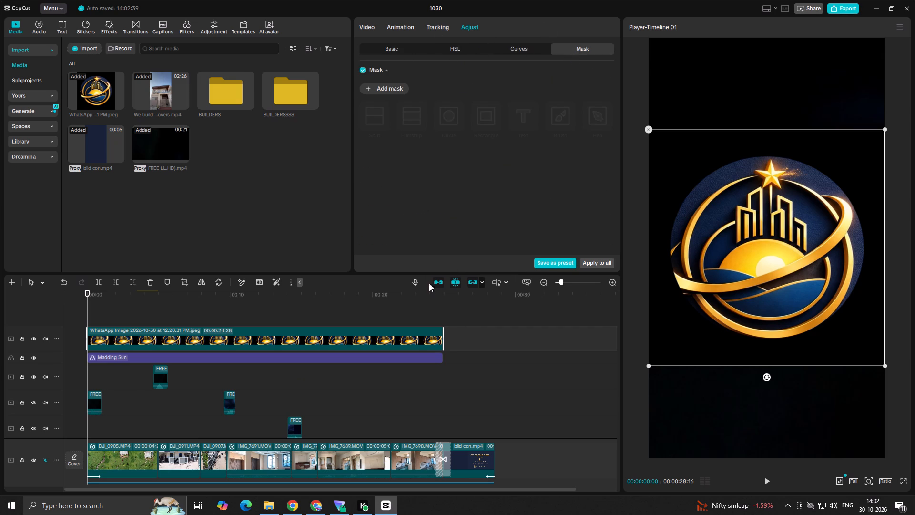
{"action": "left_click", "coordinate": [388, 90]}
{"action": "left_click", "coordinate": [382, 92]}
Close project 1030 and return to the home screen.
{"action": "left_click", "coordinate": [903, 7]}
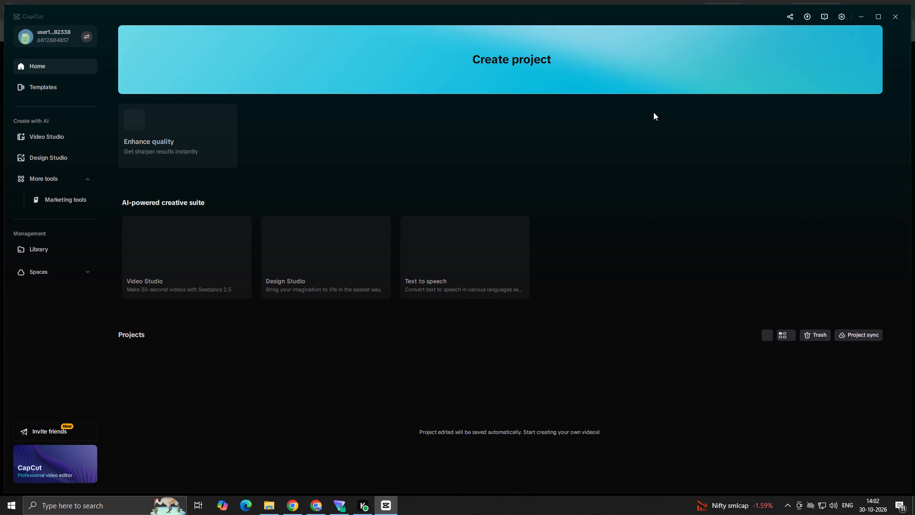
Reopen the 1030 project from the home screen.
{"action": "left_click", "coordinate": [172, 388]}
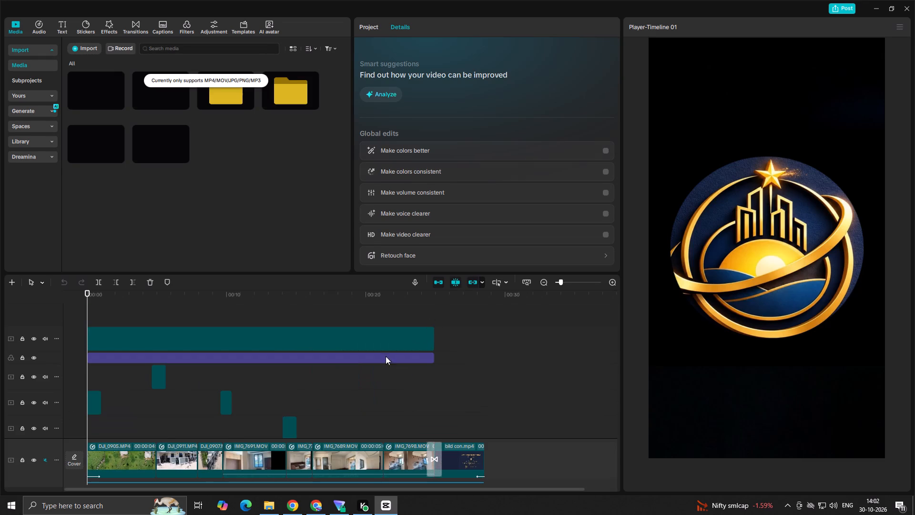
Add a circle mask to the logo image overlay and enlarge it to about 1303 around the emblem.
{"action": "left_click", "coordinate": [413, 318]}
{"action": "left_click", "coordinate": [415, 348]}
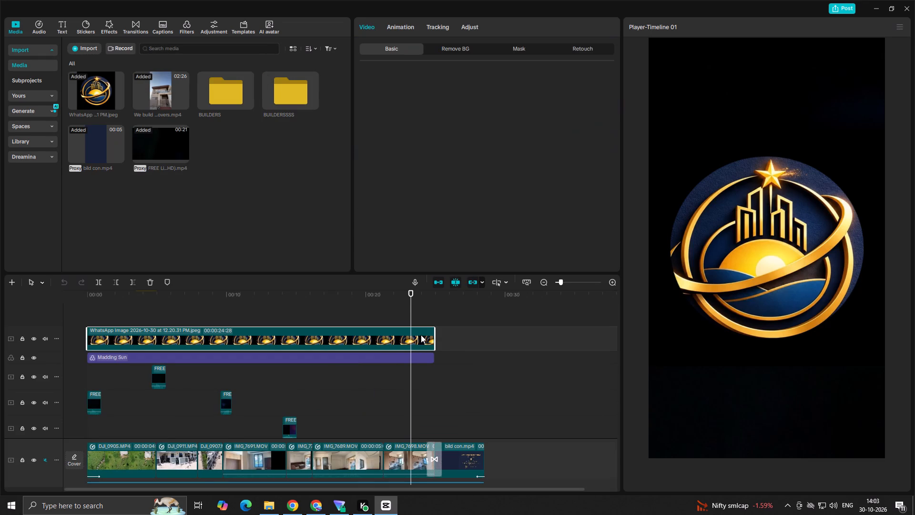
{"action": "left_click", "coordinate": [422, 334]}
{"action": "left_click", "coordinate": [522, 54]}
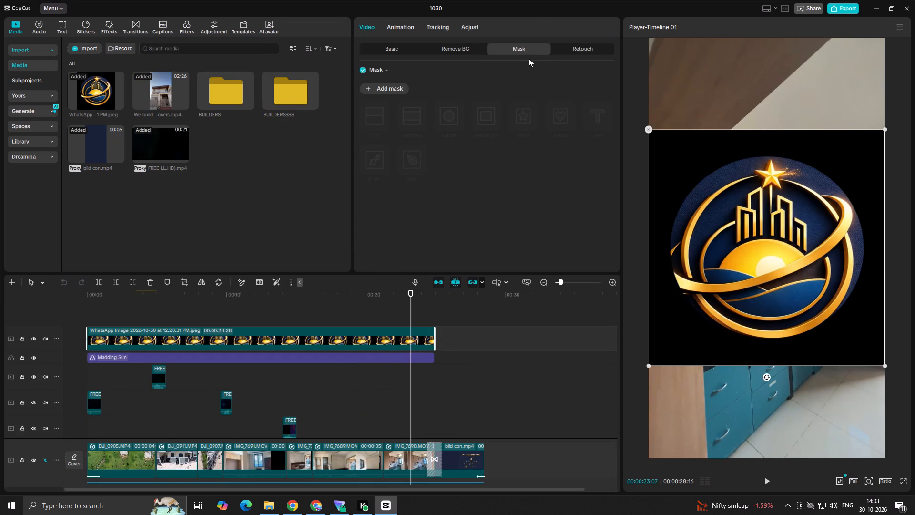
{"action": "left_click", "coordinate": [397, 91]}
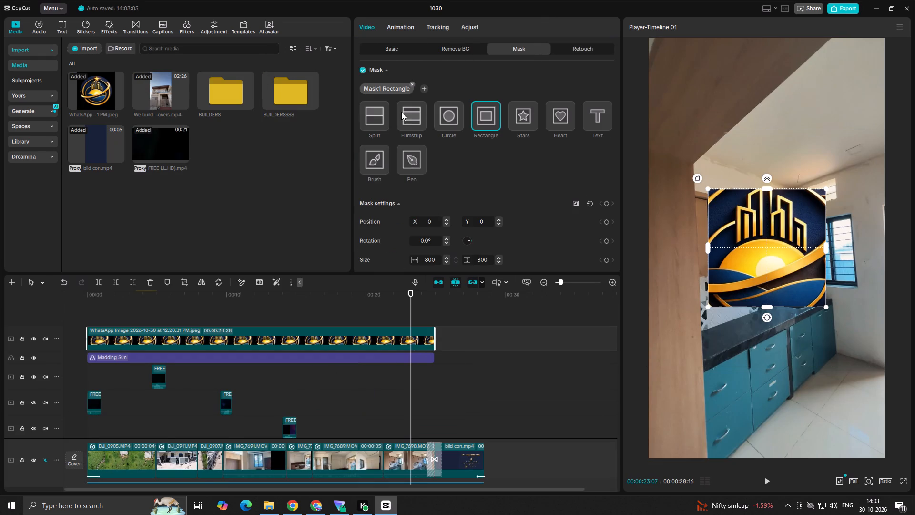
{"action": "left_click", "coordinate": [450, 123]}
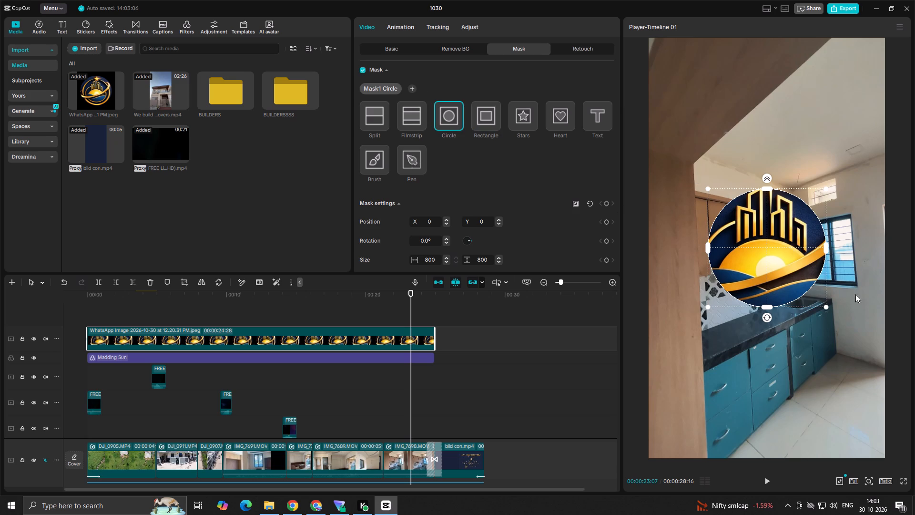
{"action": "left_click_drag", "start_coordinate": [828, 302], "coordinate": [841, 319]}
{"action": "left_click_drag", "start_coordinate": [825, 305], "coordinate": [854, 329]}
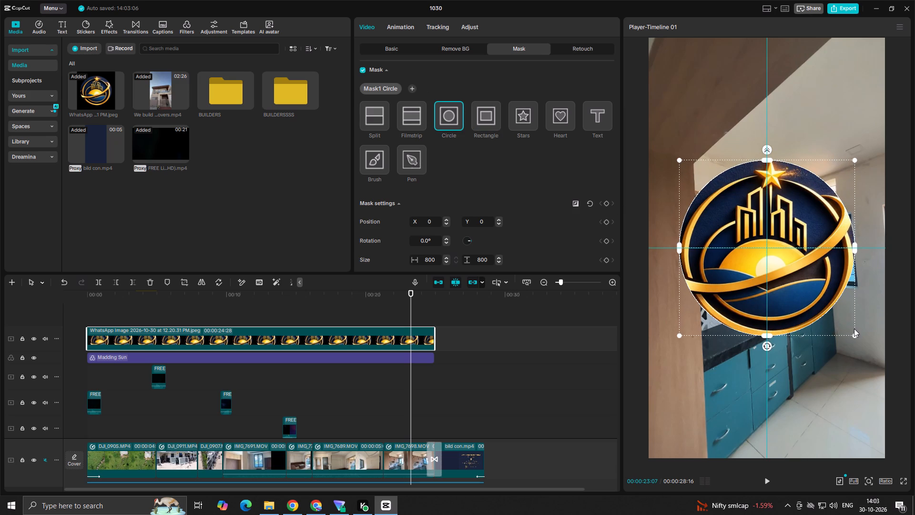
{"action": "left_click_drag", "start_coordinate": [854, 329], "coordinate": [861, 340]}
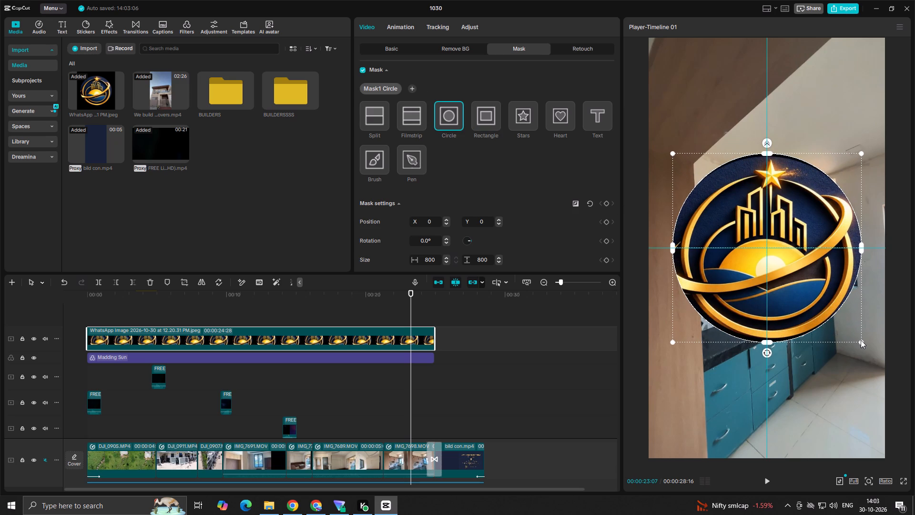
{"action": "left_click_drag", "start_coordinate": [861, 340], "coordinate": [863, 341]}
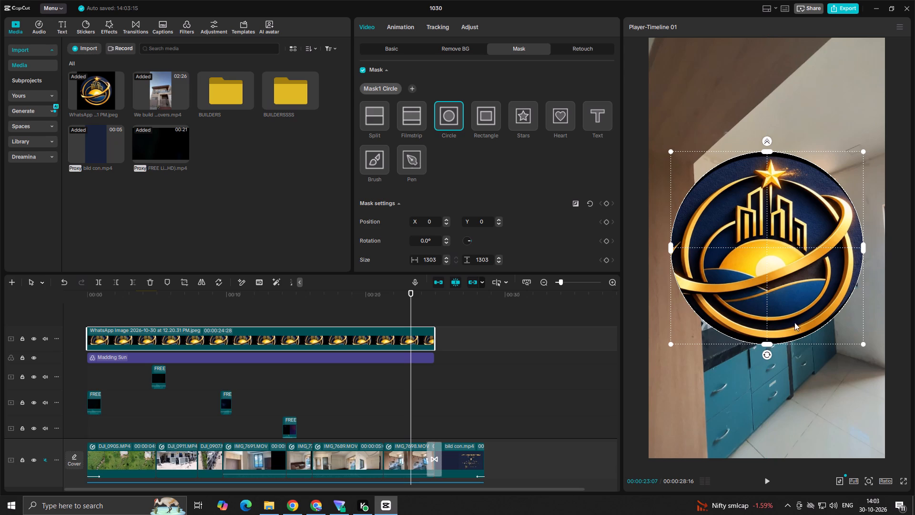
Refine the logo's circle mask to a size of about 1329 and a position of about X 29, Y -35.
{"action": "left_click_drag", "start_coordinate": [770, 298], "coordinate": [773, 303]}
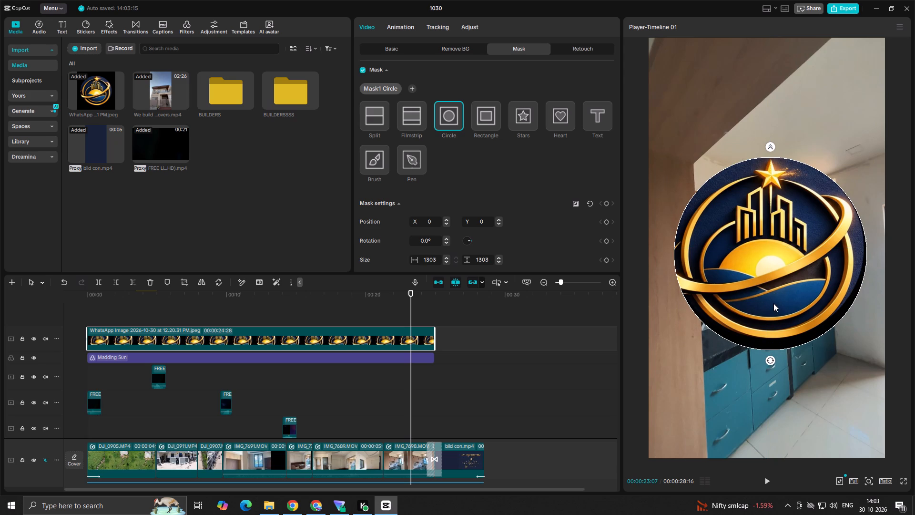
{"action": "left_click", "coordinate": [865, 354]}
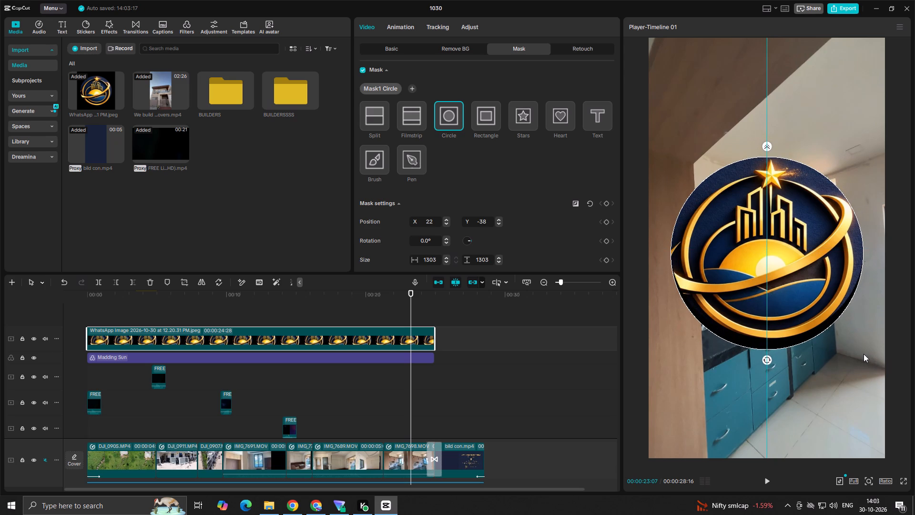
{"action": "left_click_drag", "start_coordinate": [862, 349], "coordinate": [875, 363]}
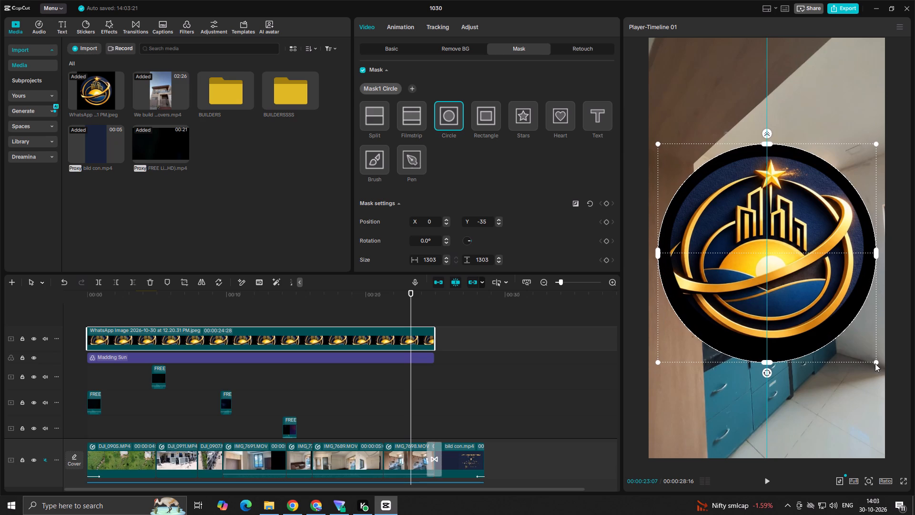
{"action": "left_click_drag", "start_coordinate": [875, 363], "coordinate": [864, 311]}
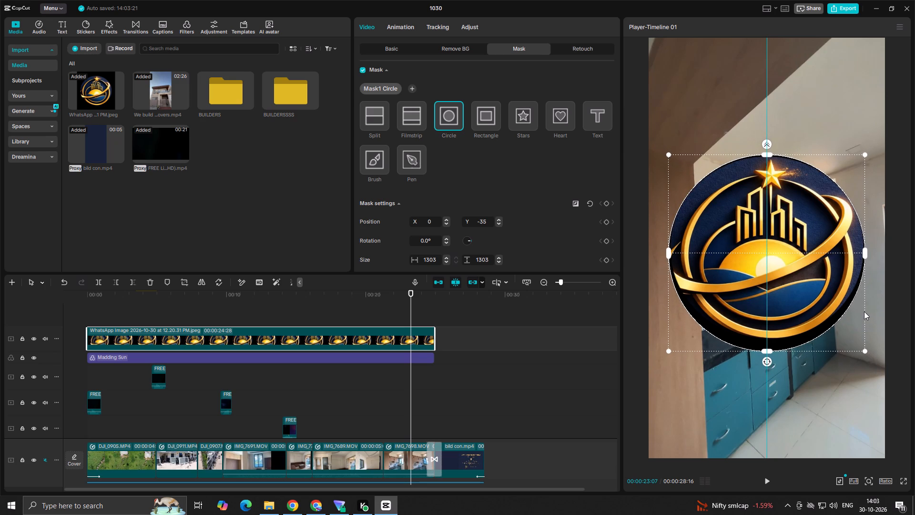
{"action": "left_click_drag", "start_coordinate": [864, 311], "coordinate": [864, 309]}
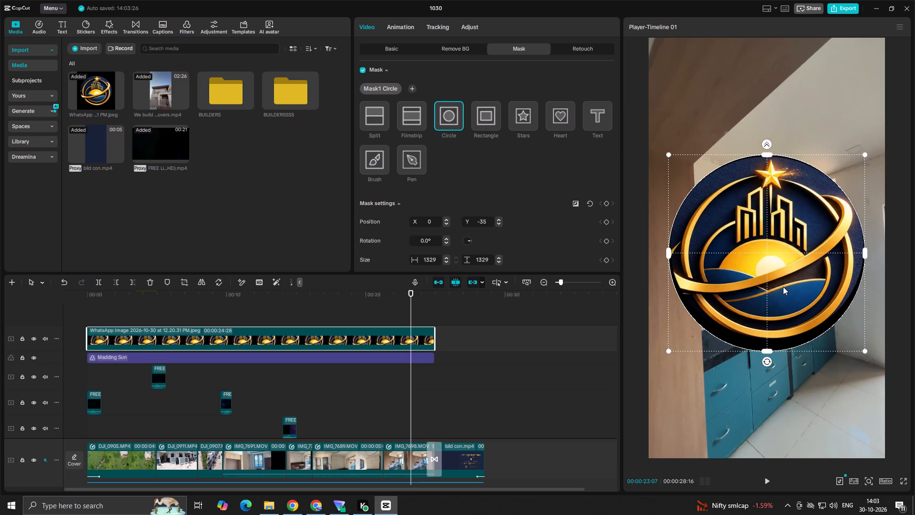
{"action": "left_click_drag", "start_coordinate": [783, 287], "coordinate": [787, 287]}
Scale the masked logo down to about 11% and place it in the frame's upper-right corner, about X 897, Y 1733.
{"action": "left_click", "coordinate": [314, 315]}
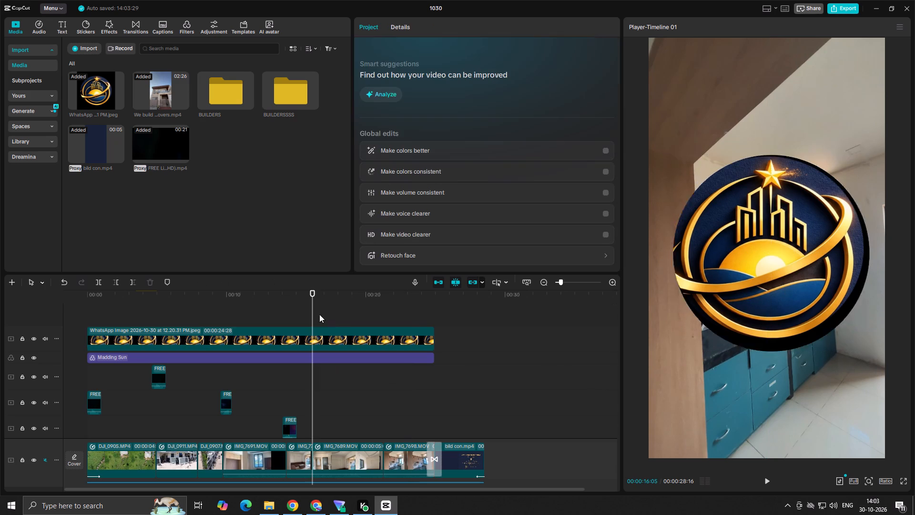
{"action": "left_click", "coordinate": [362, 331]}
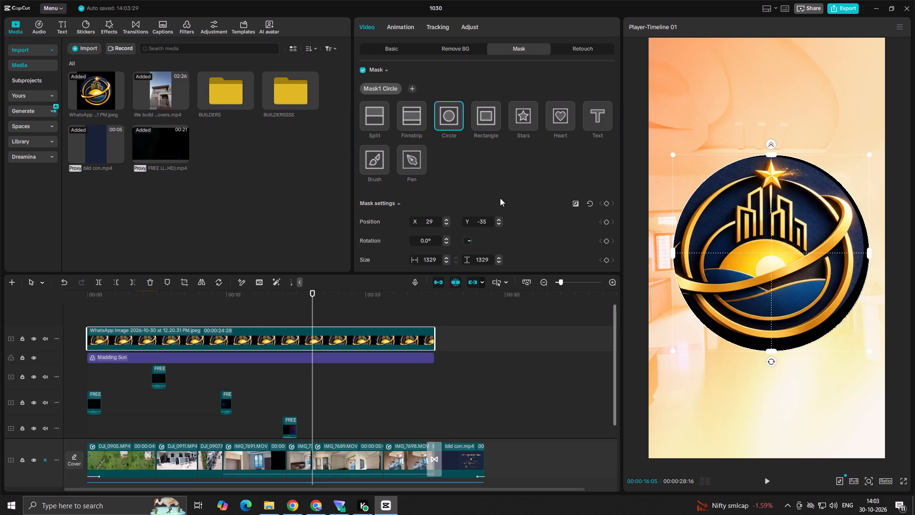
{"action": "left_click", "coordinate": [393, 47]}
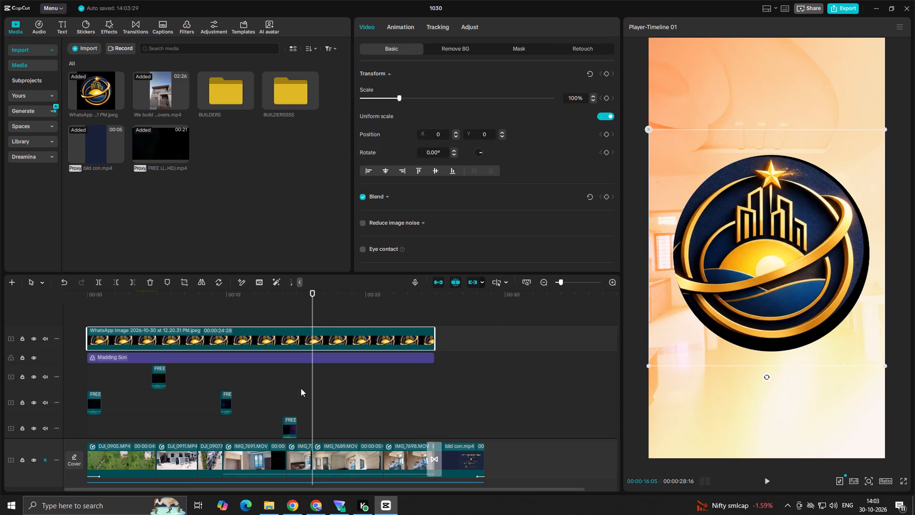
{"action": "left_click", "coordinate": [351, 325]}
{"action": "left_click", "coordinate": [360, 341]}
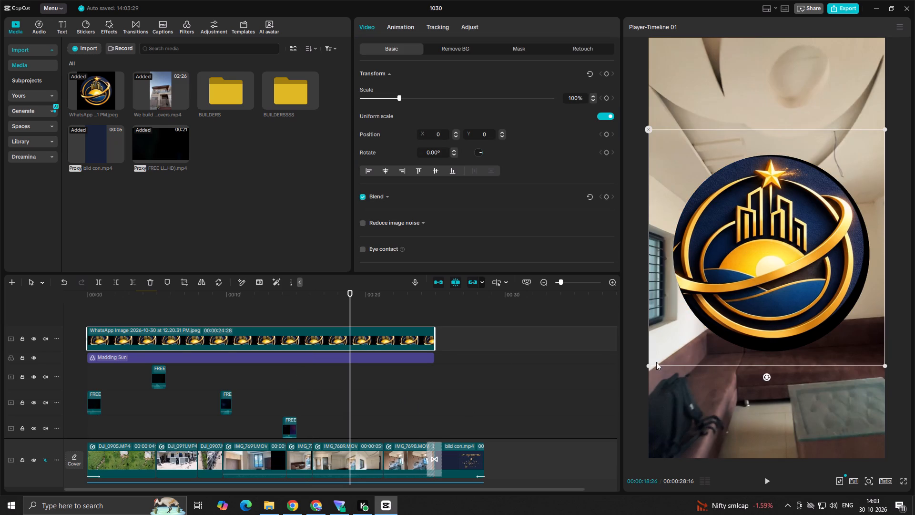
{"action": "left_click_drag", "start_coordinate": [651, 365], "coordinate": [795, 228]}
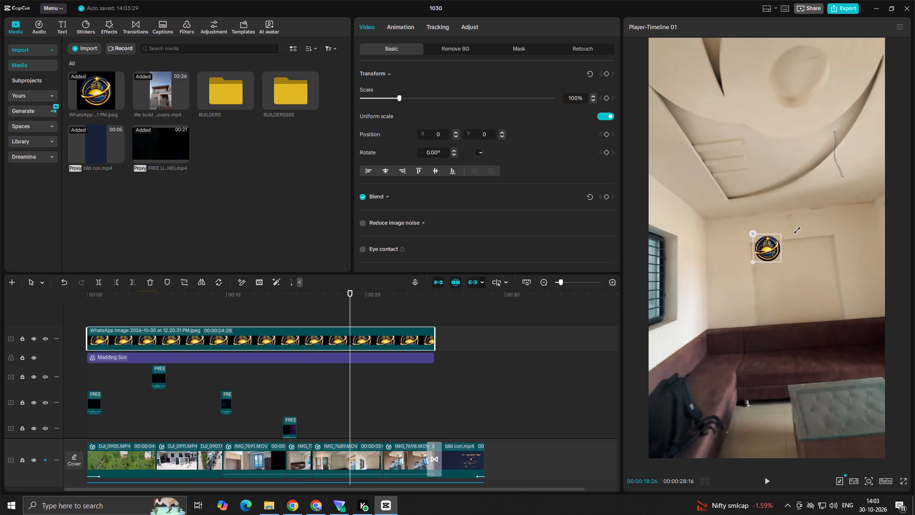
{"action": "left_click_drag", "start_coordinate": [795, 228], "coordinate": [798, 229]}
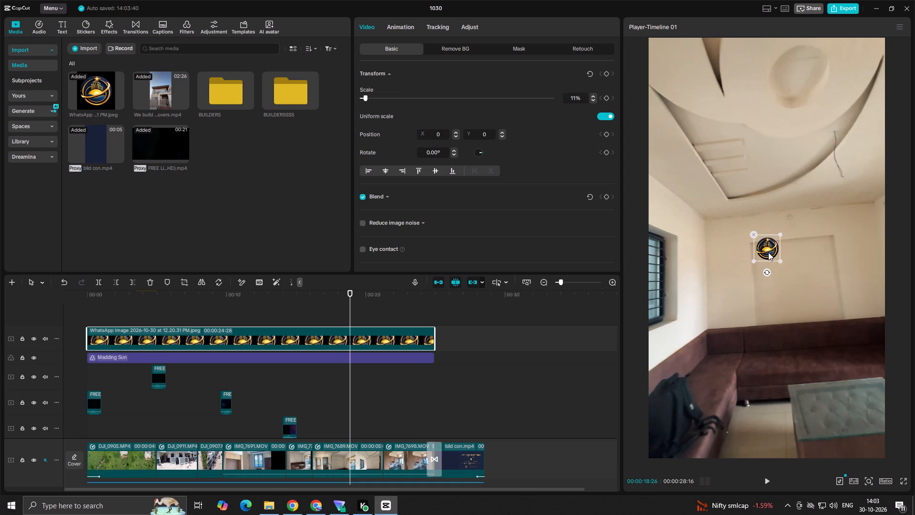
{"action": "left_click_drag", "start_coordinate": [768, 252], "coordinate": [863, 66]}
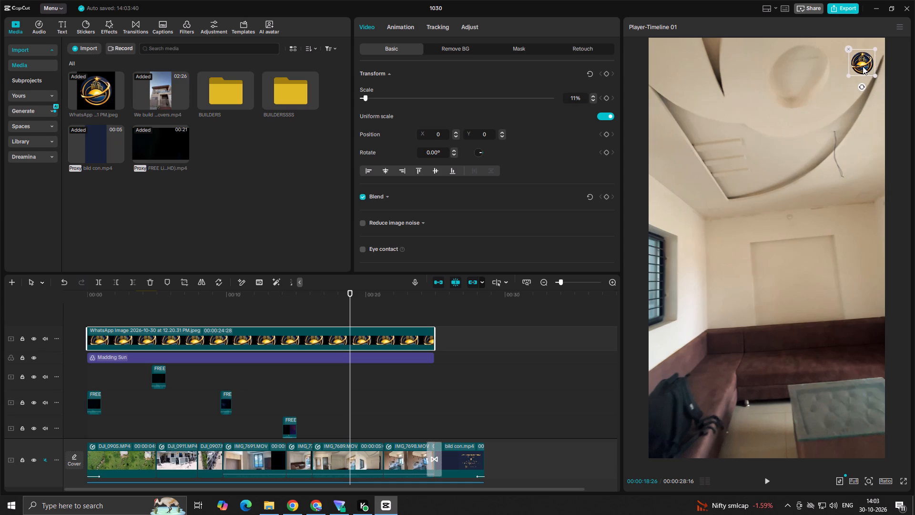
{"action": "left_click_drag", "start_coordinate": [863, 66], "coordinate": [866, 62]}
Play the video from the start to check the logo watermark over the opening clips.
{"action": "left_click", "coordinate": [239, 309]}
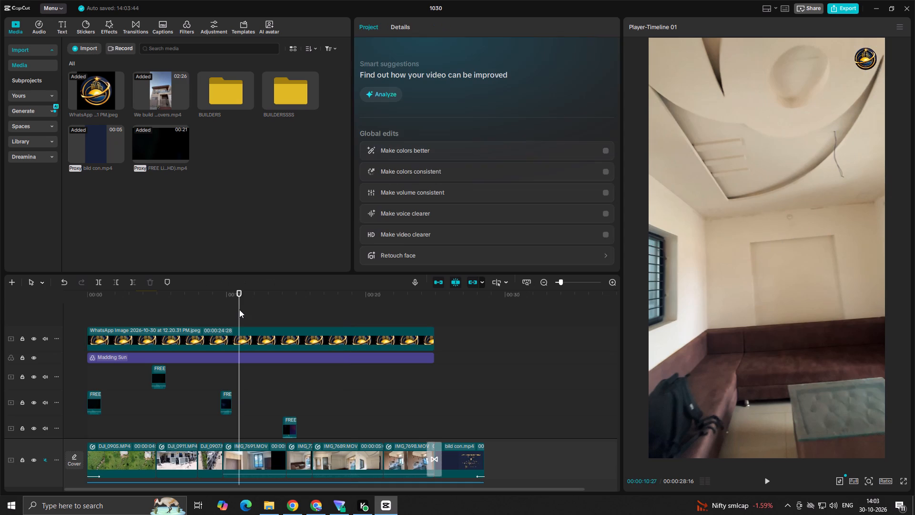
{"action": "left_click_drag", "start_coordinate": [238, 309], "coordinate": [0, 395]}
{"action": "key", "text": "space"}
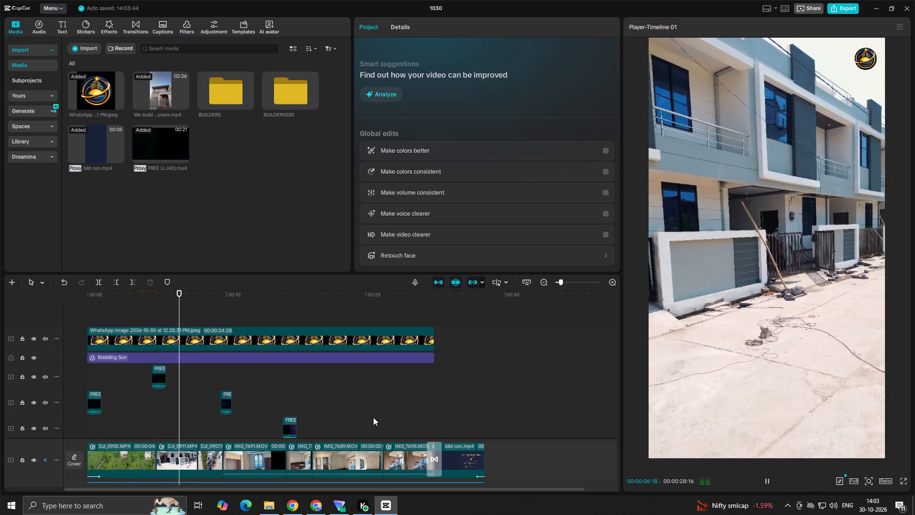
{"action": "key", "text": "space"}
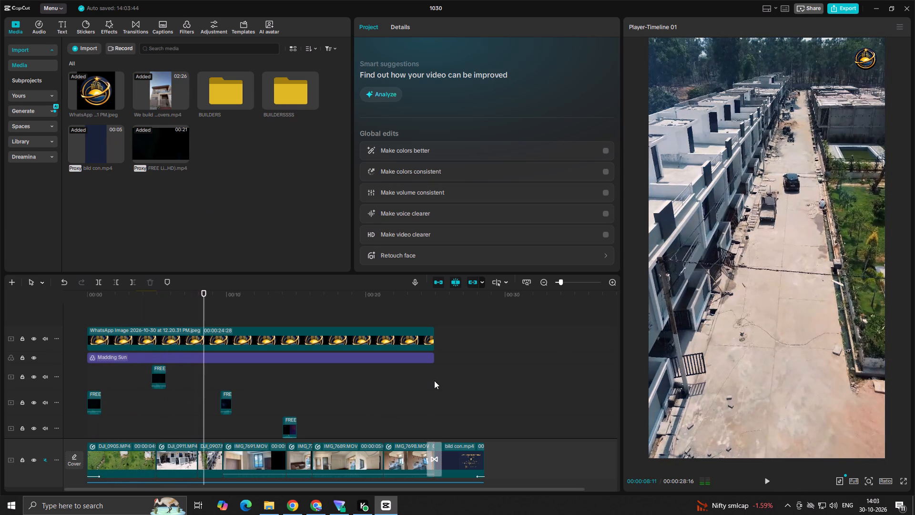
Select the second clip on the main track, DJI_0911.MP4, and open its colour adjustment curves.
{"action": "left_click", "coordinate": [158, 309]}
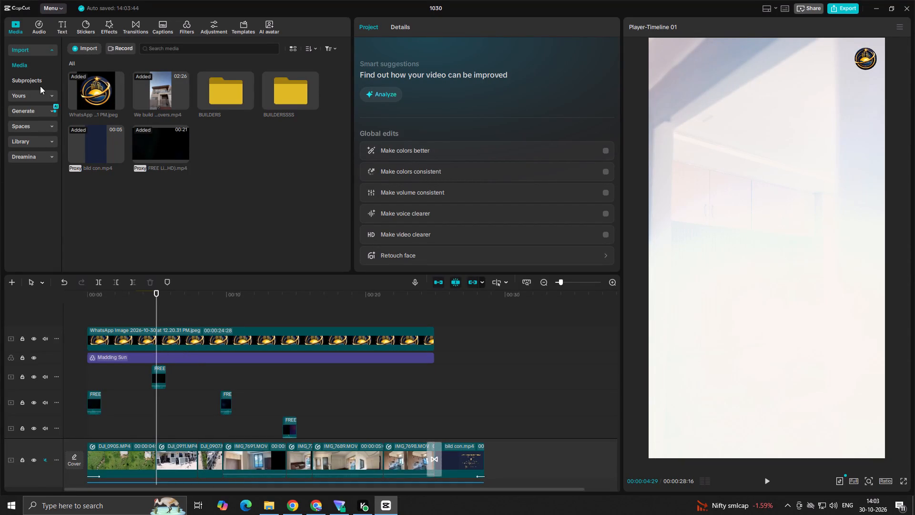
{"action": "left_click", "coordinate": [134, 344]}
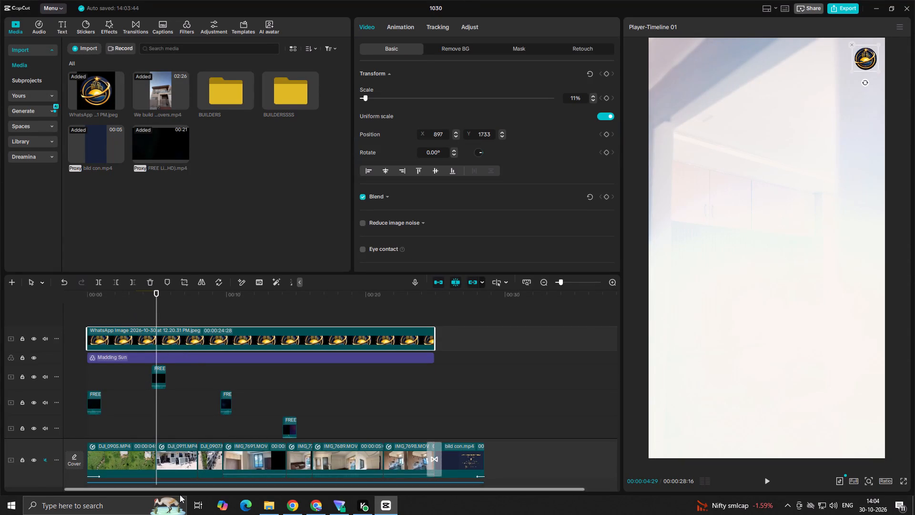
{"action": "left_click", "coordinate": [180, 462]}
{"action": "left_click", "coordinate": [168, 428]}
{"action": "left_click", "coordinate": [172, 460]}
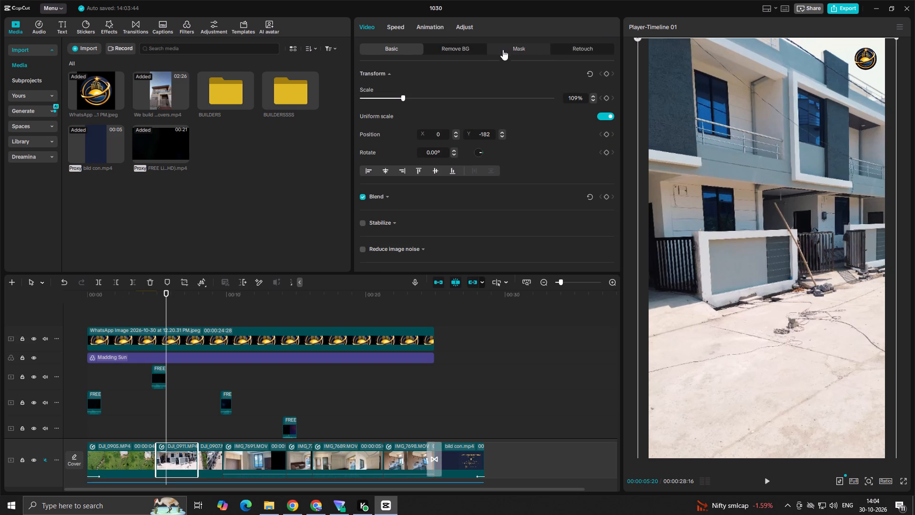
{"action": "left_click", "coordinate": [464, 27]}
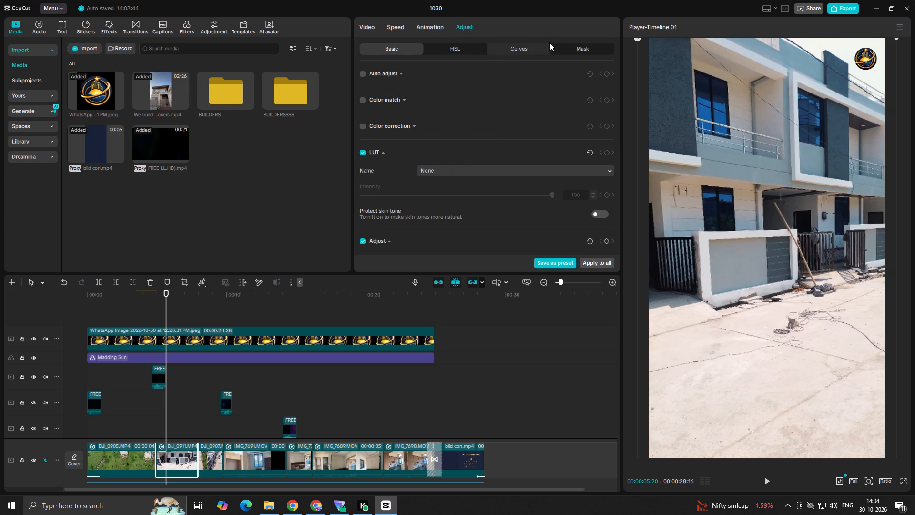
{"action": "left_click", "coordinate": [519, 50]}
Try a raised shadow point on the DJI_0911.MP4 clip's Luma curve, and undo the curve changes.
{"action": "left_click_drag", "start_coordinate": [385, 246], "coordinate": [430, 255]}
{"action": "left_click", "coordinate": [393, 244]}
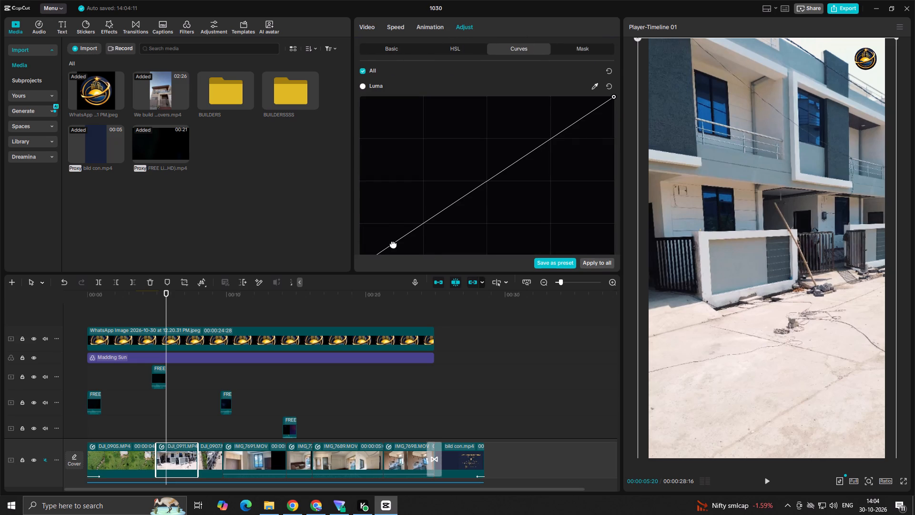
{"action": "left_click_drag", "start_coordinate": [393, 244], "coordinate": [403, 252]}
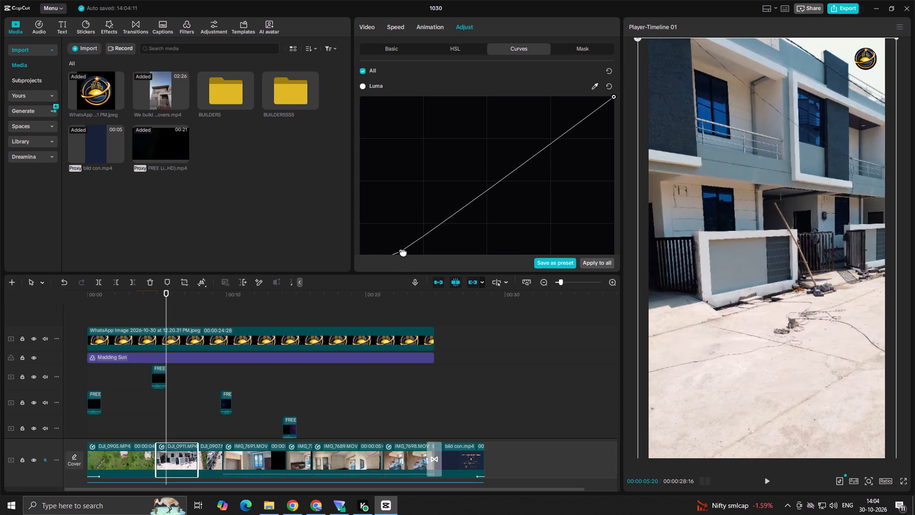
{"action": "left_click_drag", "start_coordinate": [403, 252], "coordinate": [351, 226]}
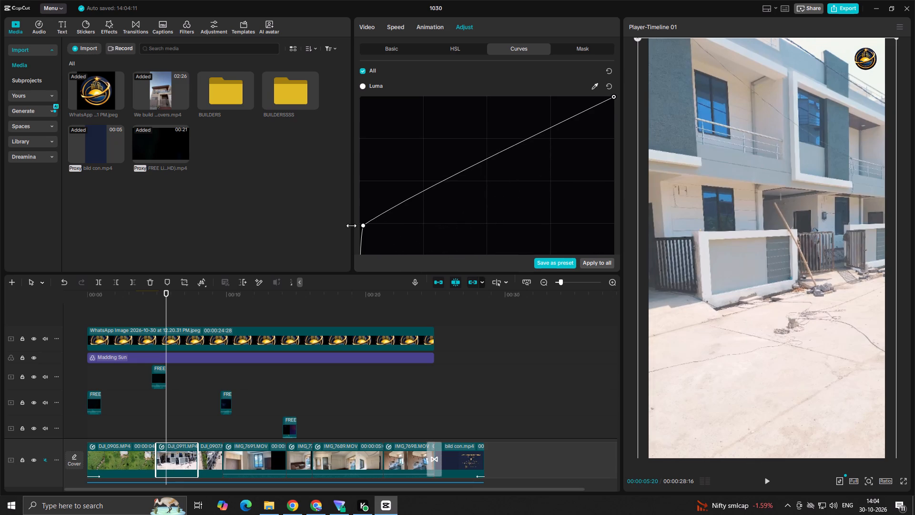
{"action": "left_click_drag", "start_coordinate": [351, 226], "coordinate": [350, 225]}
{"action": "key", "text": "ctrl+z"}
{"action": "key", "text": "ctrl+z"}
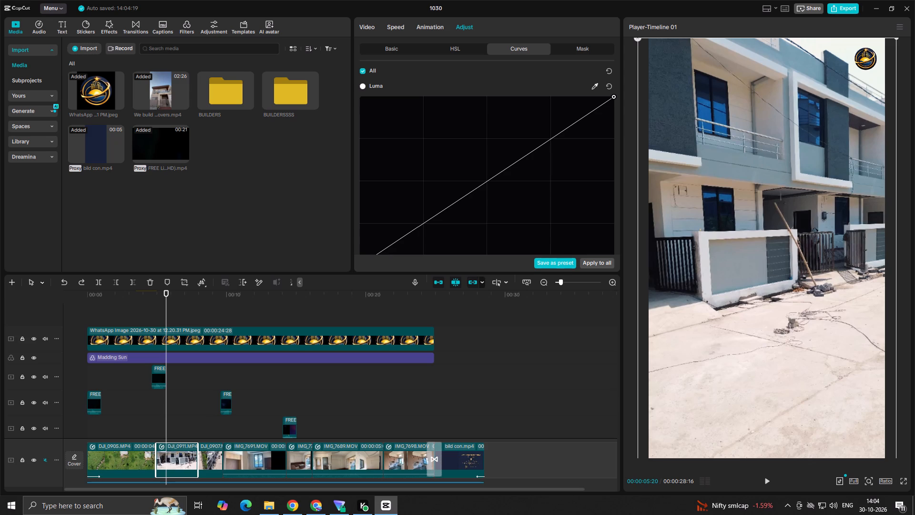
Add shadow, midtone and highlight points to the DJI_0911.MP4 clip's Luma curve, each slightly below the original diagonal.
{"action": "left_click_drag", "start_coordinate": [391, 245], "coordinate": [395, 232]}
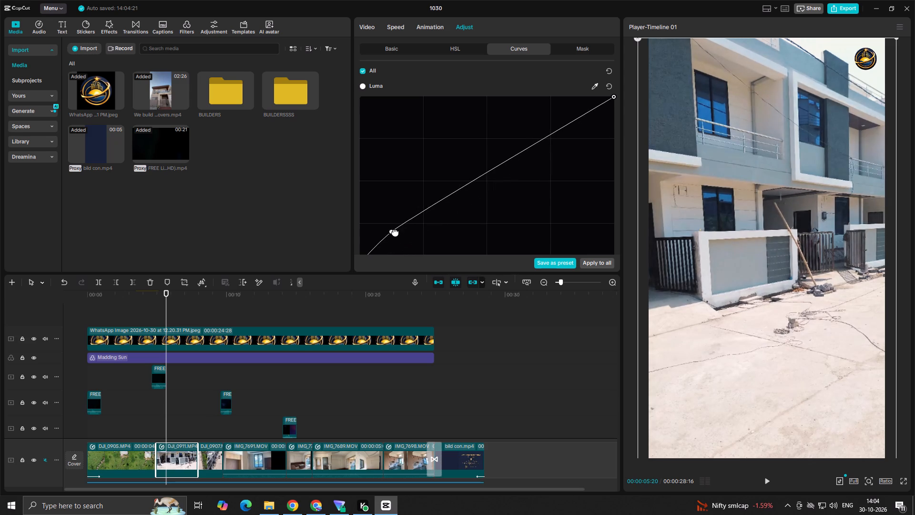
{"action": "left_click_drag", "start_coordinate": [395, 232], "coordinate": [414, 236]}
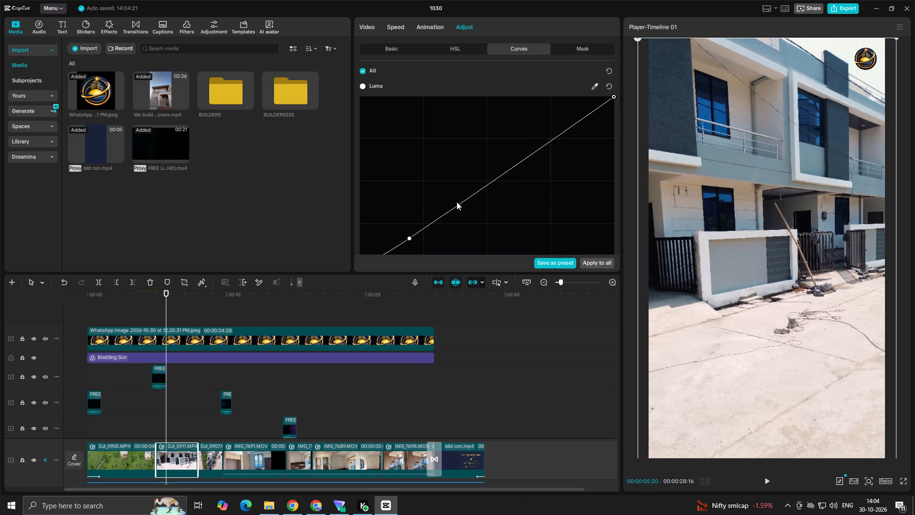
{"action": "left_click_drag", "start_coordinate": [518, 166], "coordinate": [529, 175]}
{"action": "left_click", "coordinate": [502, 172]}
{"action": "left_click_drag", "start_coordinate": [512, 166], "coordinate": [527, 175]}
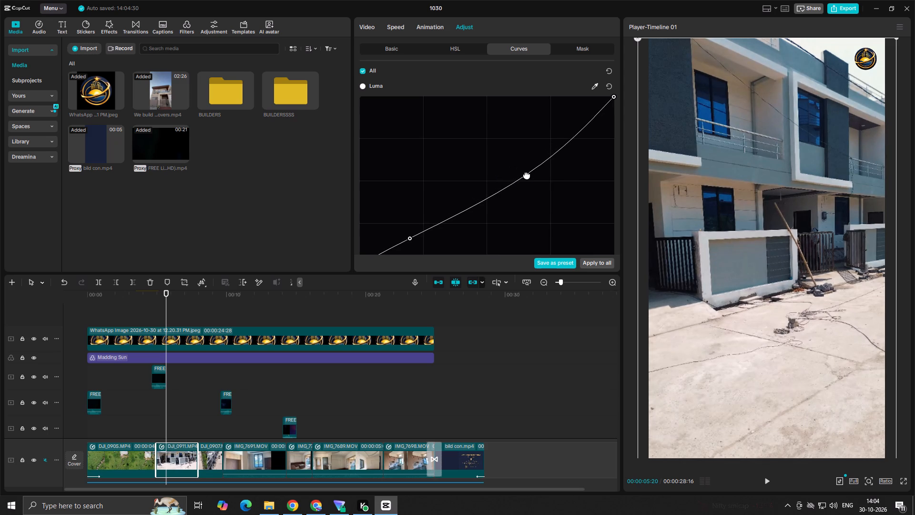
{"action": "left_click_drag", "start_coordinate": [527, 175], "coordinate": [518, 166]}
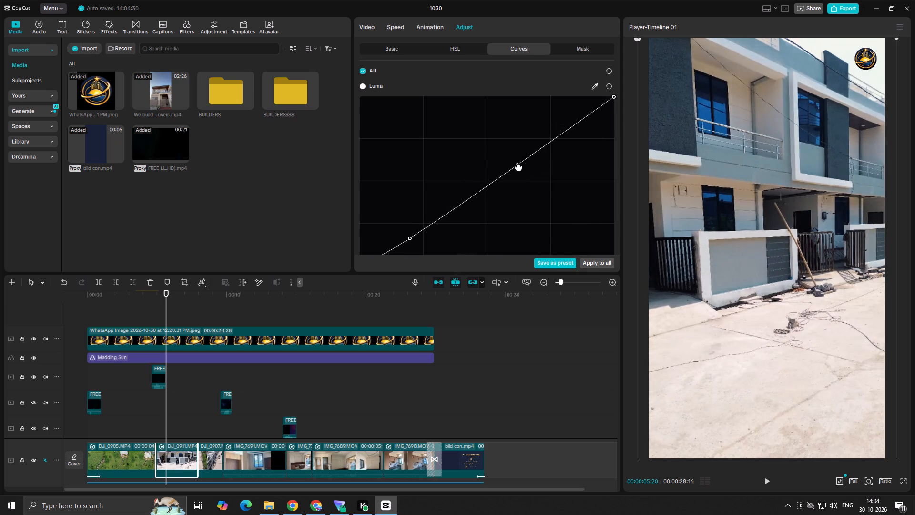
{"action": "left_click_drag", "start_coordinate": [518, 166], "coordinate": [519, 167]}
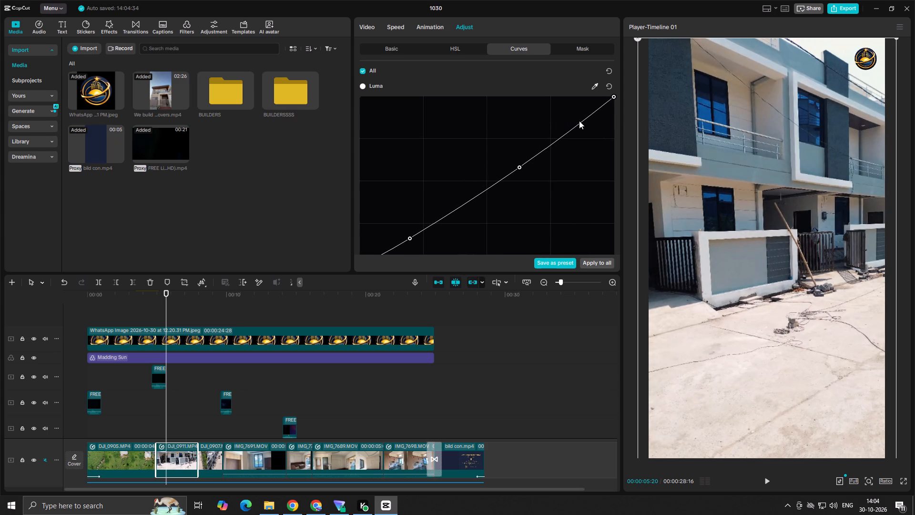
{"action": "left_click_drag", "start_coordinate": [580, 121], "coordinate": [586, 124]}
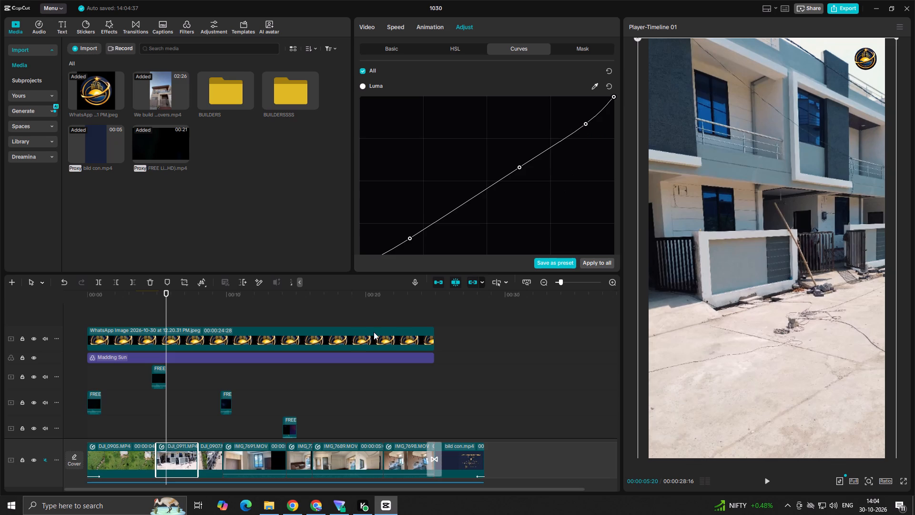
Play the video from the early clips through to the Konark Builders end card to review the edit.
{"action": "left_click", "coordinate": [300, 374]}
{"action": "left_click_drag", "start_coordinate": [298, 374], "coordinate": [144, 388]}
{"action": "key", "text": "space"}
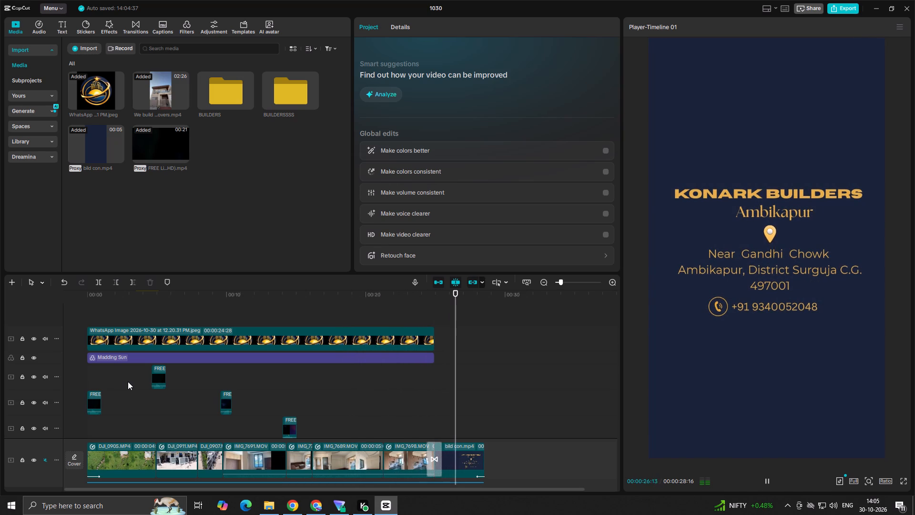
{"action": "key", "text": "space"}
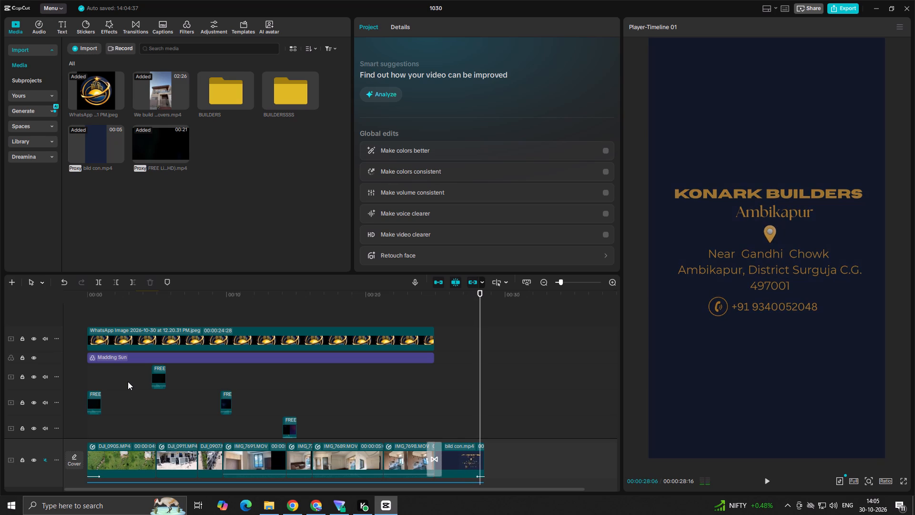
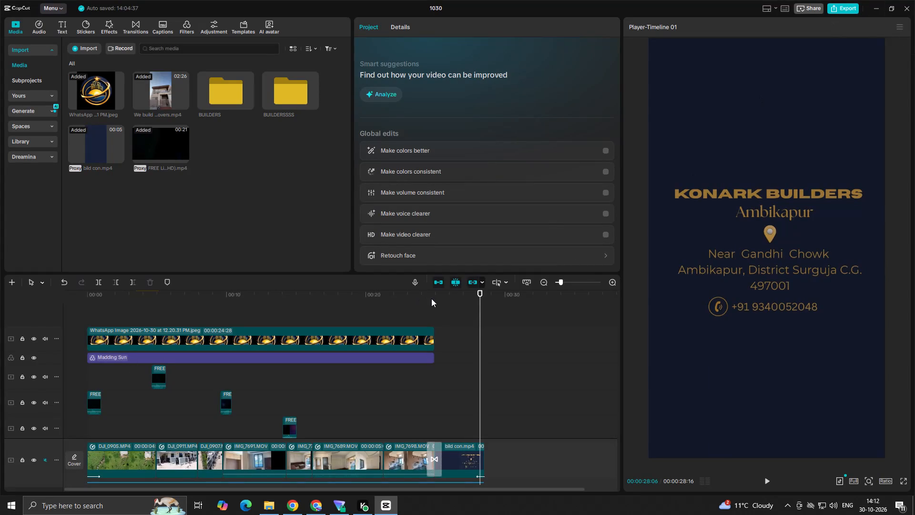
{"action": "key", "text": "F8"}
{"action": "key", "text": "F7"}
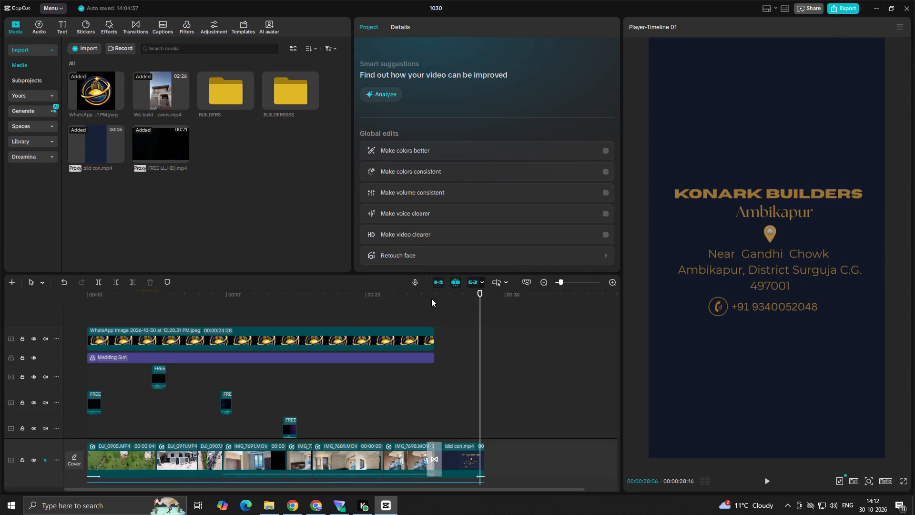